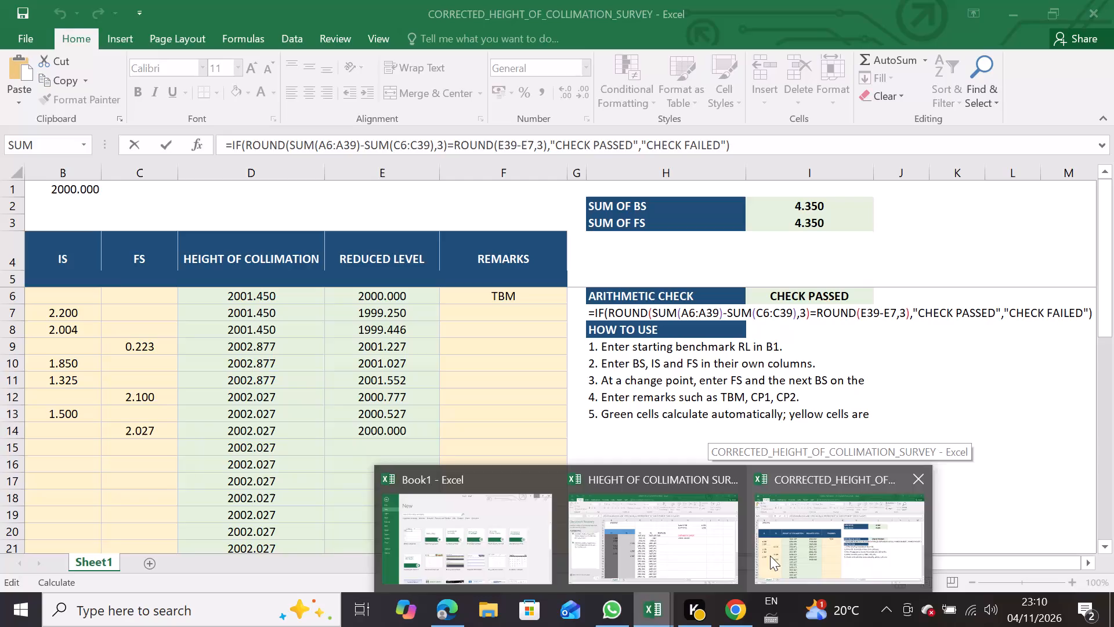
In the CORRECTED_HEIGHT_OF_COLLIMATION_SURVEY workbook, replace the H7 formula with =IFERROR(IF(ROUND(SUM(A6:A39)-SUM(C6:C39),3)=ROUND(LOOKUP(2,1/(E6:E39<>""),E6:E39)-$B$1,3),"CHECK PASSED","CHECK FAILED"),"ENTER READINGS").
left_click(770, 556)
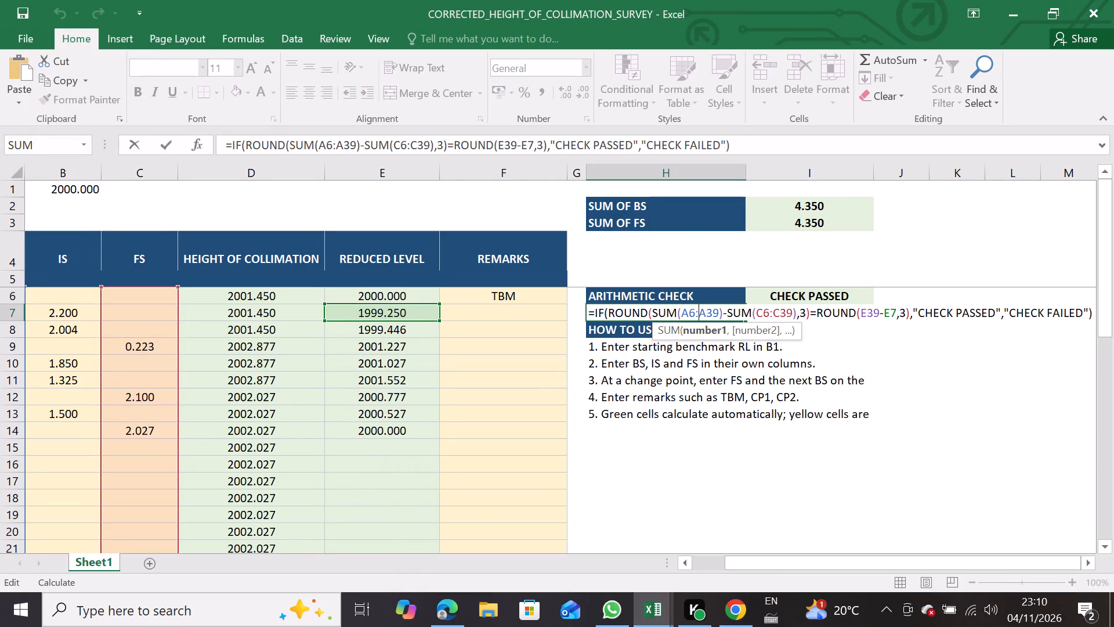
left_click_drag(589, 313, 894, 308)
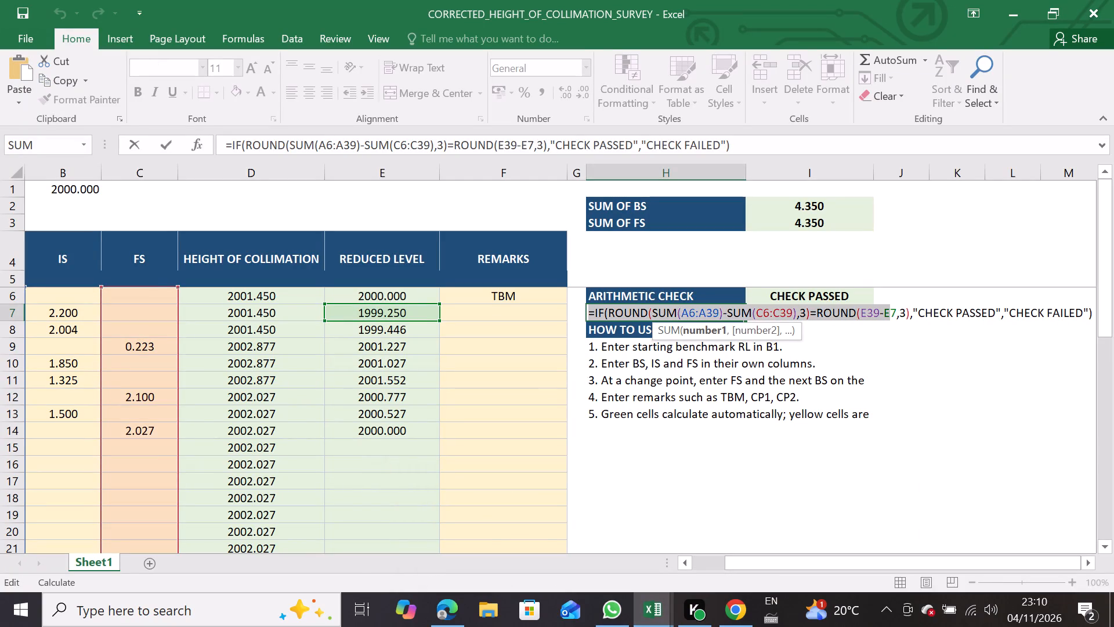
left_click_drag(894, 308, 1113, 309)
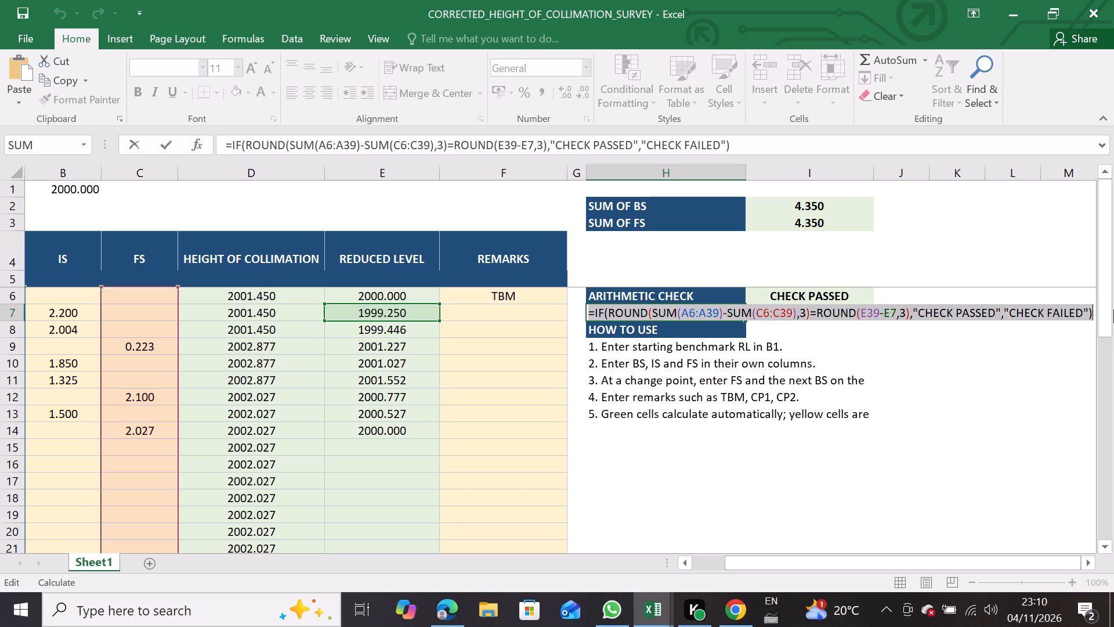
key("ctrl+v")
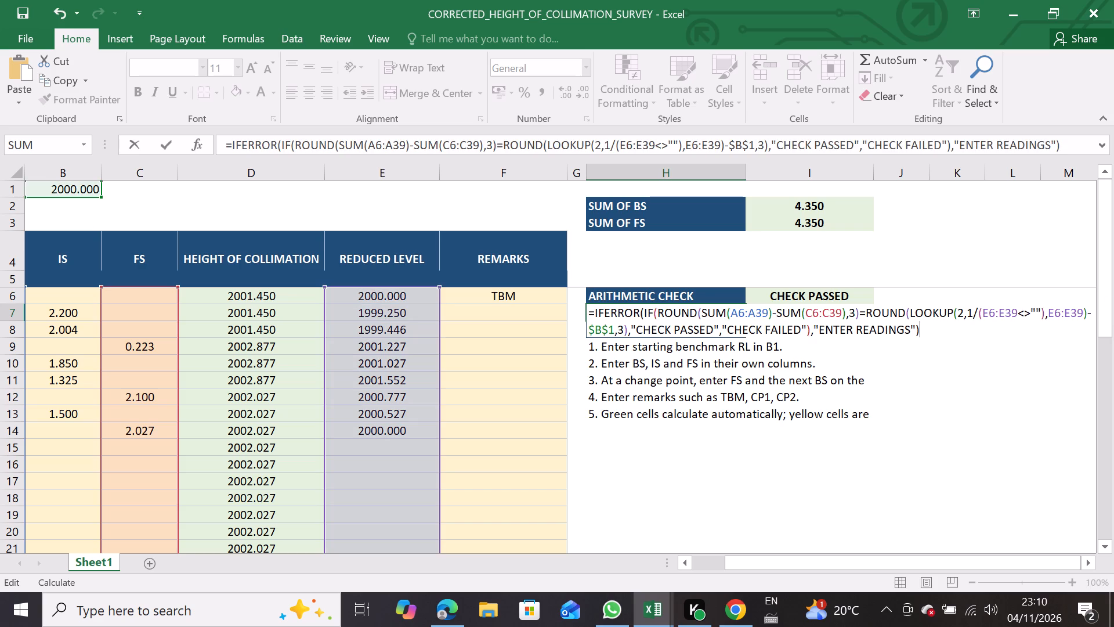
key("Return")
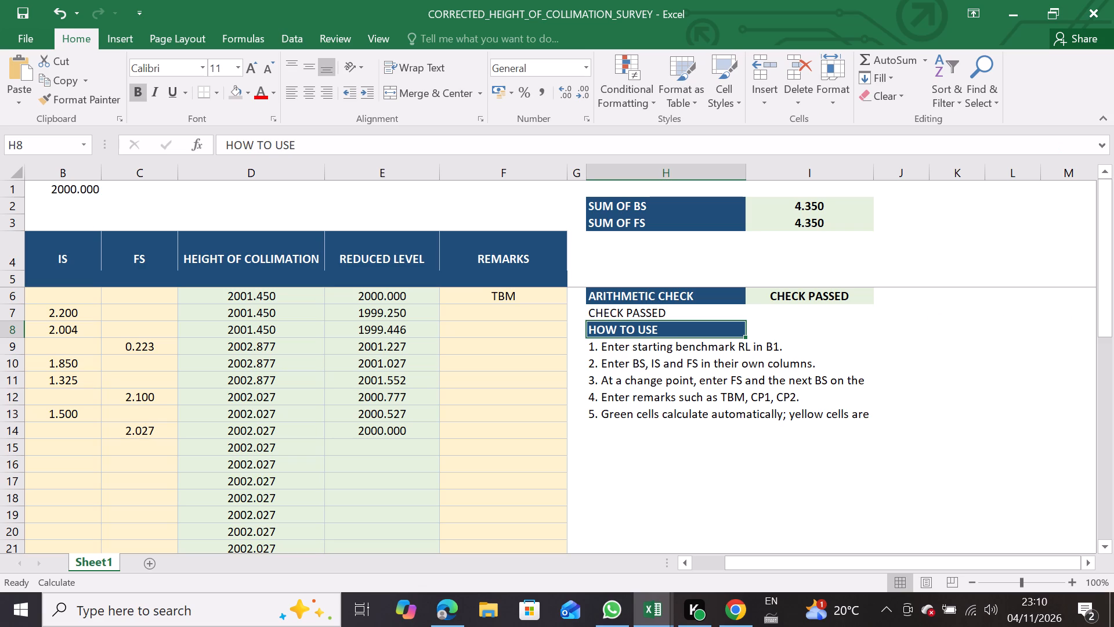
Review the arithmetic check formula in cell H7.
left_click(818, 242)
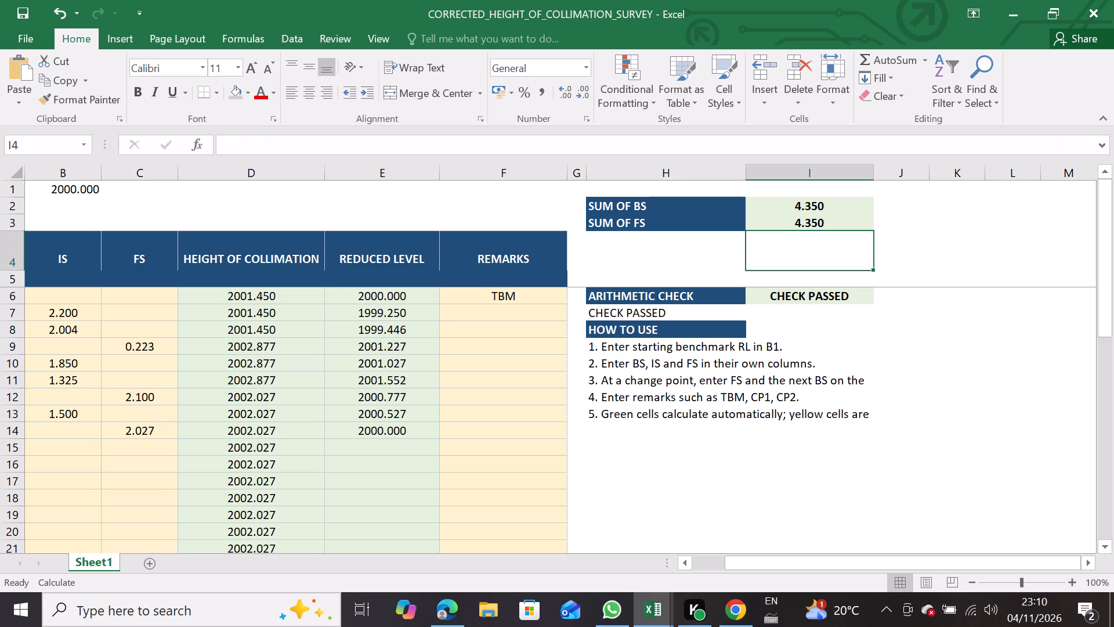
double_click(692, 316)
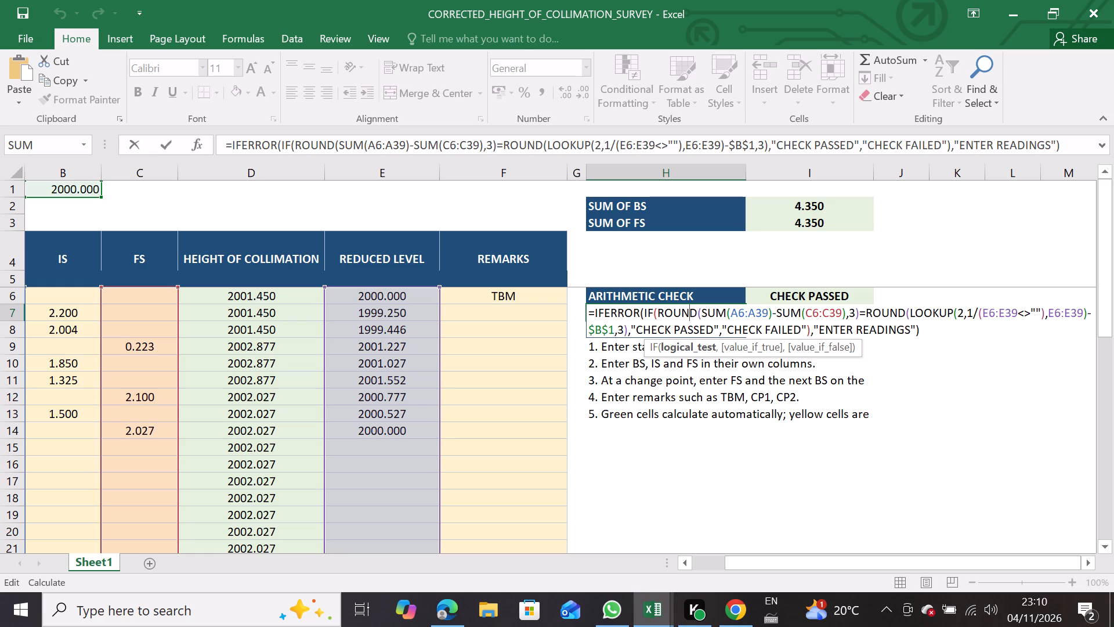
key("Return")
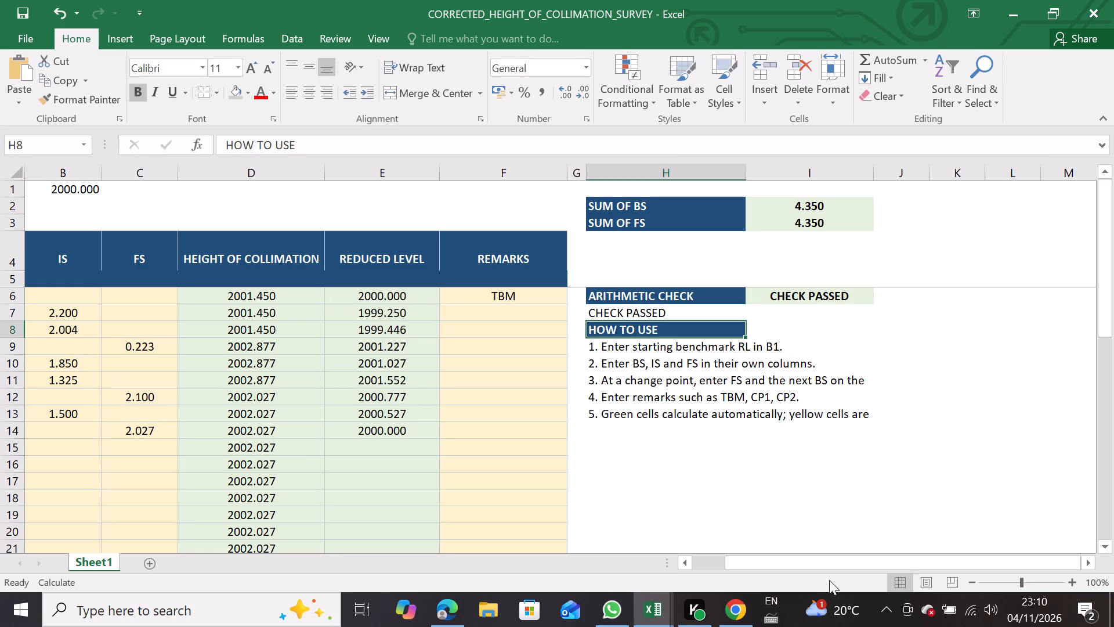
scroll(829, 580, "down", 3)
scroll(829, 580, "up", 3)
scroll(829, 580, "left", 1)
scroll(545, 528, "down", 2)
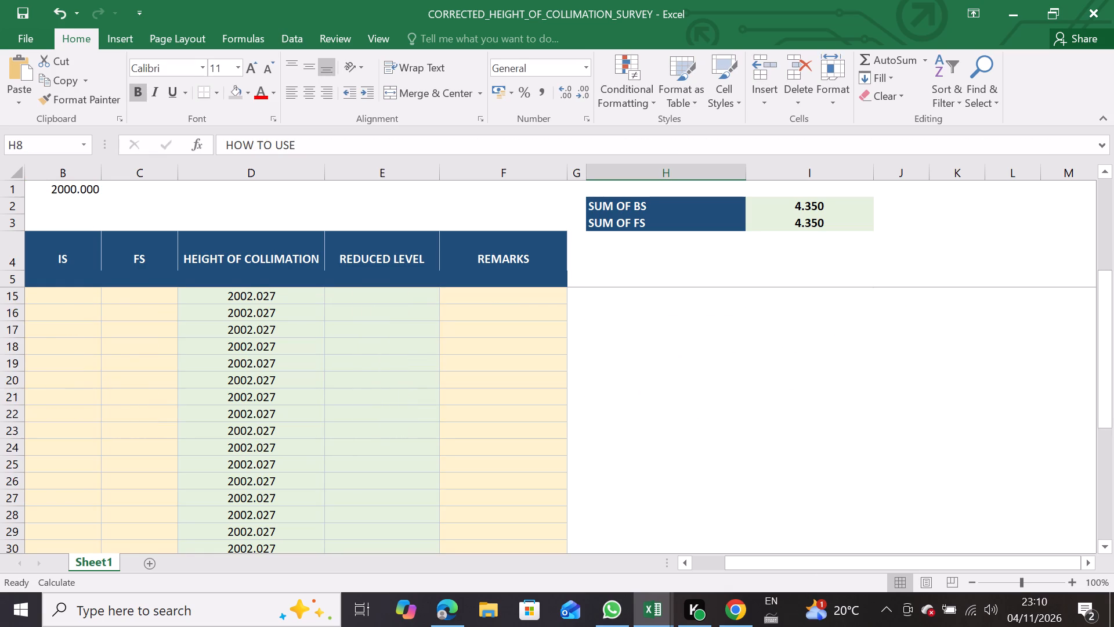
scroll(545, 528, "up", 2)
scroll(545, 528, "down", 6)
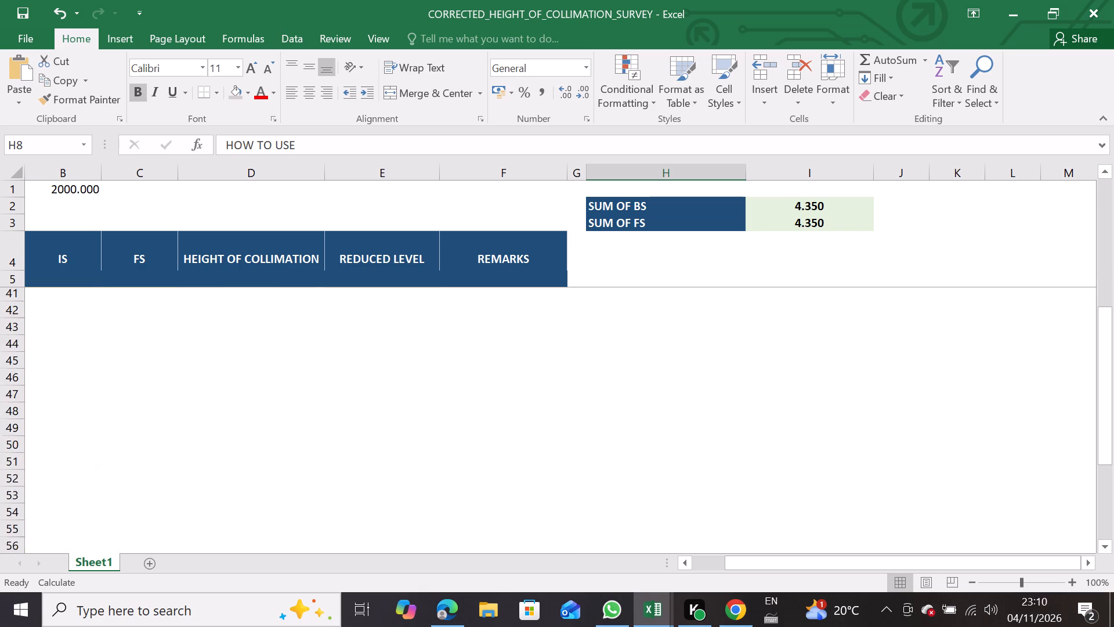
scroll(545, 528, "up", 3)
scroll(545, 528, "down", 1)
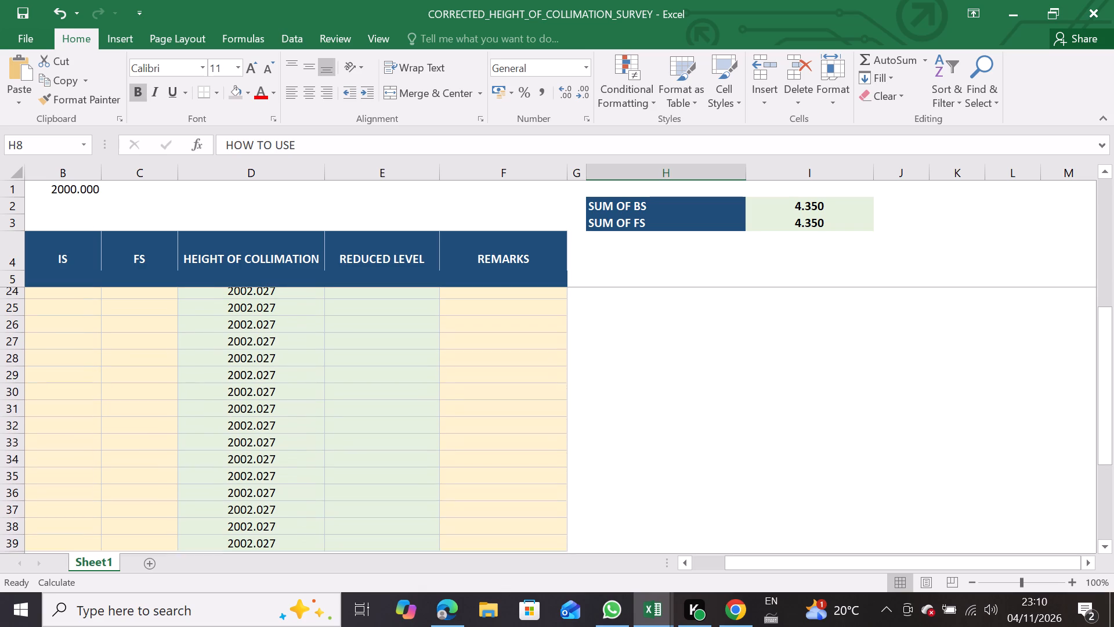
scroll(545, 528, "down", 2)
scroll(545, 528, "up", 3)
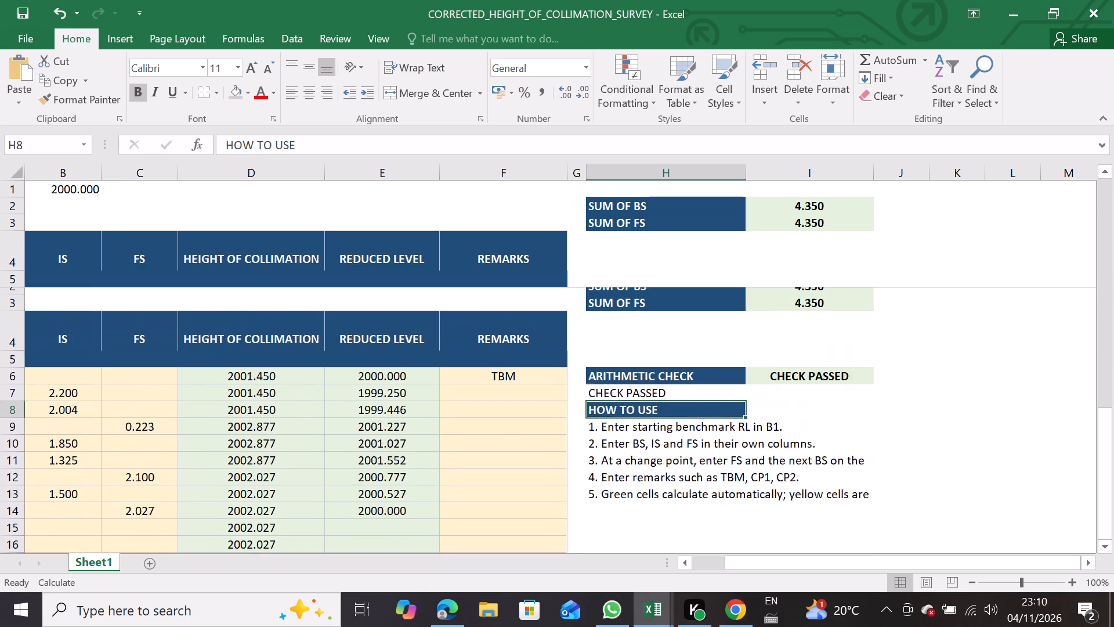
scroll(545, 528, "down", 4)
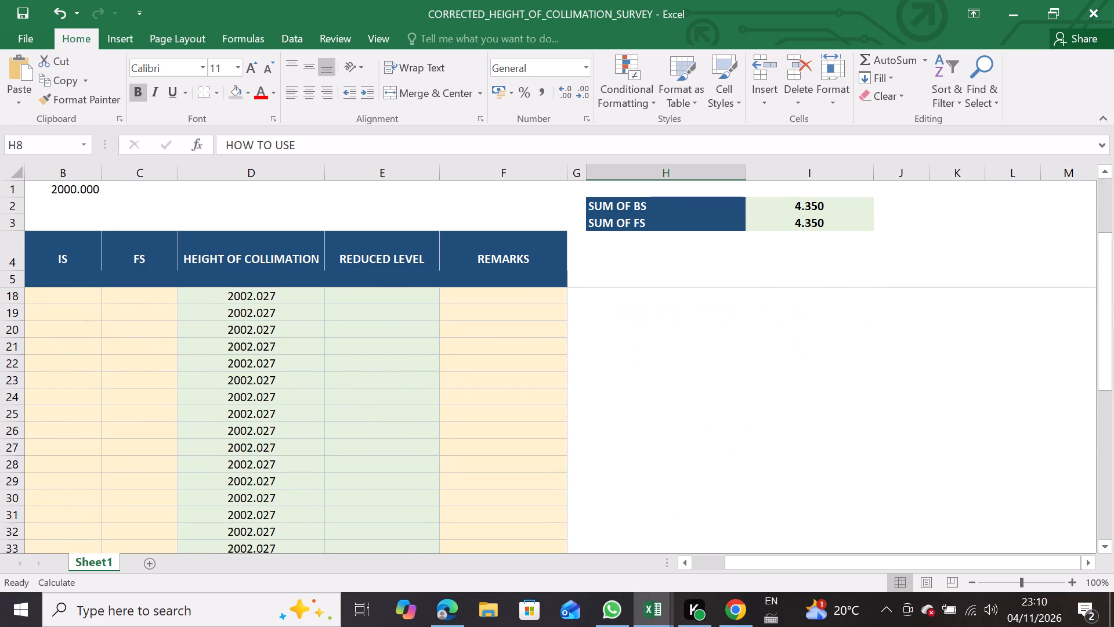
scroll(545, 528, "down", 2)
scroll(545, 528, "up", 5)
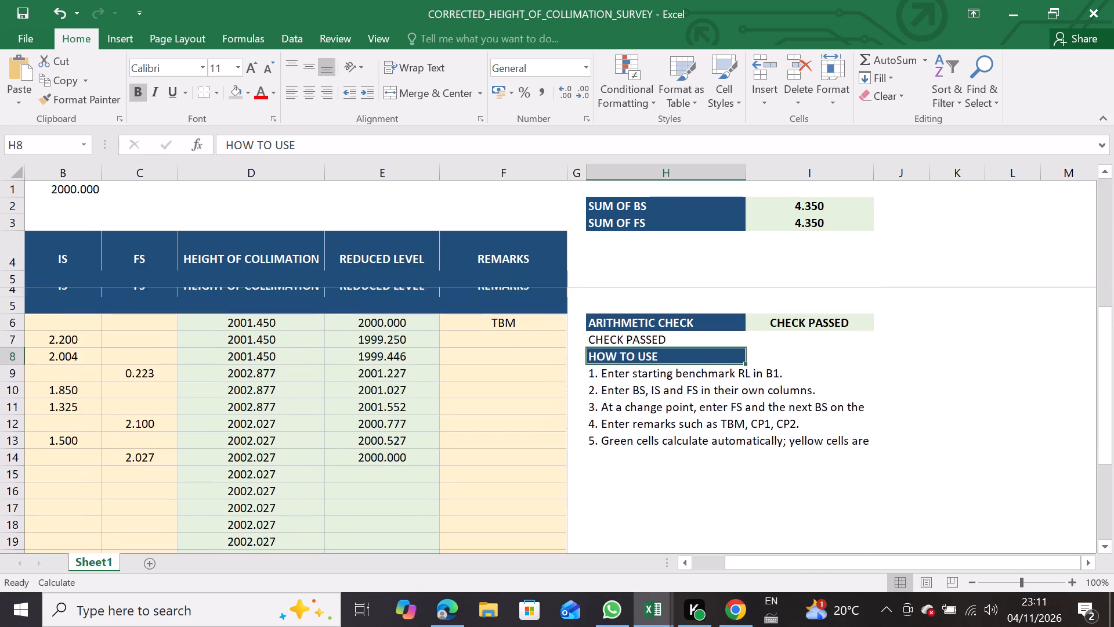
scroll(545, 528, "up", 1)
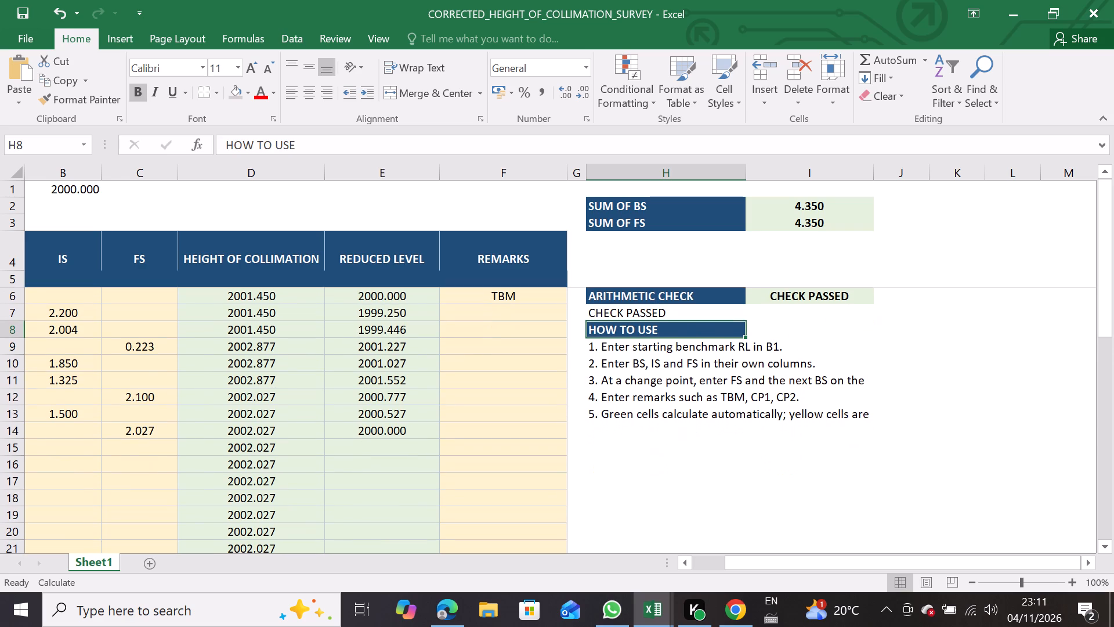
Examine the reduced level formula in E6 and the height of collimation formulas from D6 to D9.
left_click(360, 290)
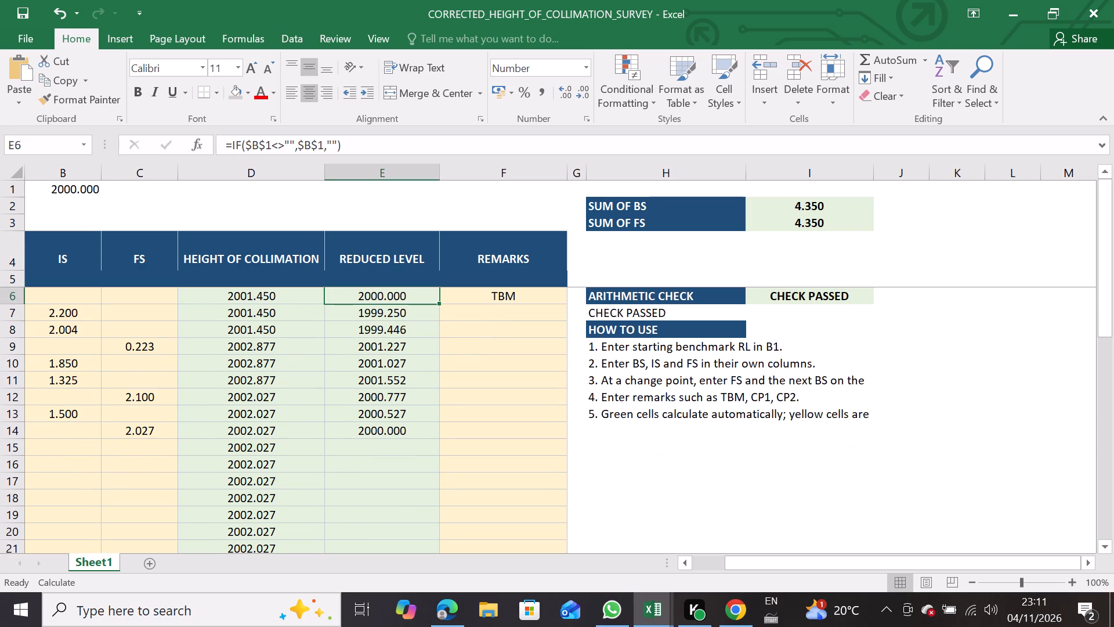
left_click(298, 297)
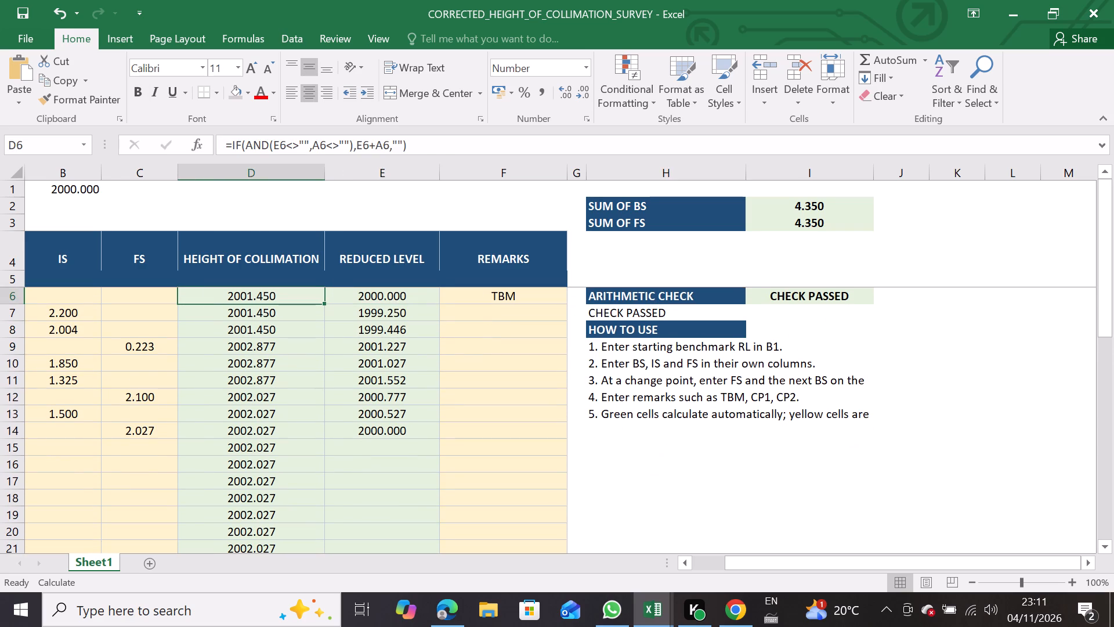
left_click(291, 315)
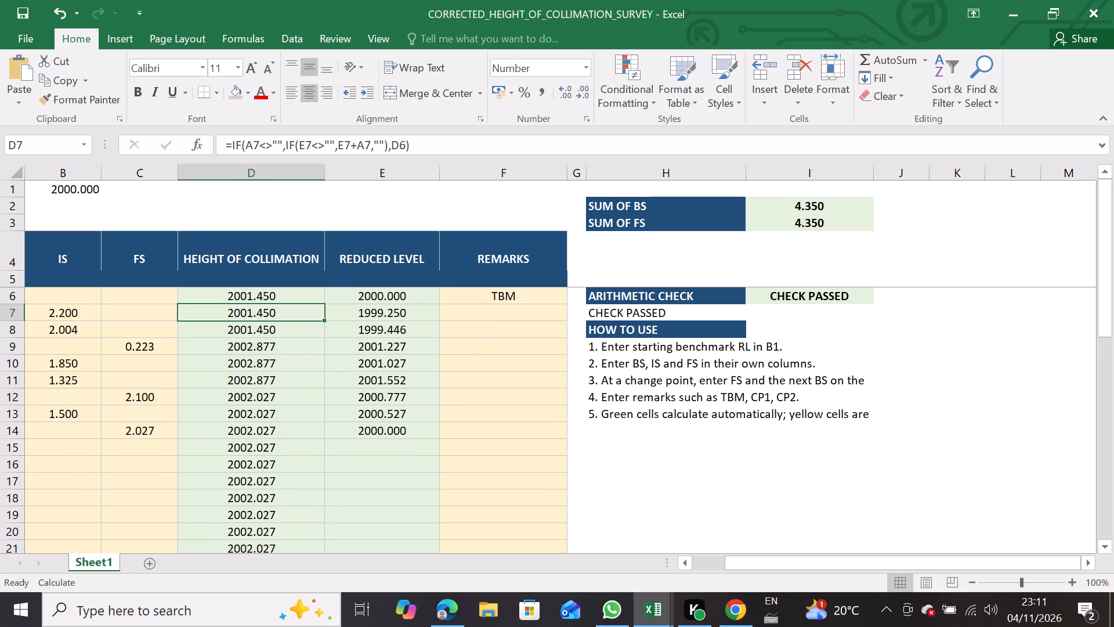
left_click(281, 330)
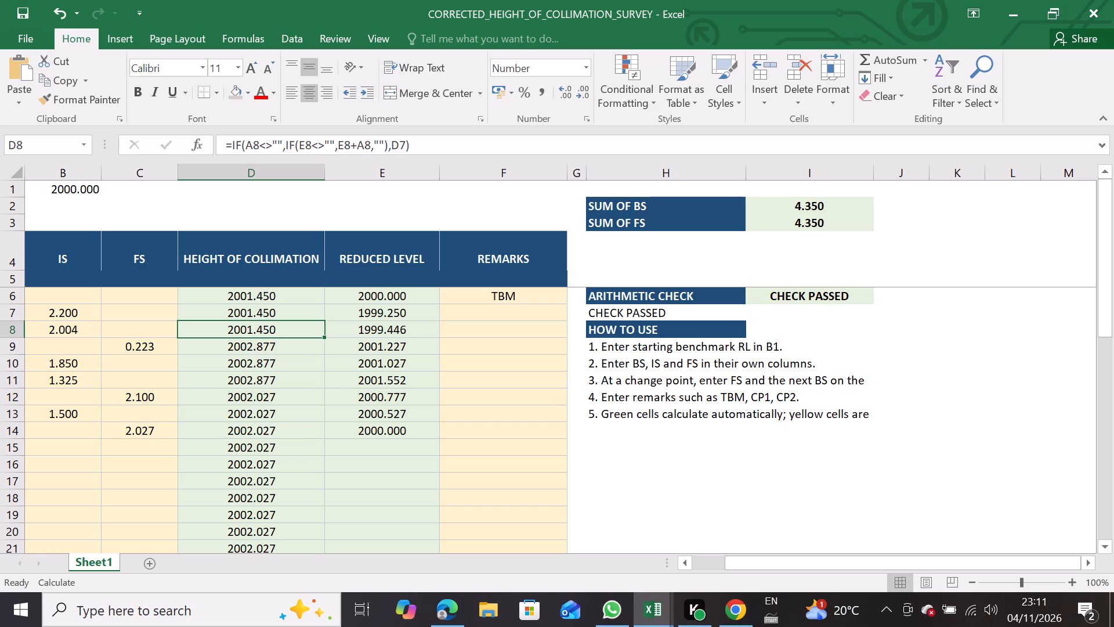
left_click_drag(278, 340, 309, 363)
scroll(309, 363, "up", 1)
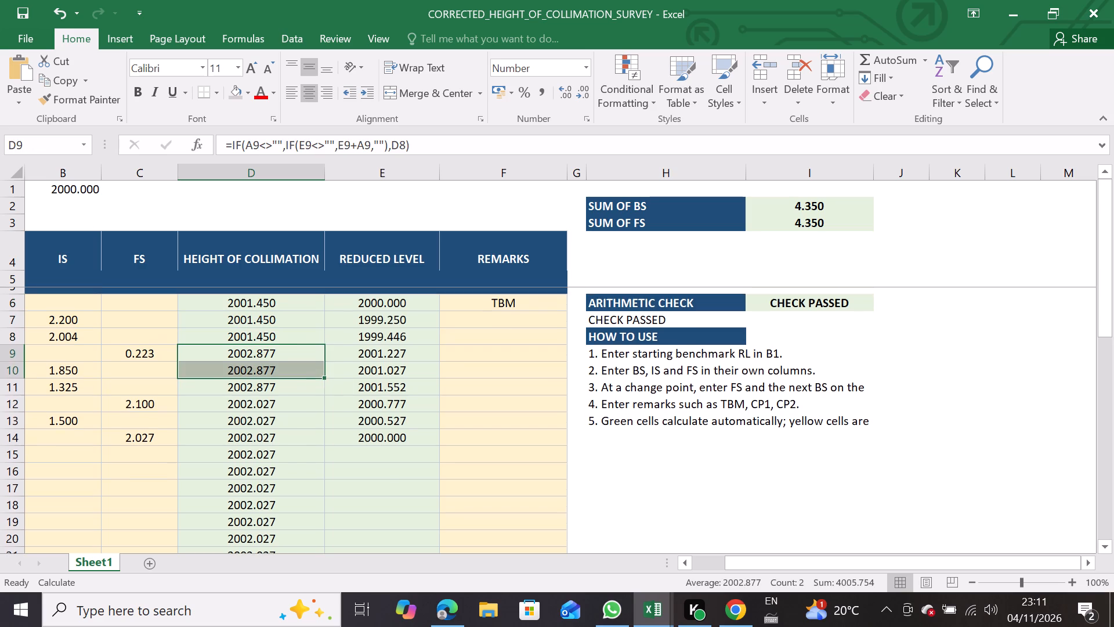
scroll(309, 363, "up", 1)
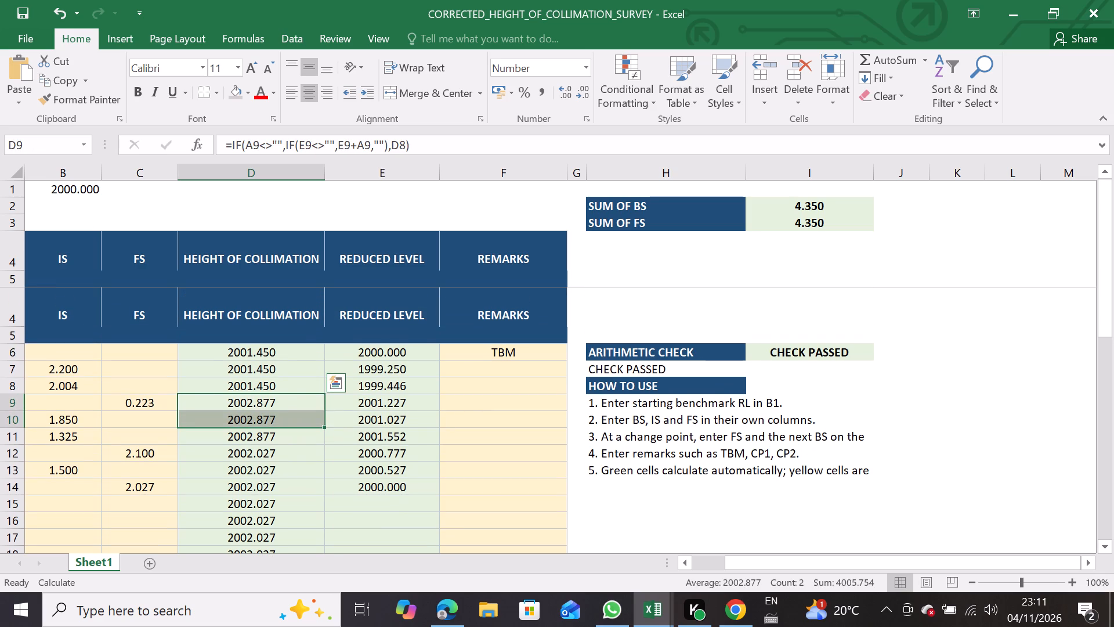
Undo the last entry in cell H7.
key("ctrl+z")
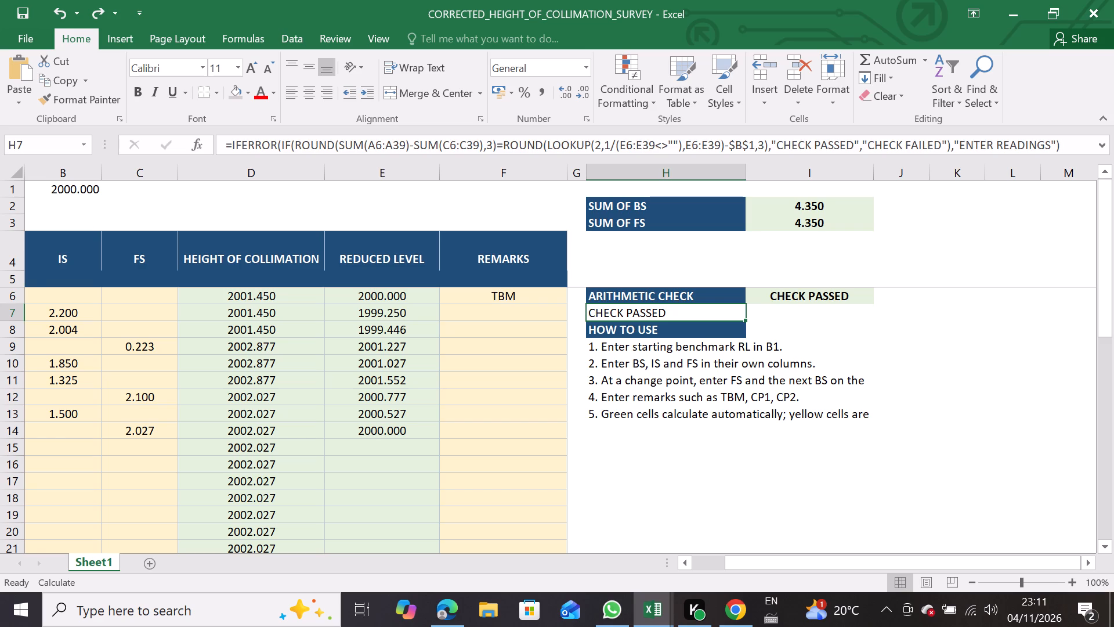
Set the last FS reading, in cell C14, to 2.021.
scroll(301, 298, "right", 2)
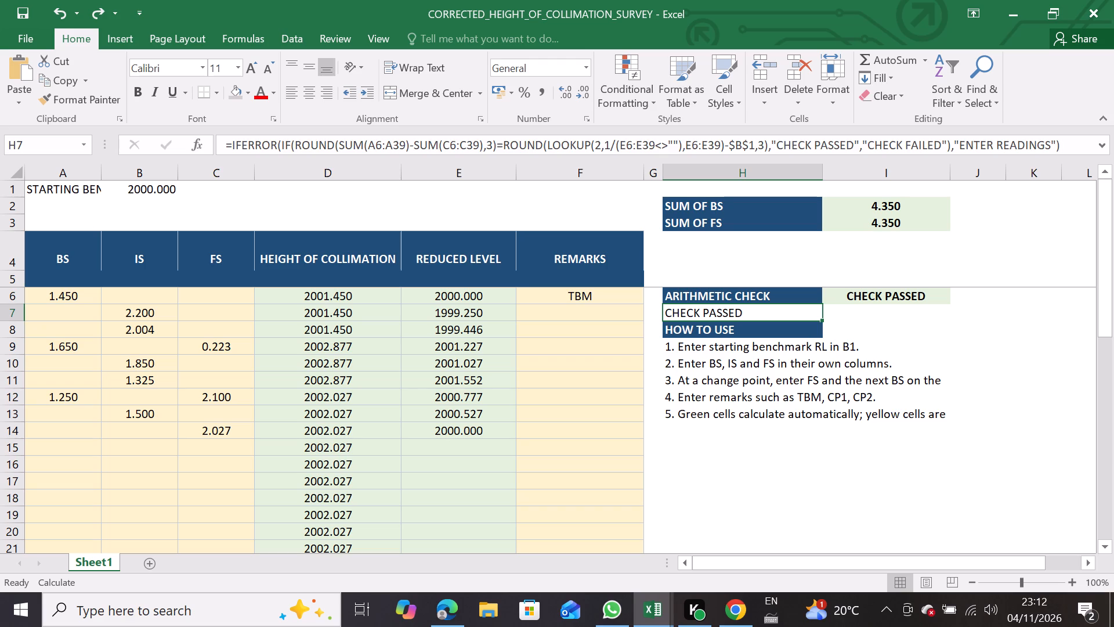
scroll(405, 405, "down", 3)
scroll(405, 405, "up", 3)
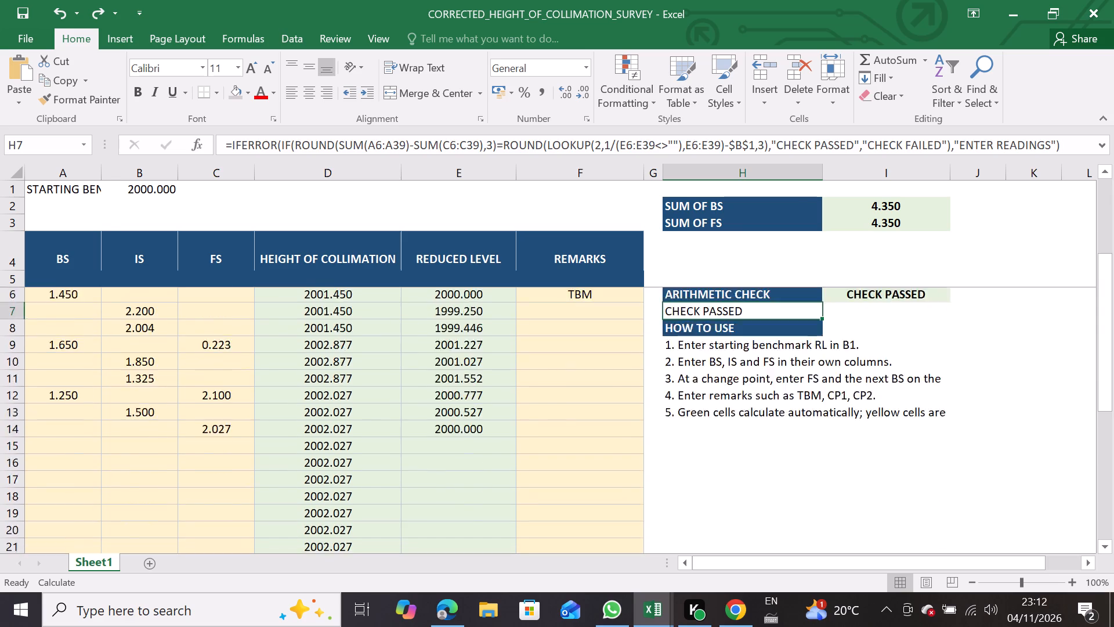
left_click(237, 431)
double_click(237, 431)
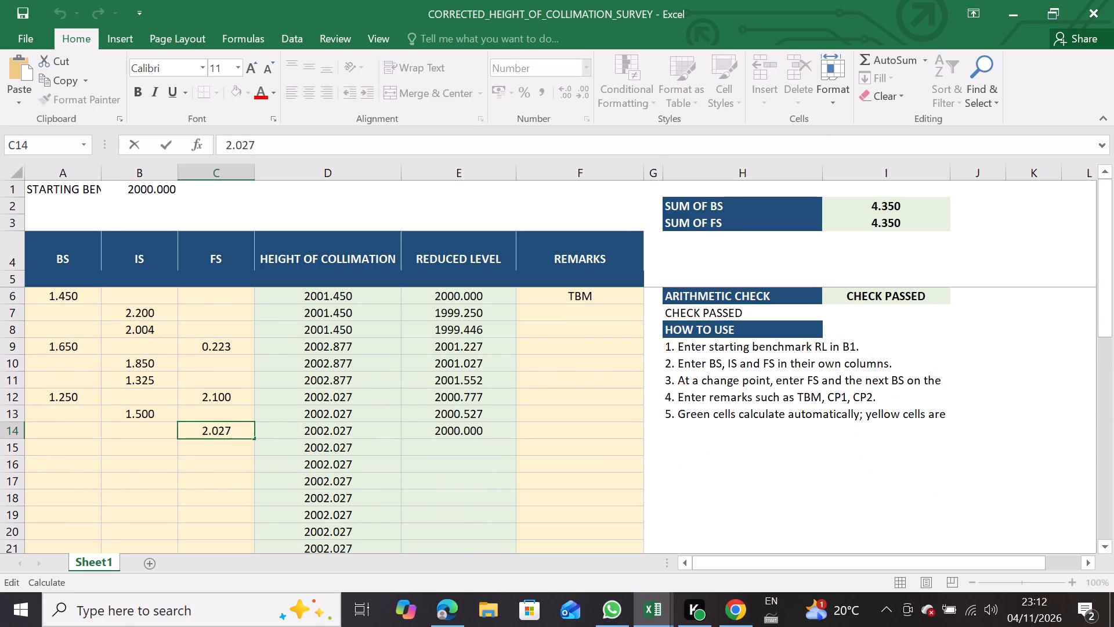
key("BackSpace")
key("1")
key("Return")
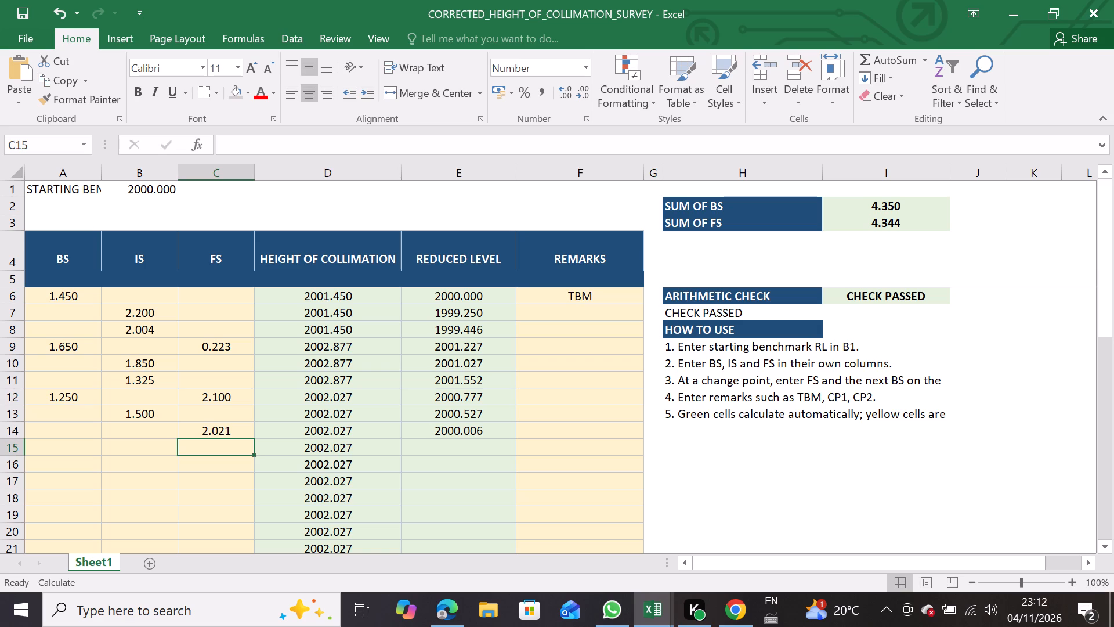
Set the FS reading in cell C12 to 2.7.
double_click(238, 401)
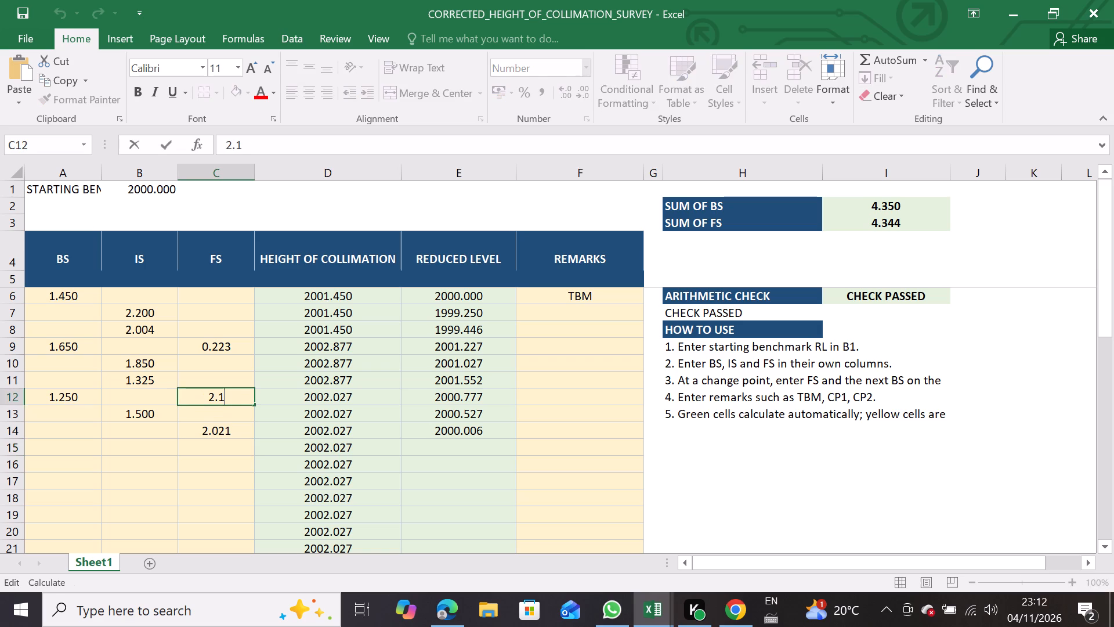
key("BackSpace")
key("7")
key("Return")
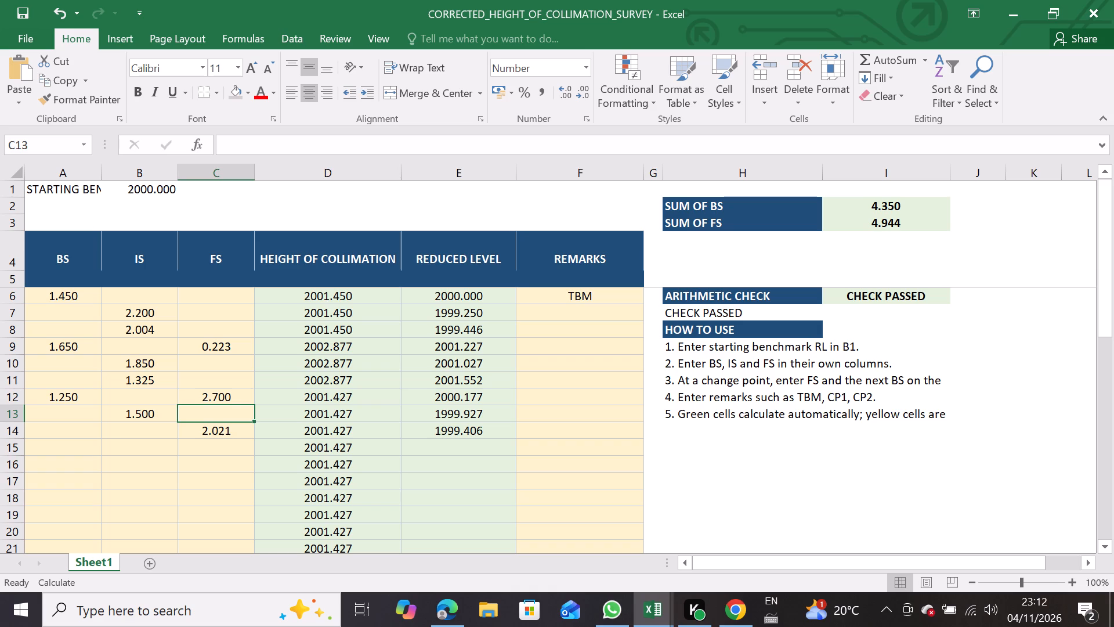
Set the first IS reading, in cell B7, to 2.28.
left_click(149, 313)
left_click(149, 313)
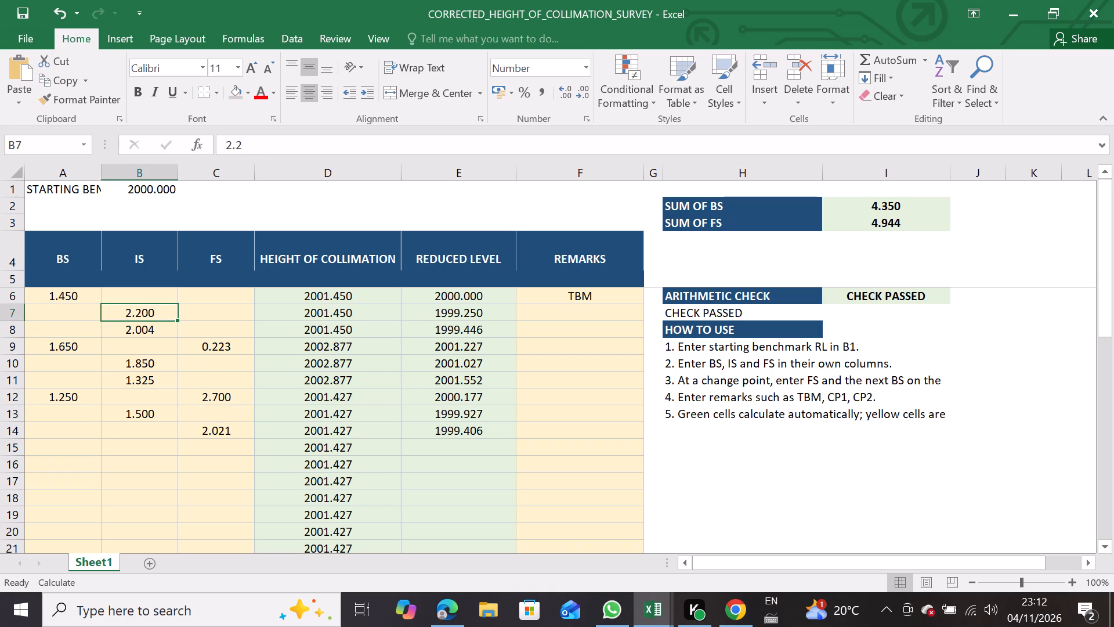
double_click(149, 313)
key("8")
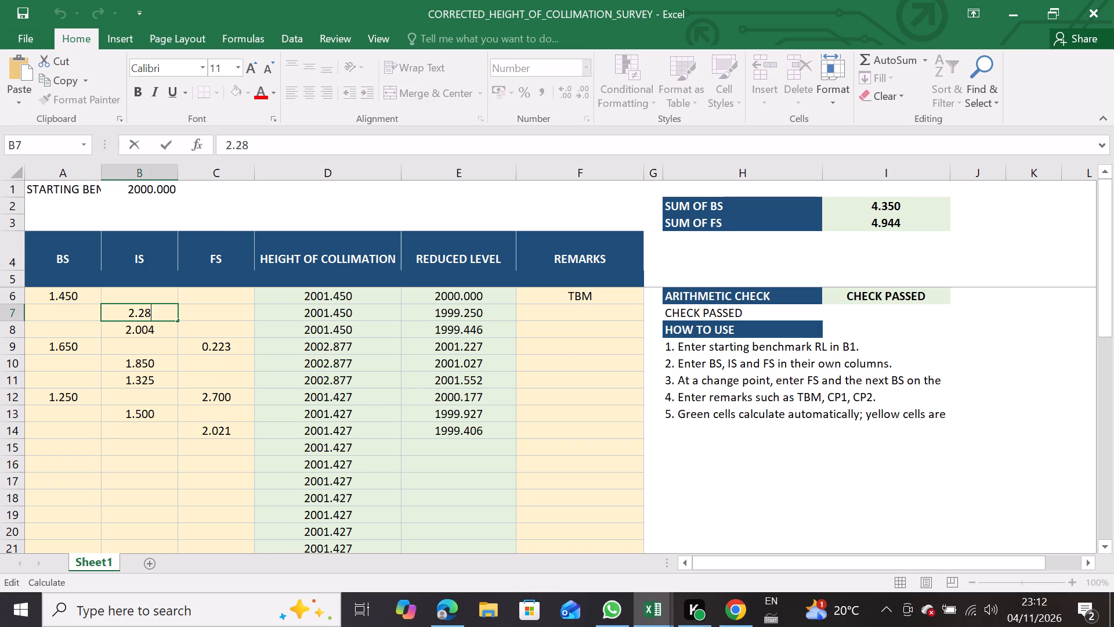
key("Return")
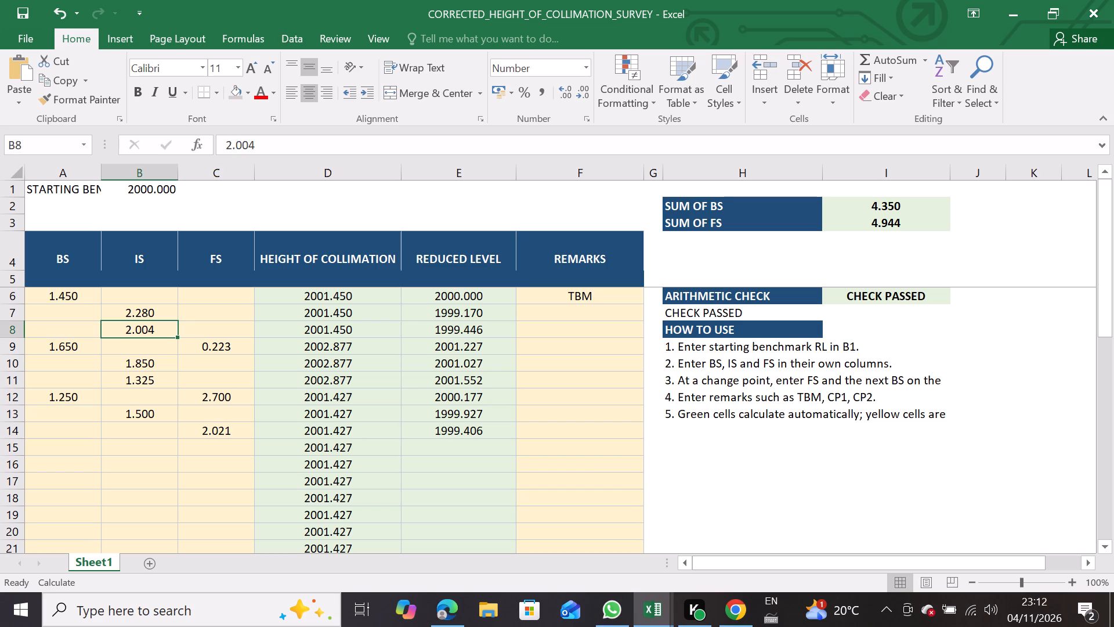
Clear the existing BS readings in cells A6 to A13.
left_click(84, 347)
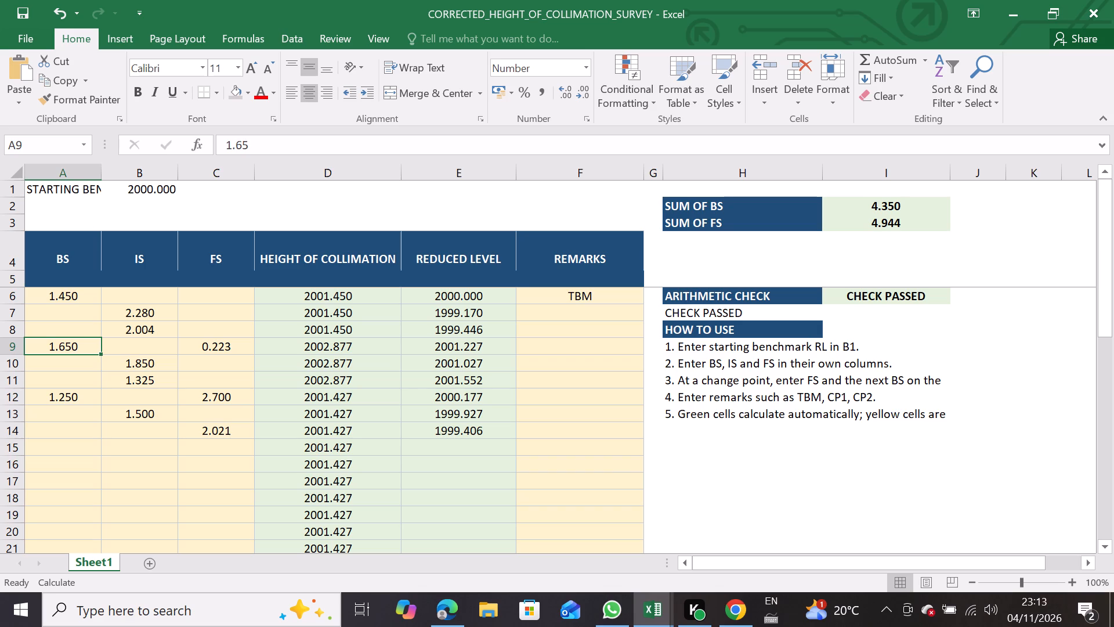
left_click_drag(50, 293, 86, 405)
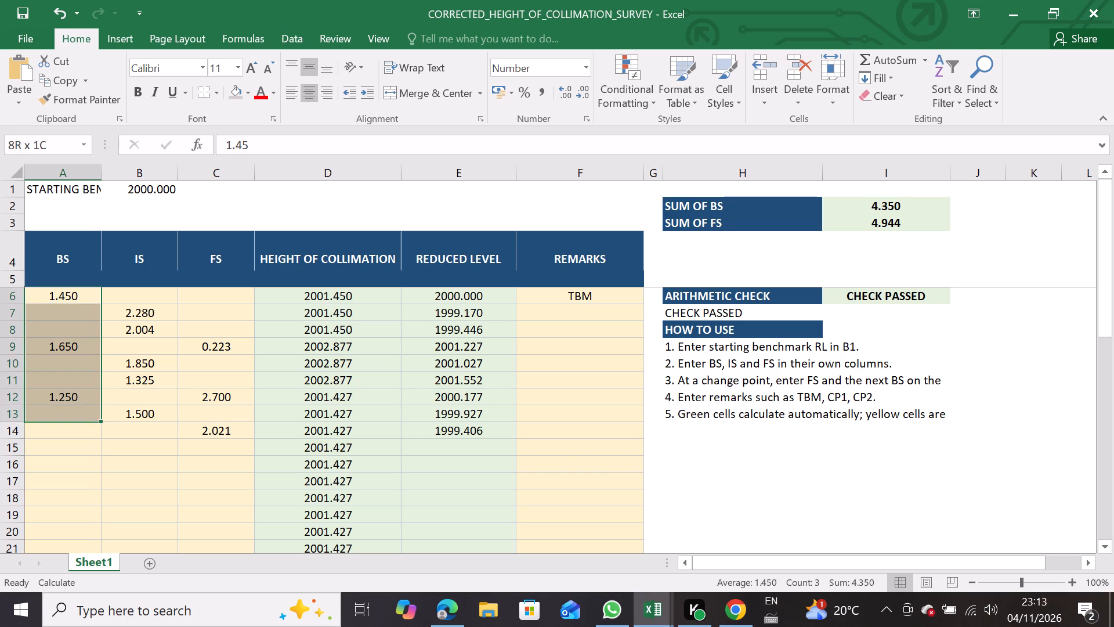
key("Delete")
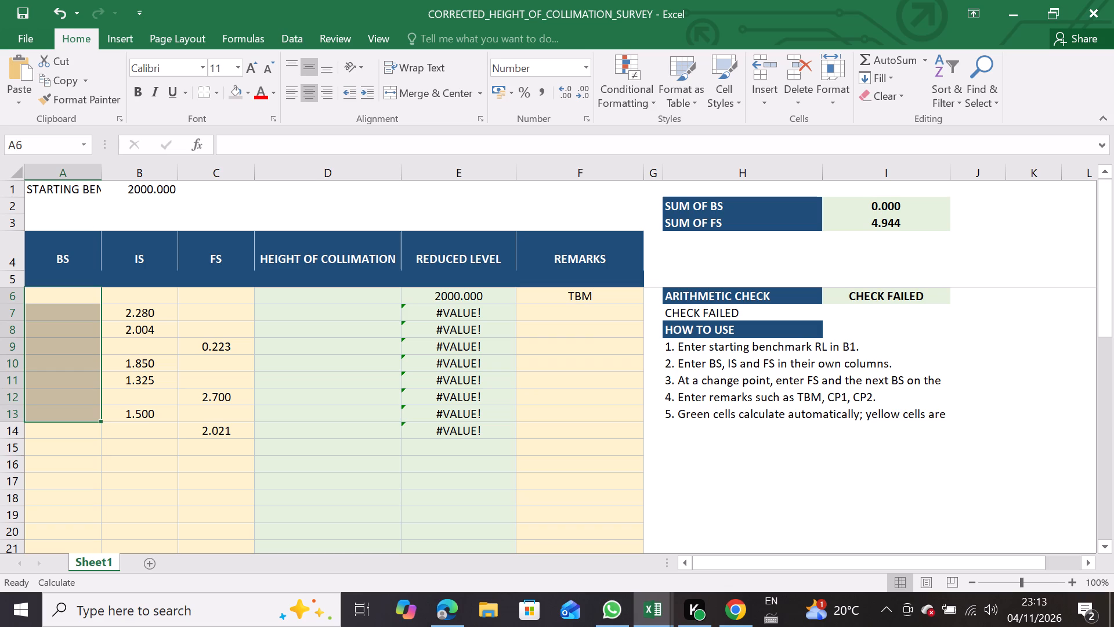
Clear the existing IS readings in cells B6 to B13.
left_click(150, 312)
left_click_drag(150, 312, 143, 376)
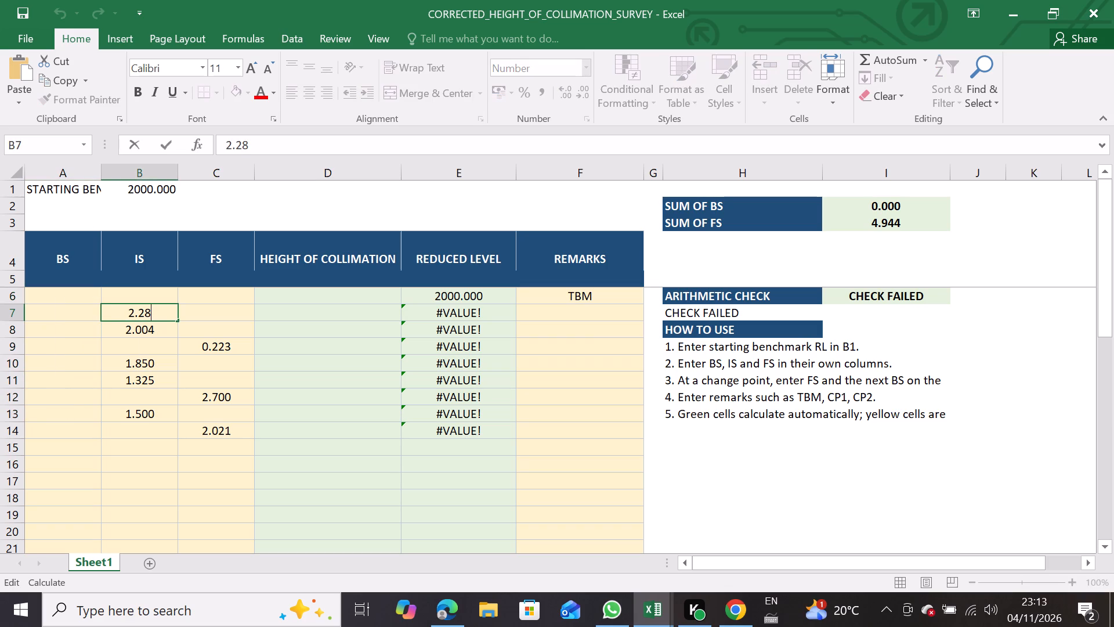
left_click_drag(118, 295, 133, 415)
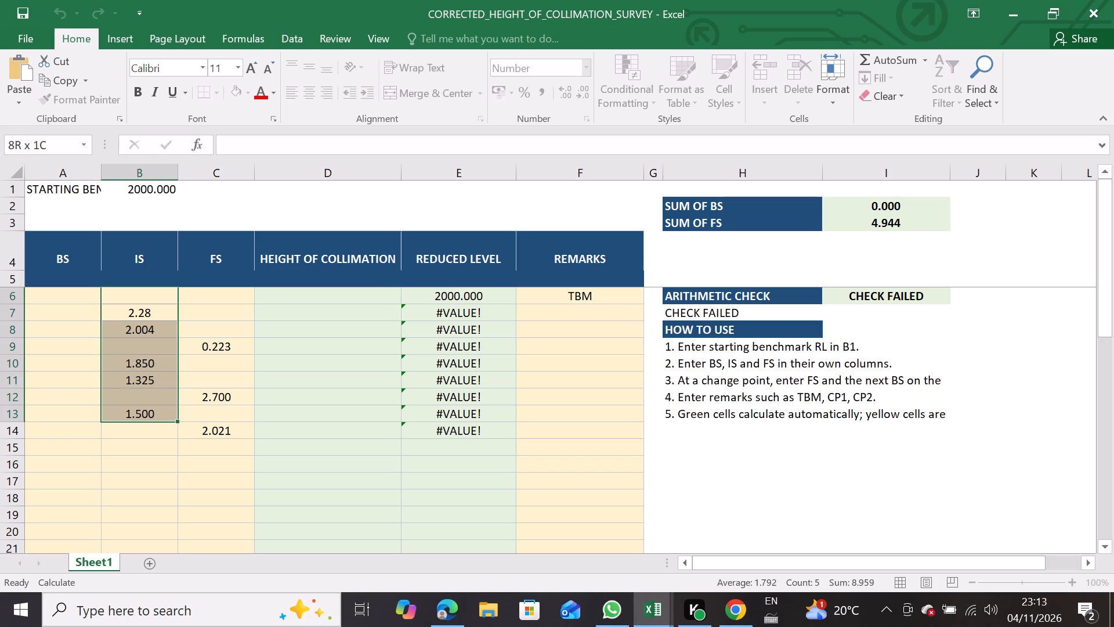
left_click_drag(133, 415, 135, 415)
key("Delete")
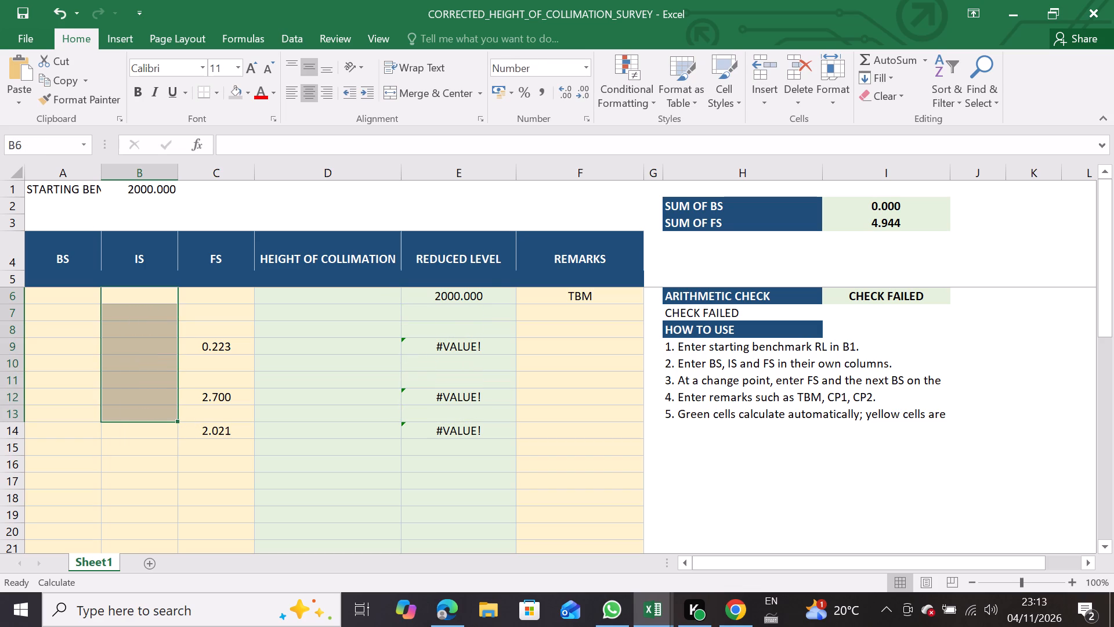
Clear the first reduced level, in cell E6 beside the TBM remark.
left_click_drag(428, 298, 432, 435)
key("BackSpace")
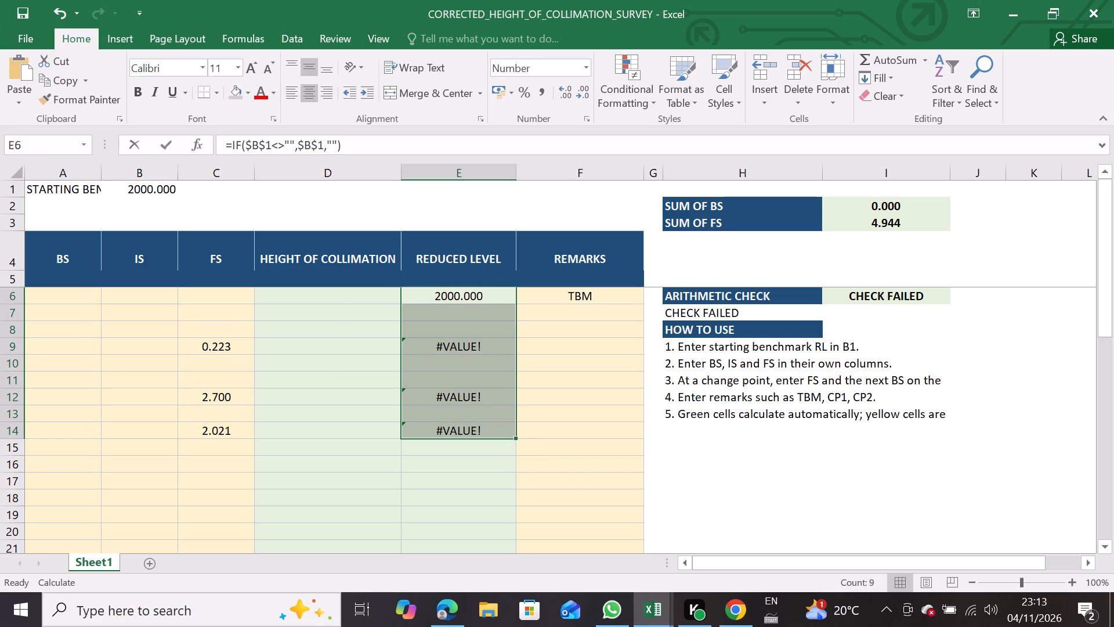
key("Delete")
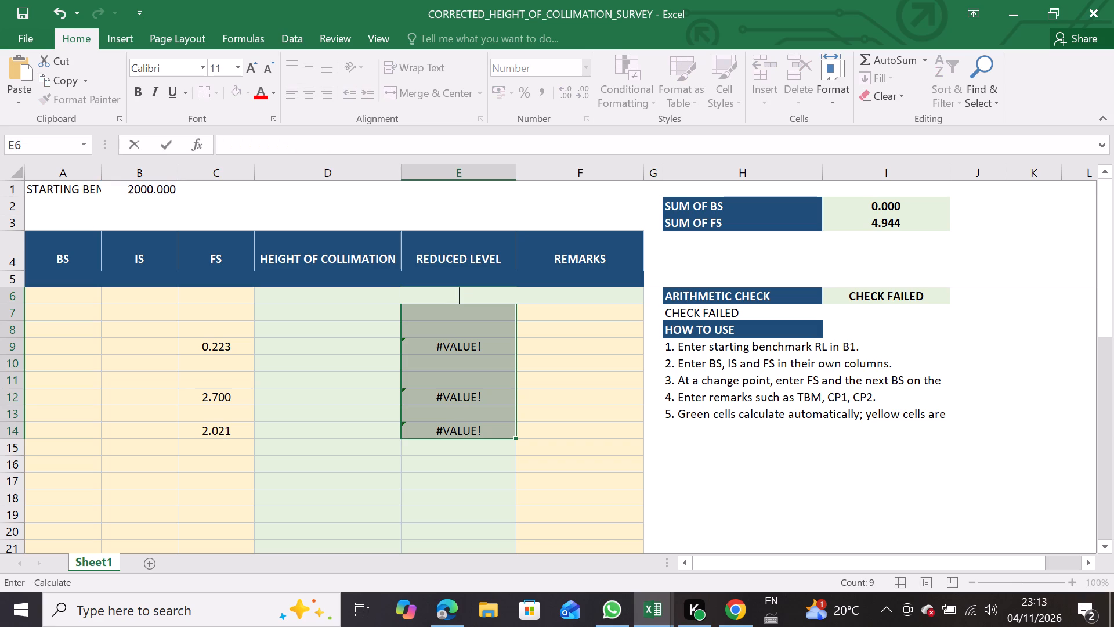
Clear the existing FS readings in cells C8 to C15.
left_click_drag(227, 336, 223, 424)
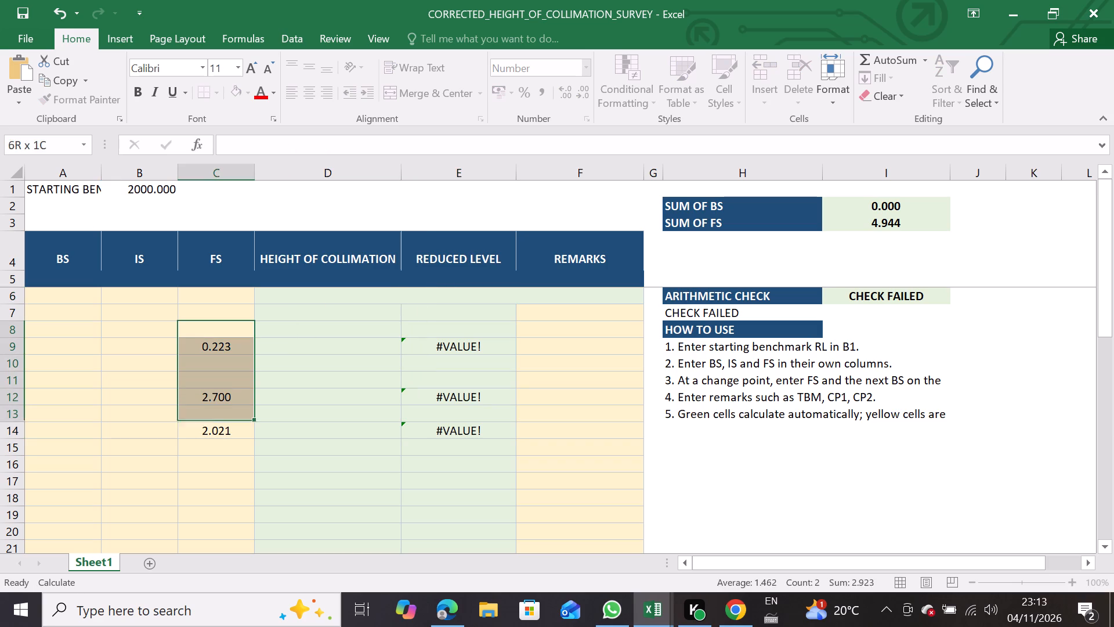
left_click_drag(223, 424, 224, 451)
key("Delete")
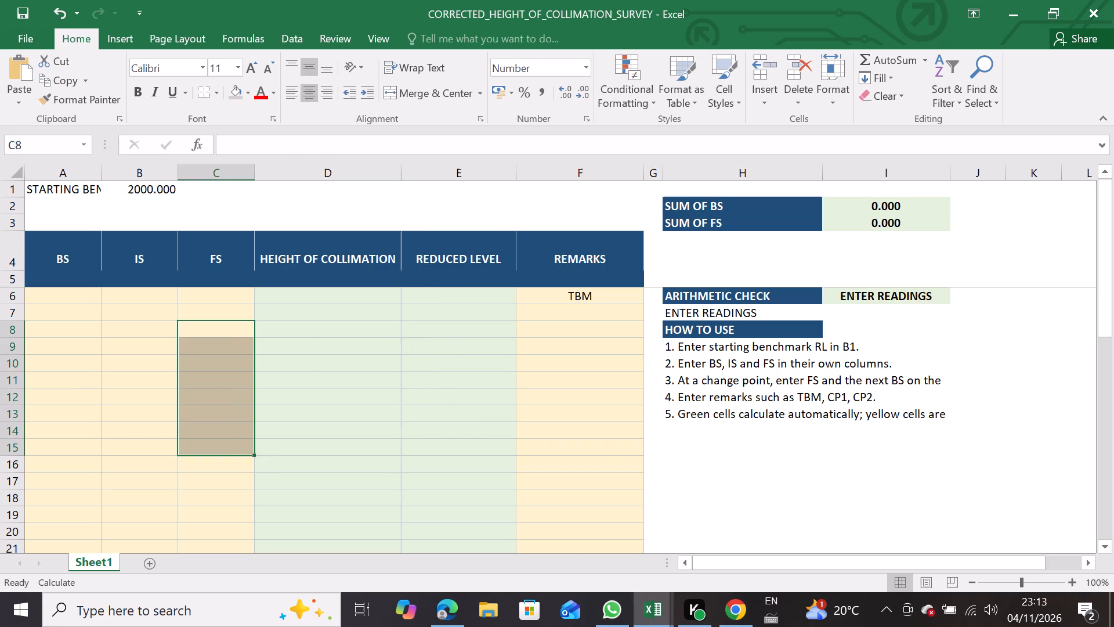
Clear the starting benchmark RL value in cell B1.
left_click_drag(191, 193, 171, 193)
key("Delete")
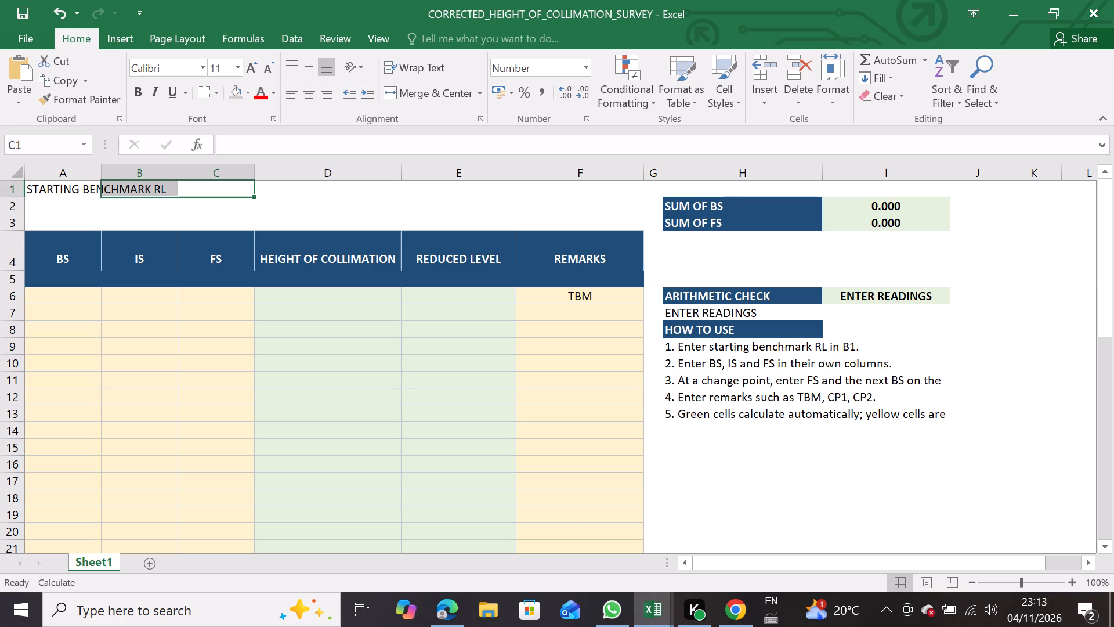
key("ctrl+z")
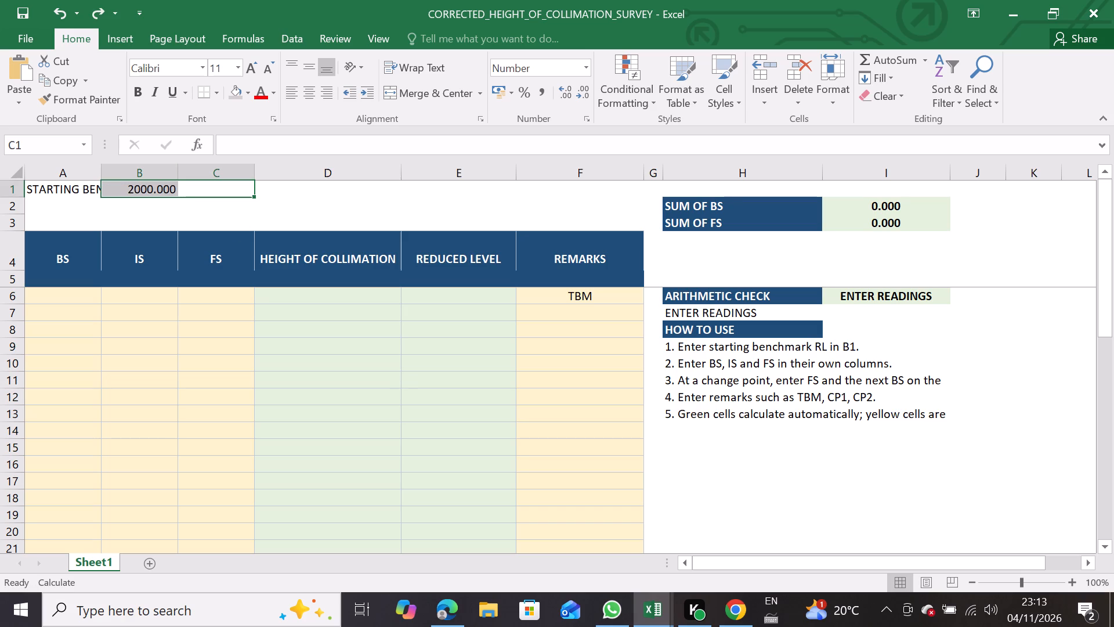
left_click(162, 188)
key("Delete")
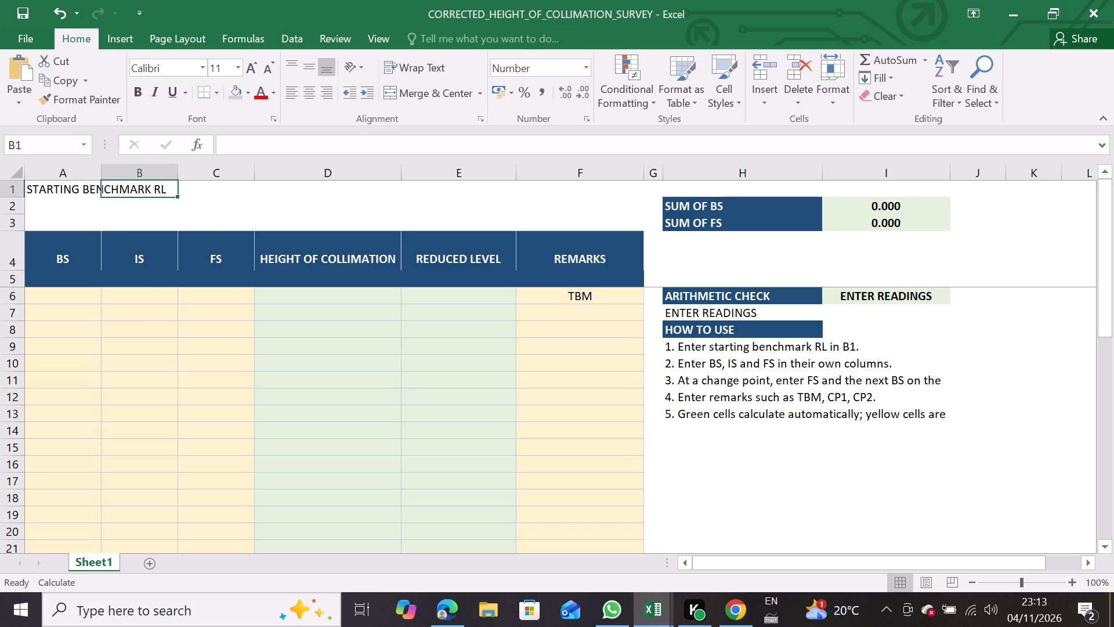
Widen column A so that it fits the full STARTING BENCHMARK RL label.
left_click_drag(100, 172, 182, 171)
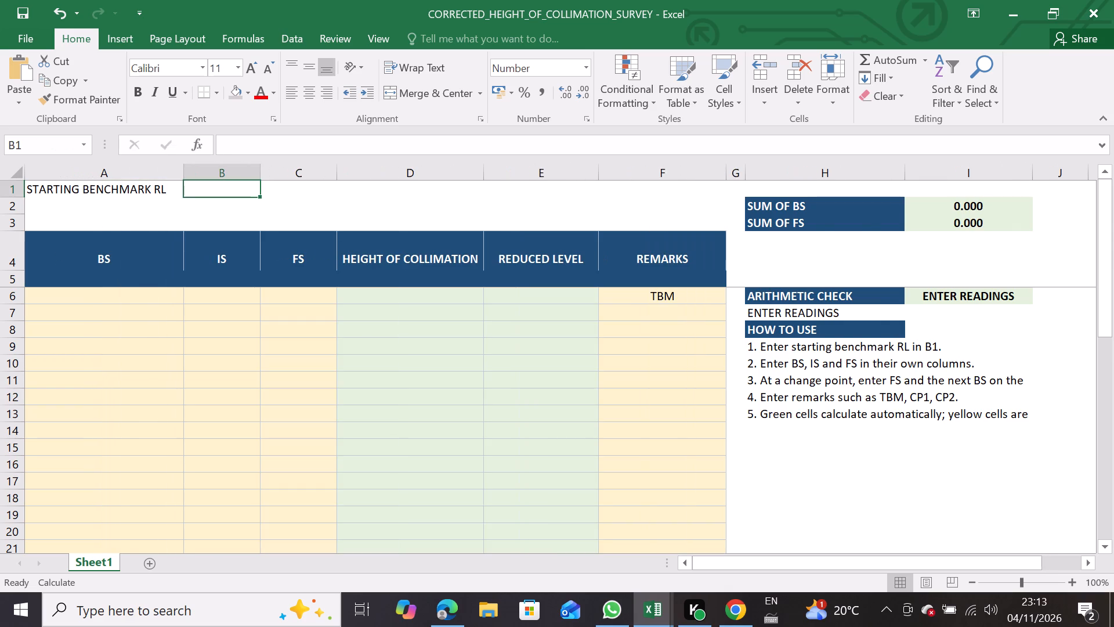
Set the starting benchmark RL in cell B1 to 2005.22.
left_click(197, 192)
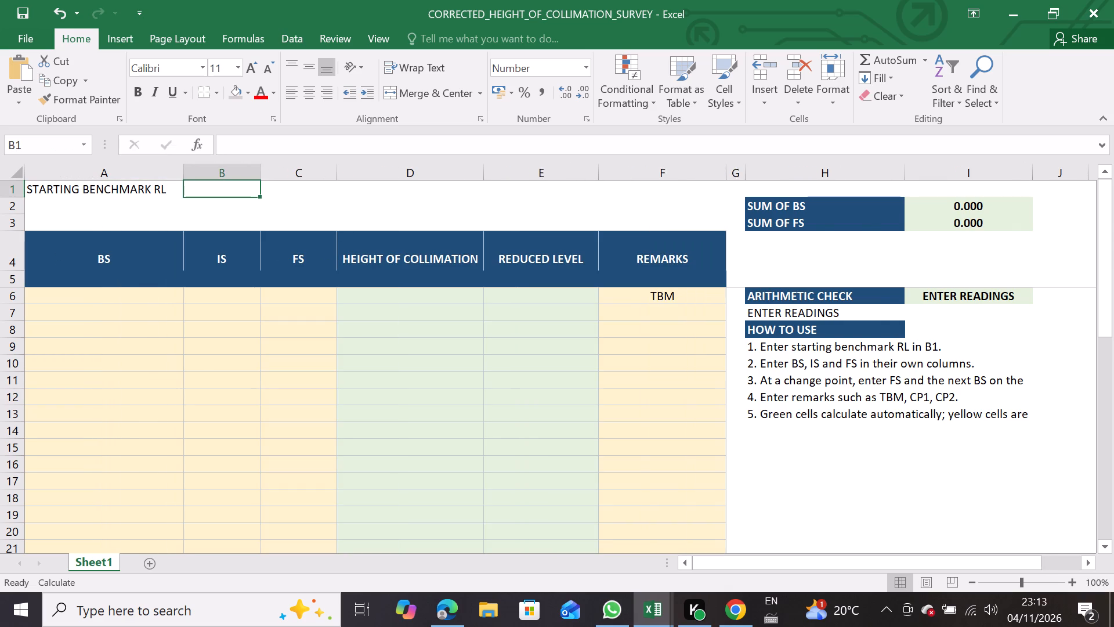
double_click(197, 192)
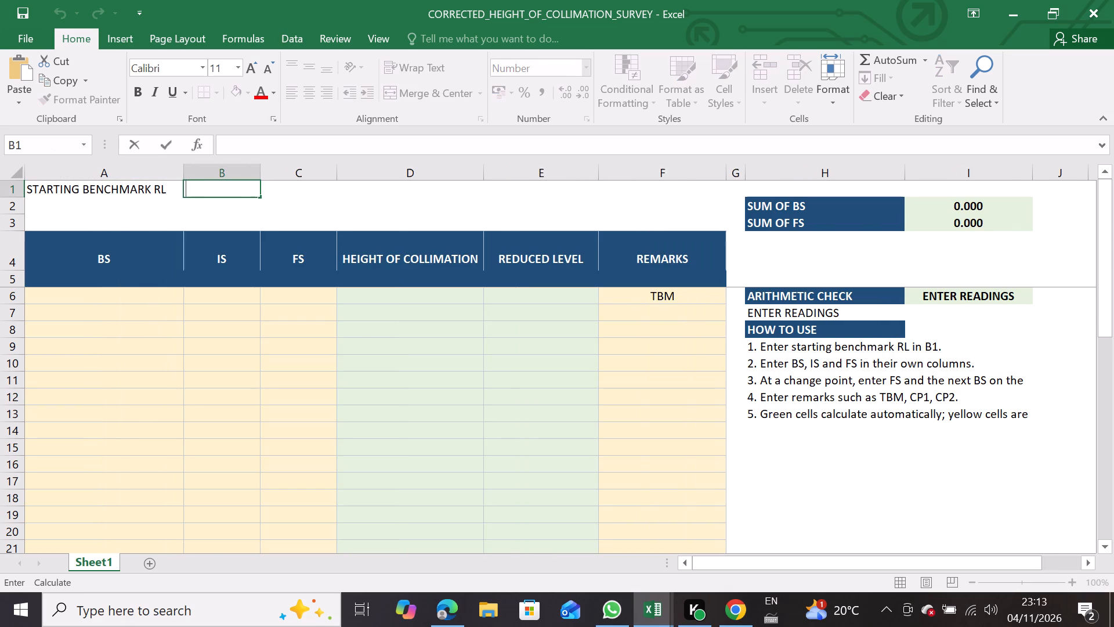
key("2")
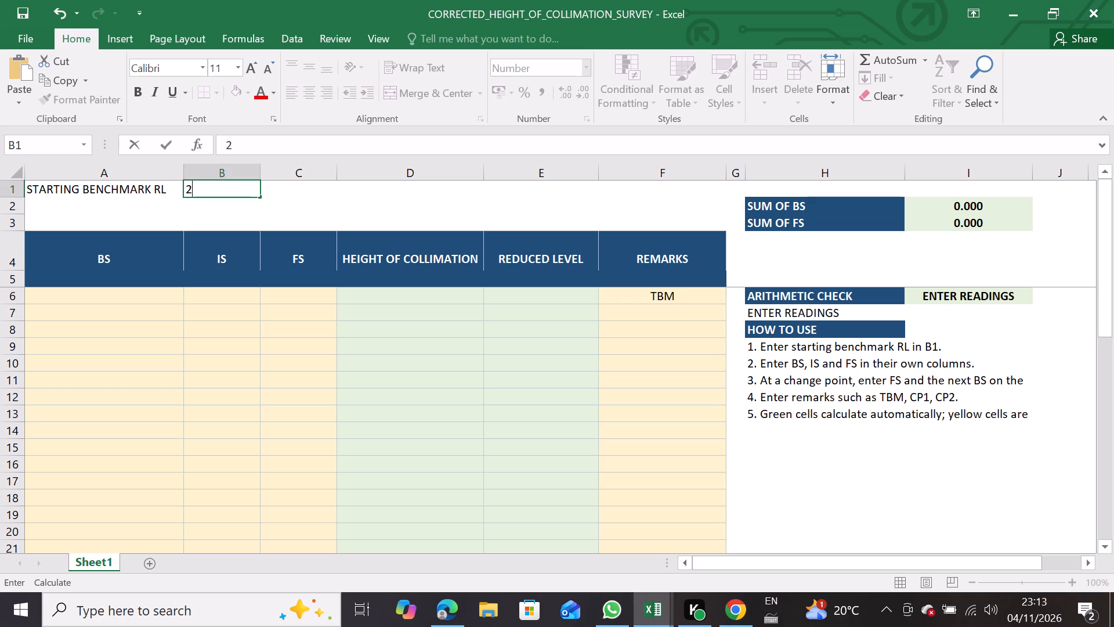
type("00")
key("5")
type(".22")
key("Return")
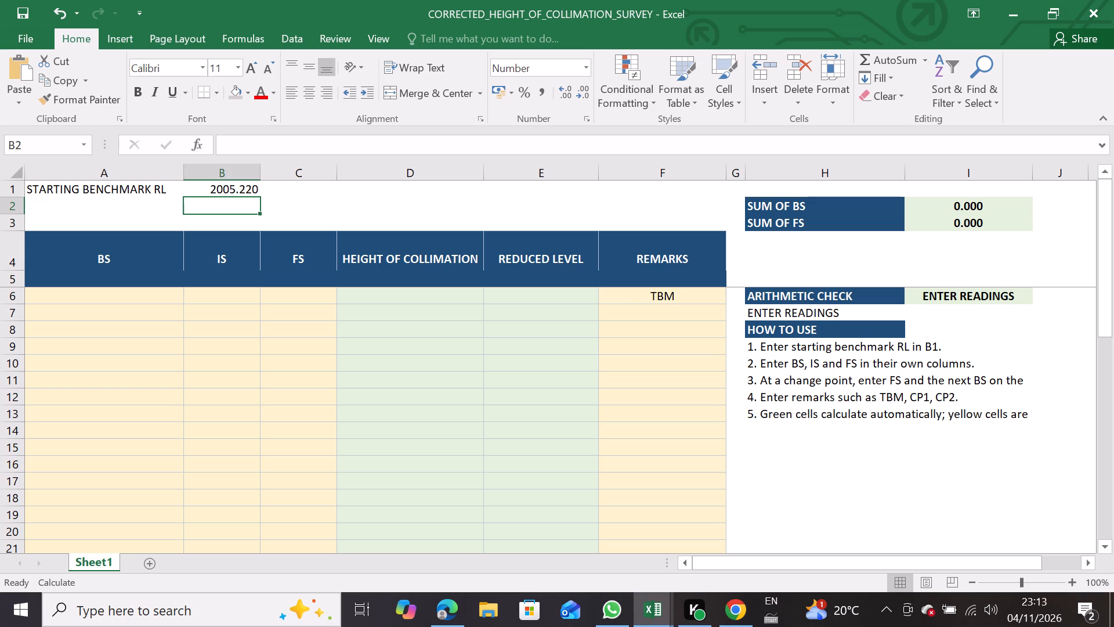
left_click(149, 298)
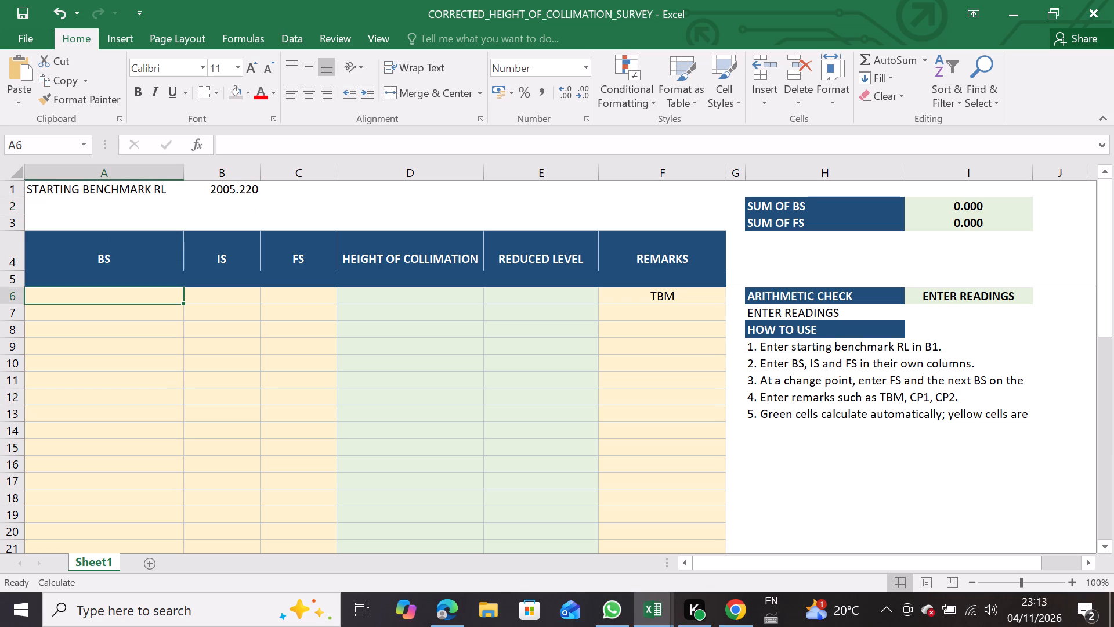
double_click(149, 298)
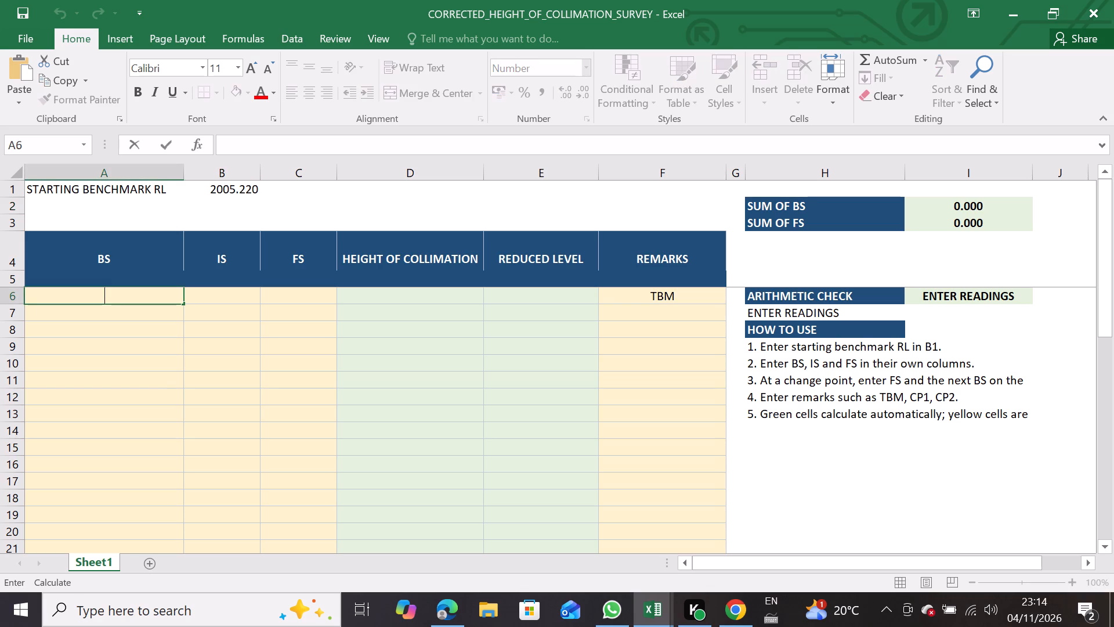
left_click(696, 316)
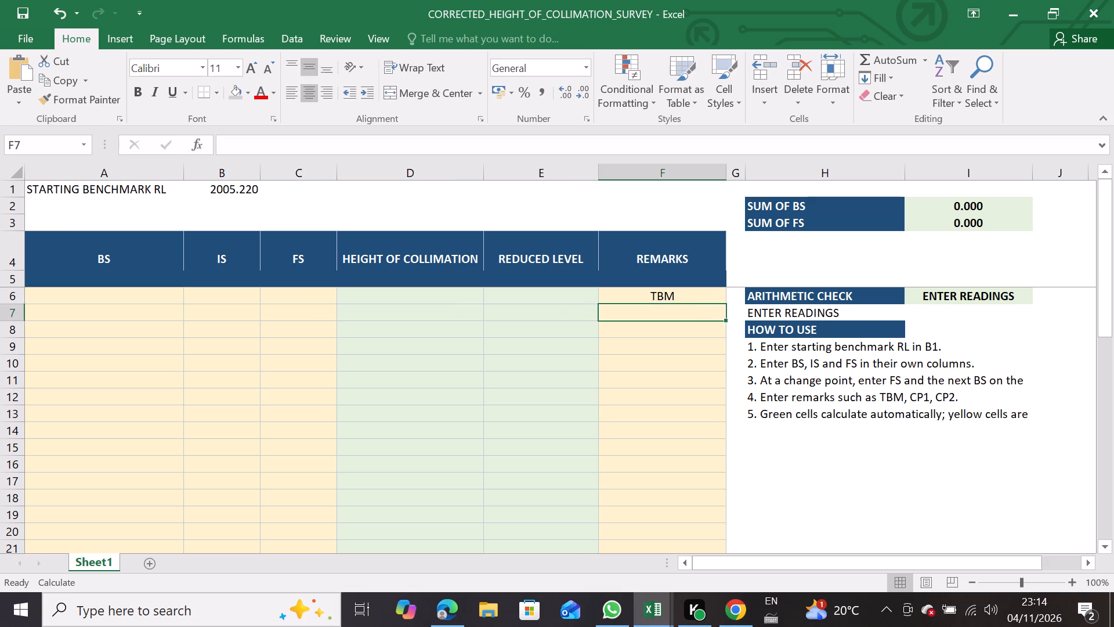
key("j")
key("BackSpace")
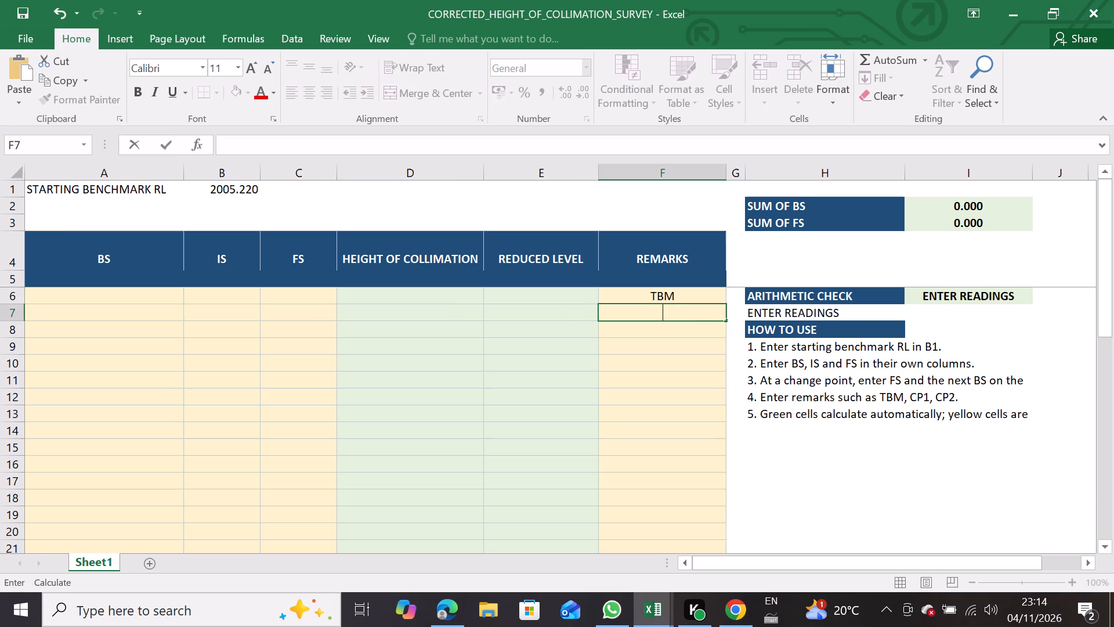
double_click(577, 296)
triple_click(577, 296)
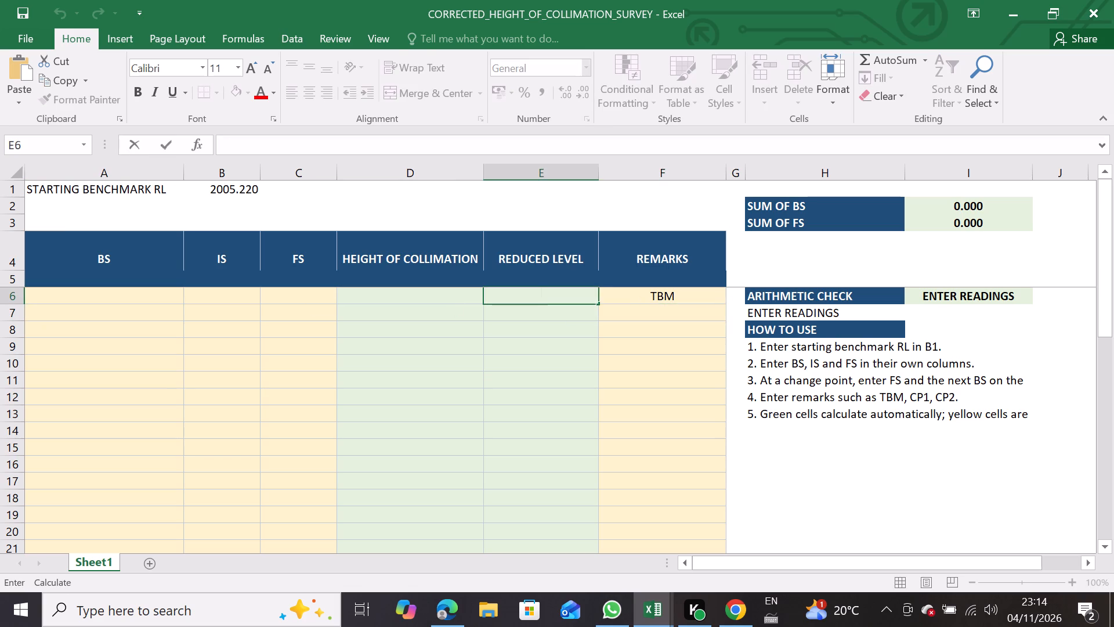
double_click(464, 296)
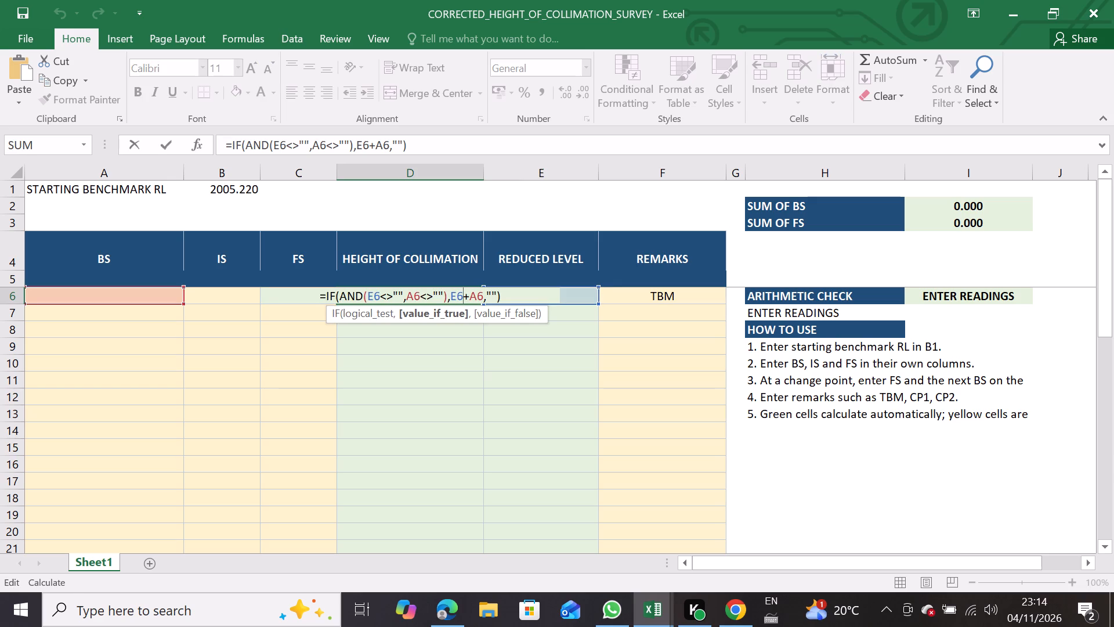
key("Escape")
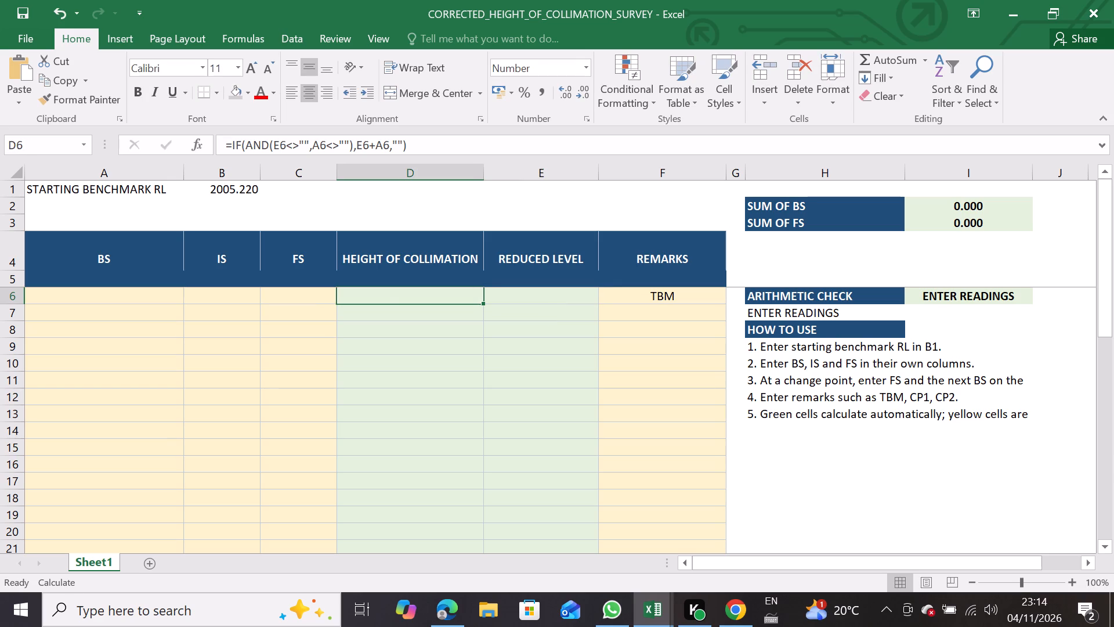
Link the first reduced level, in cell E6, to the starting benchmark RL with the formula =B1.
double_click(549, 295)
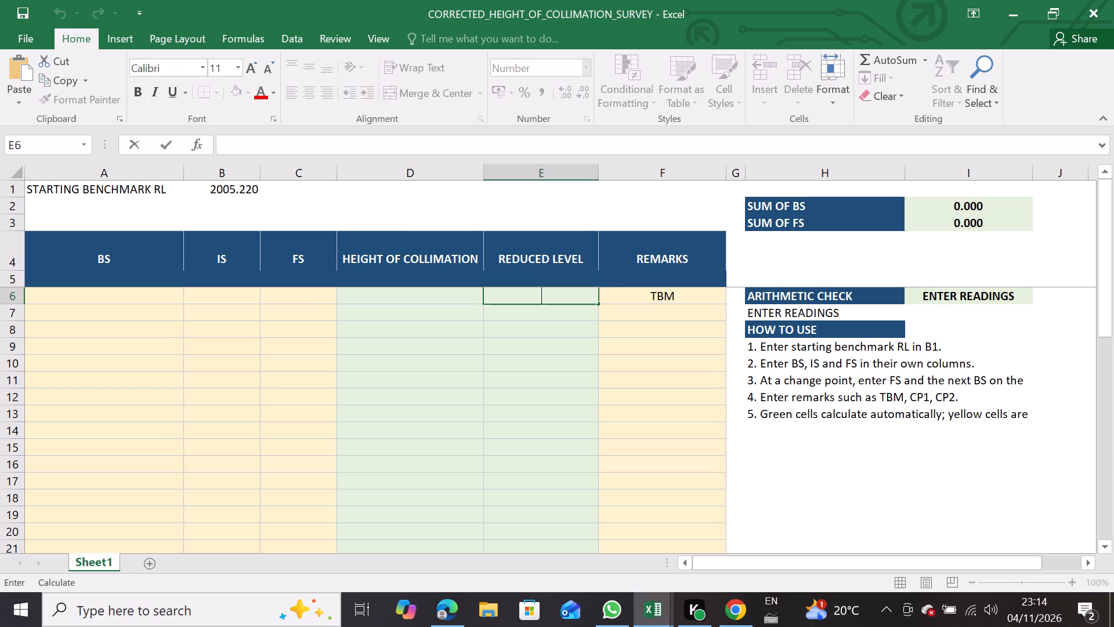
key("equal")
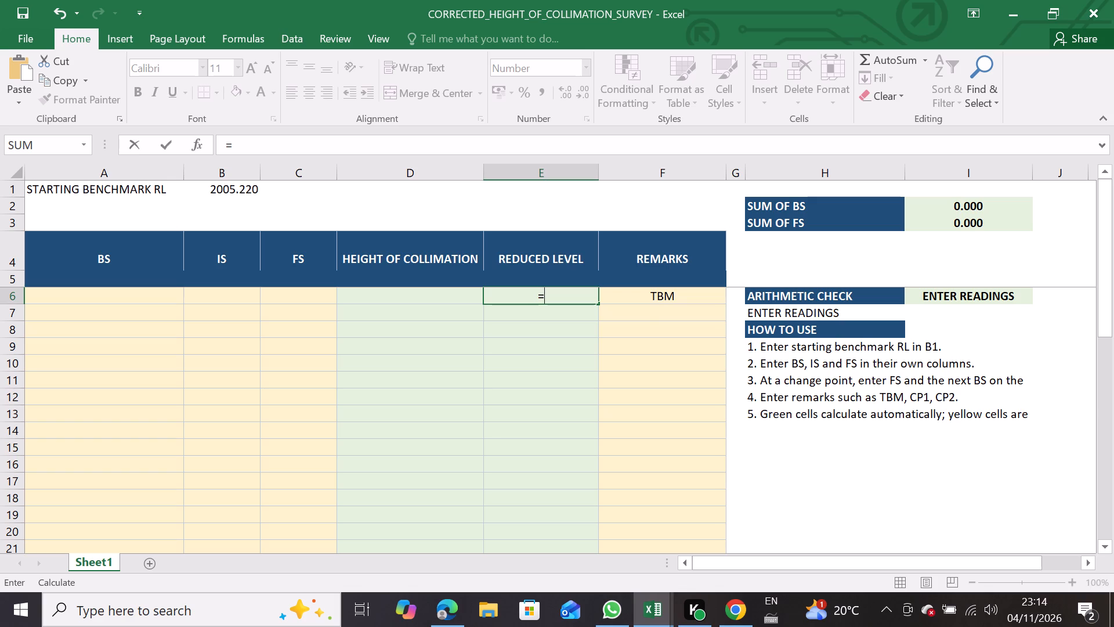
key("b")
key("1")
key("Return")
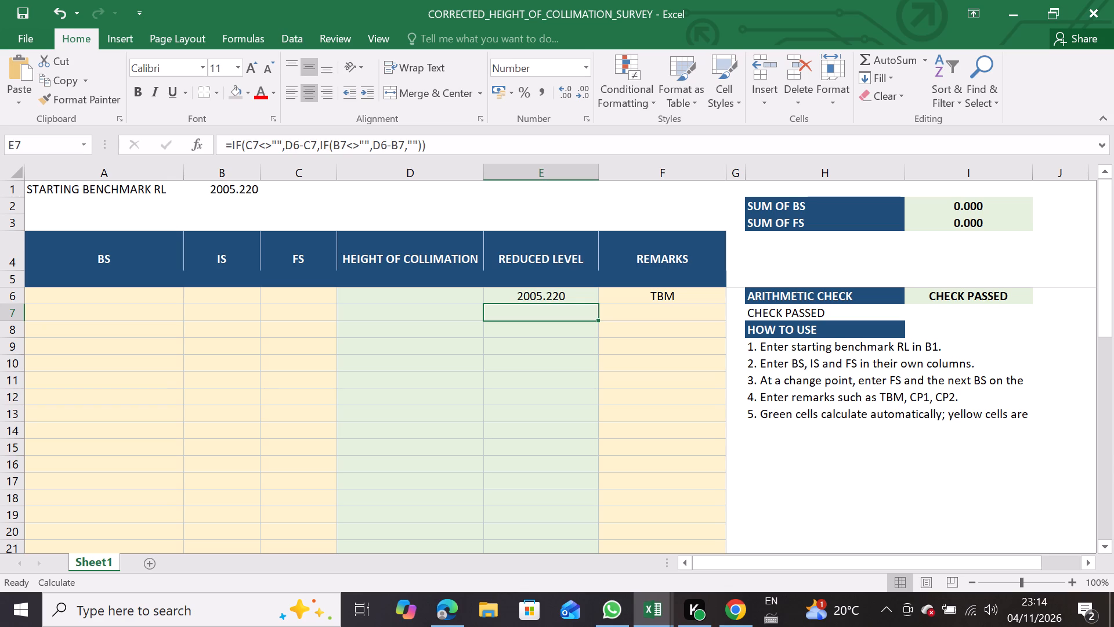
Enter the first backsight reading, 1.08, in cell A6 of the TBM row.
left_click(462, 367)
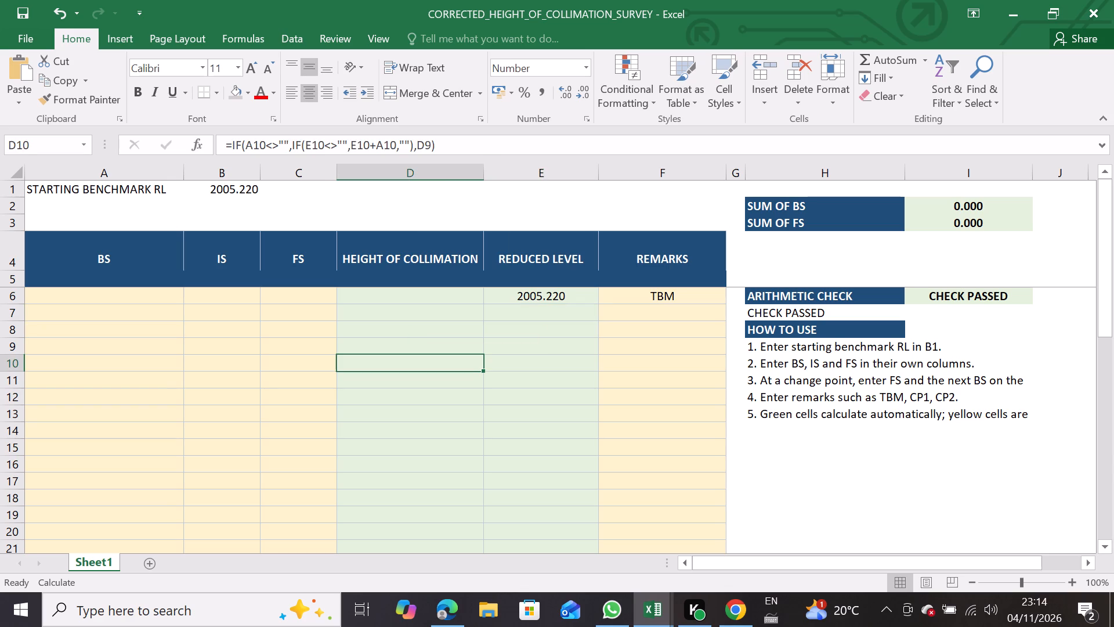
left_click(136, 292)
type("22")
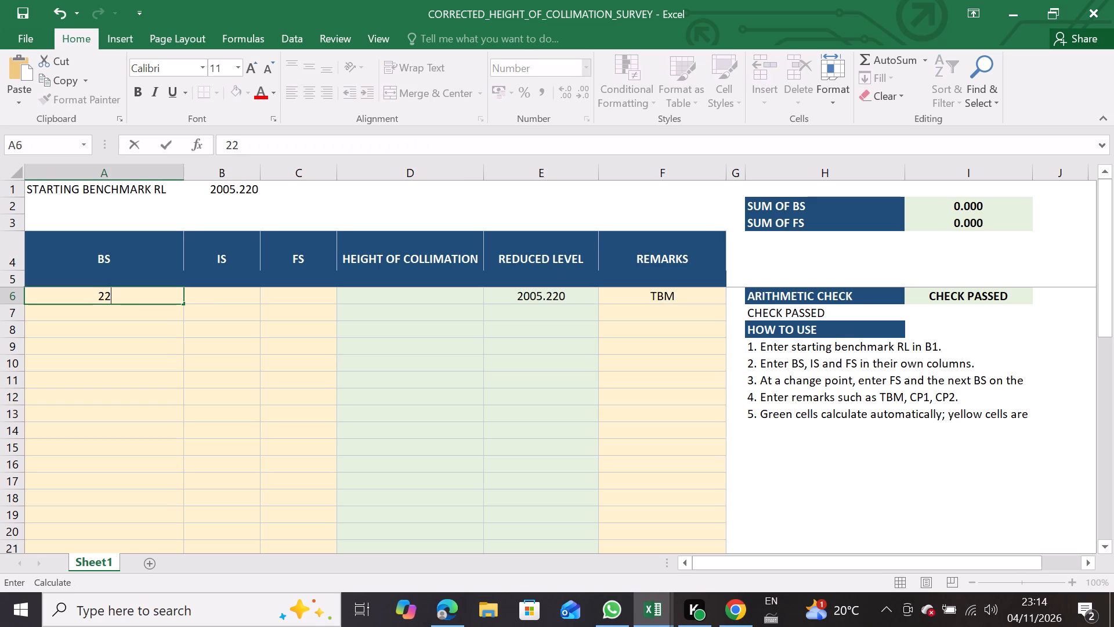
type(".4")
key("BackSpace")
key("BackSpace")
key("BackSpace")
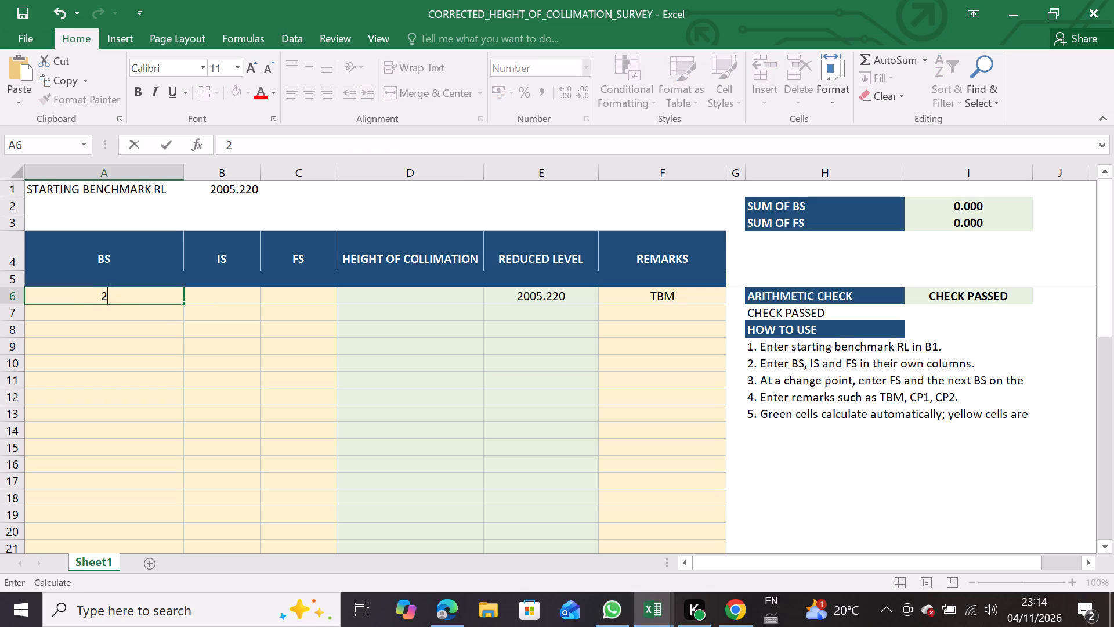
key("BackSpace")
type("1.")
type("08")
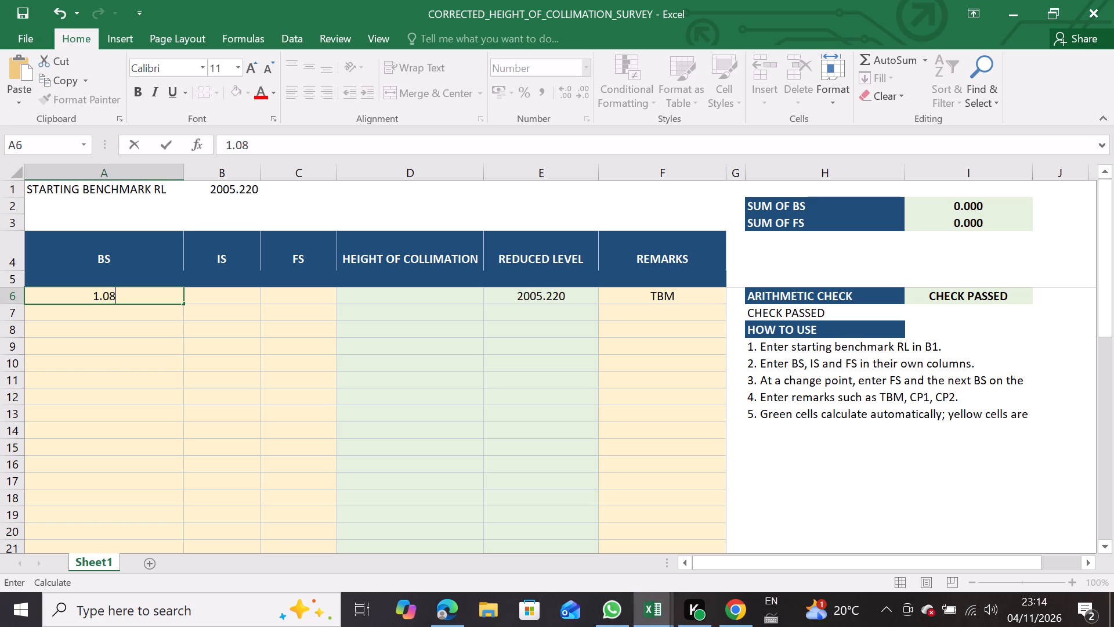
key("Down")
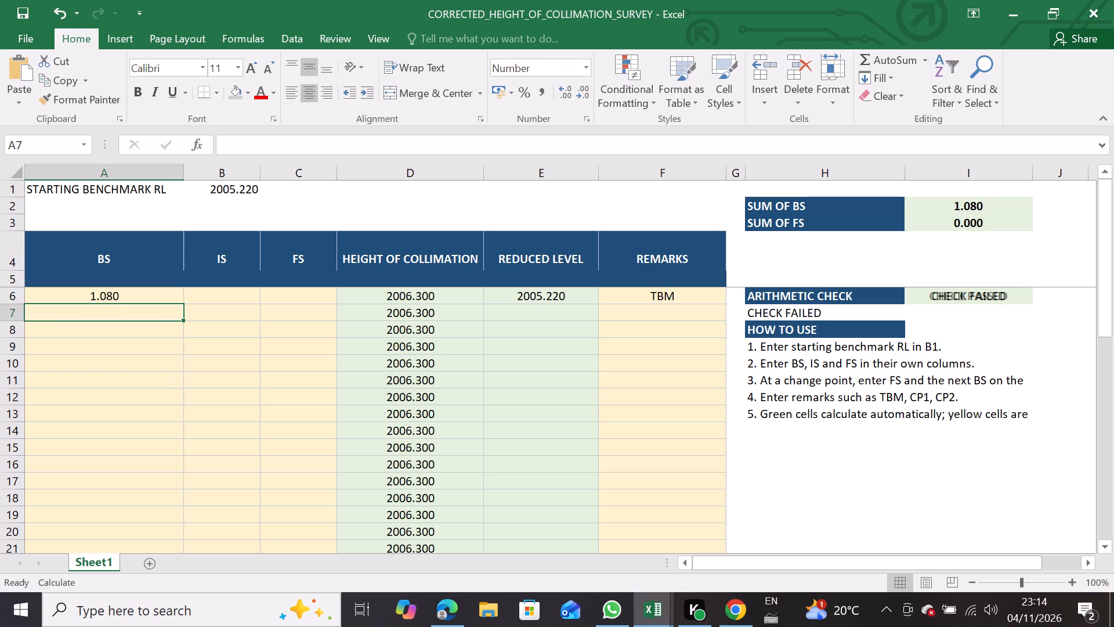
Enter the intermediate sight readings 1.22 and 1.65 in cells B7 and B8.
key("Right")
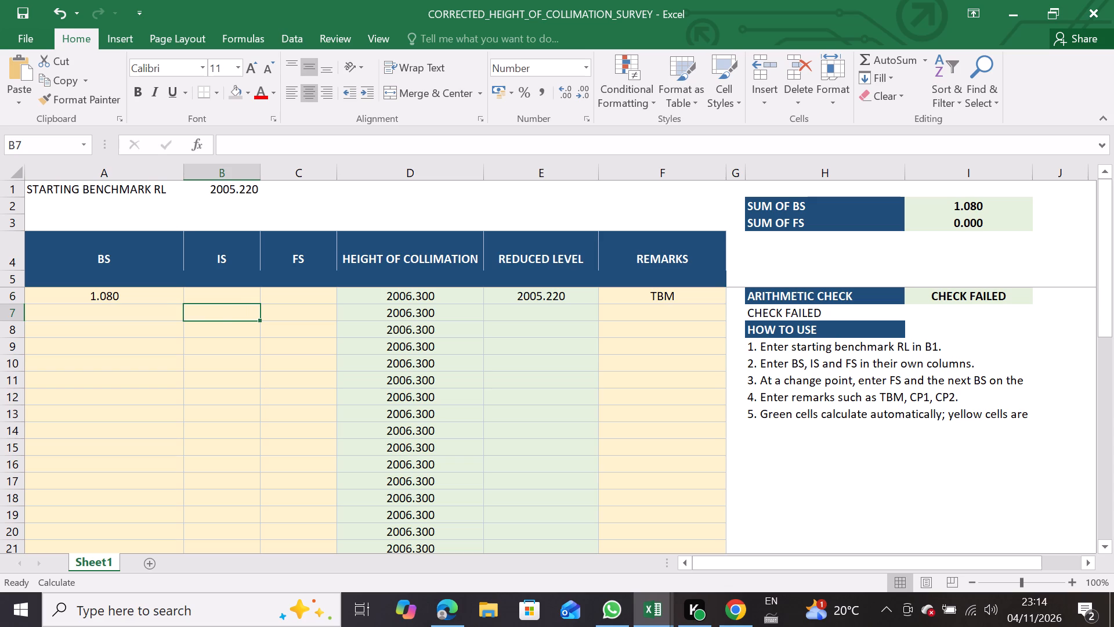
key("1")
key("period")
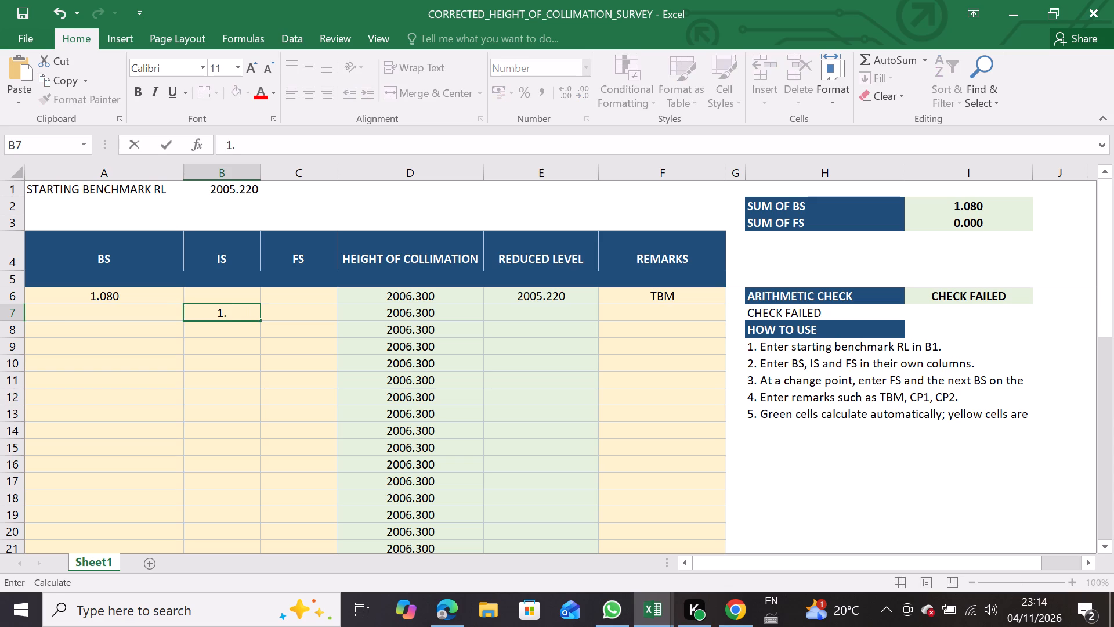
type("22")
key("Return")
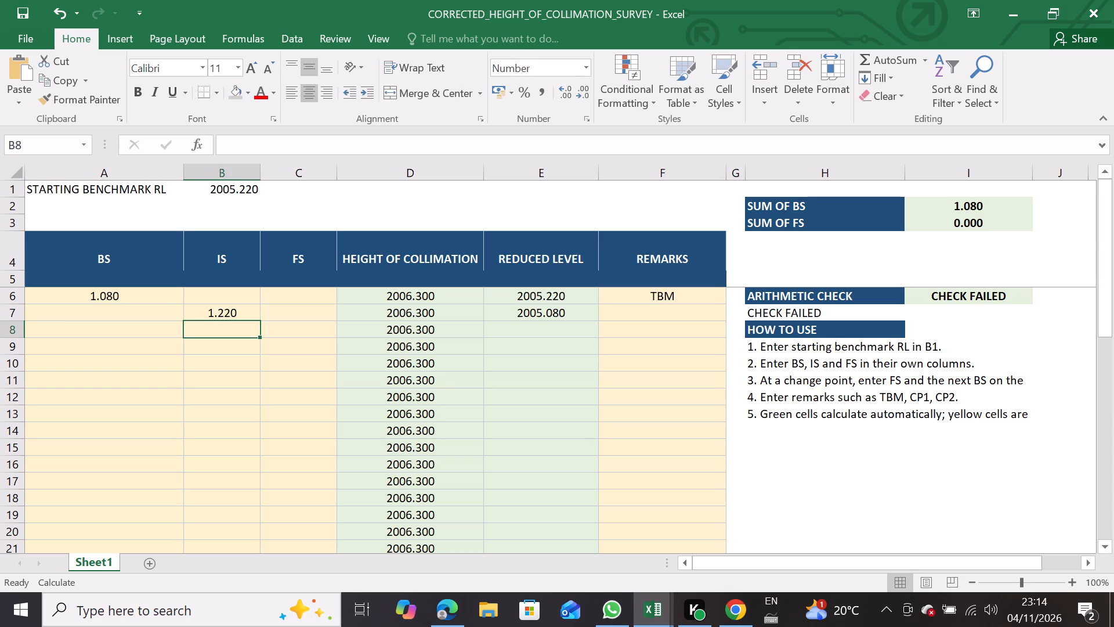
key("1")
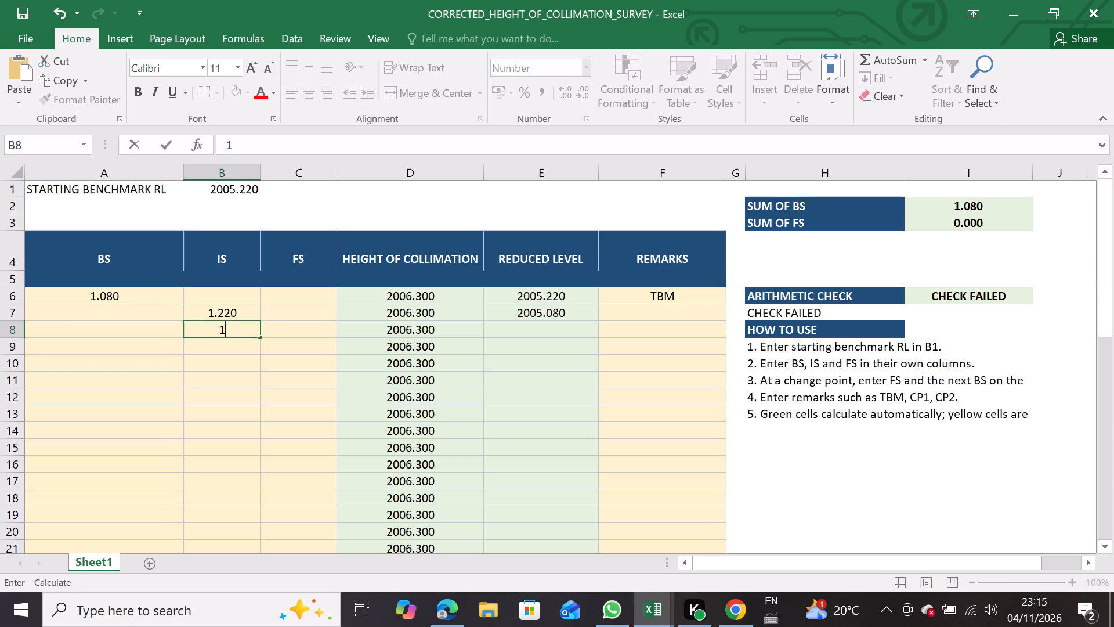
type(".65")
key("Right")
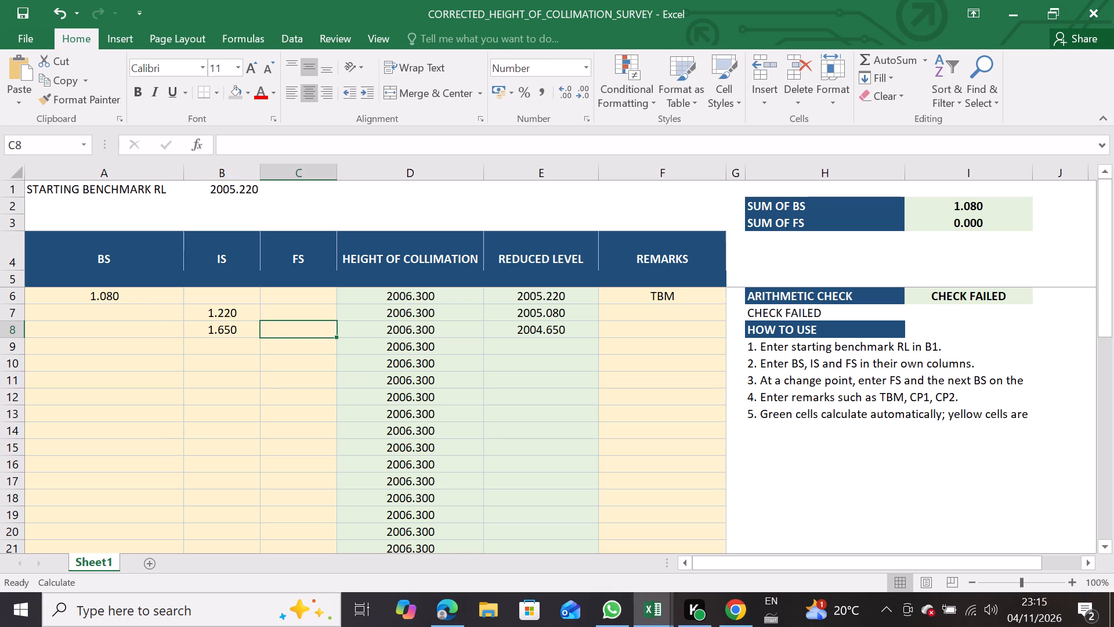
Fill in the change point in row 9 with a foresight of 3.2 and a backsight of 0.11.
key("Down")
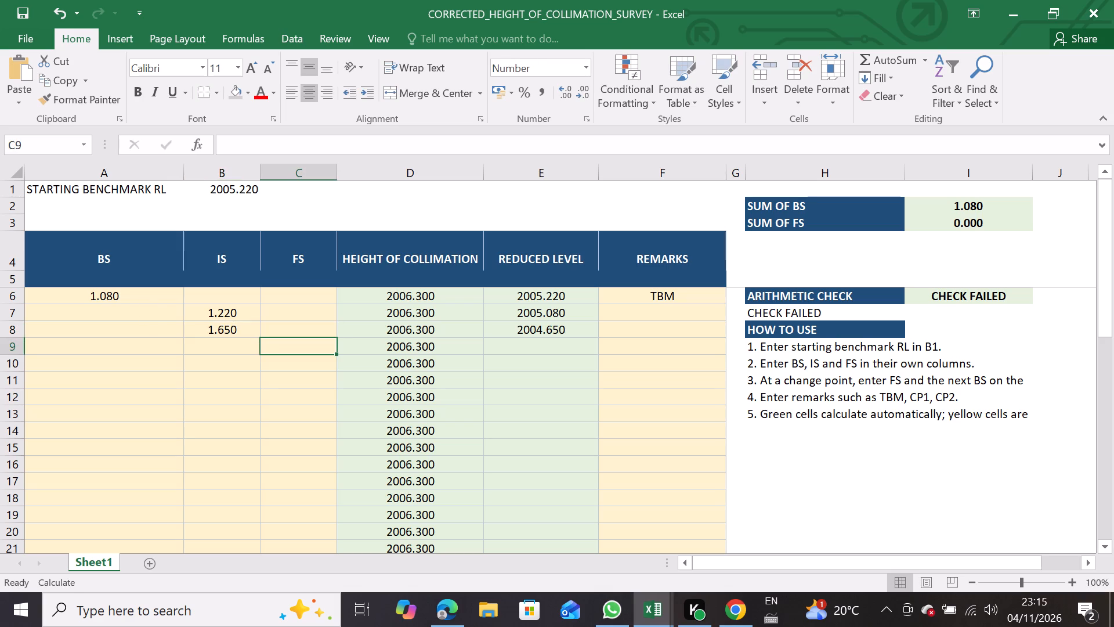
key("3")
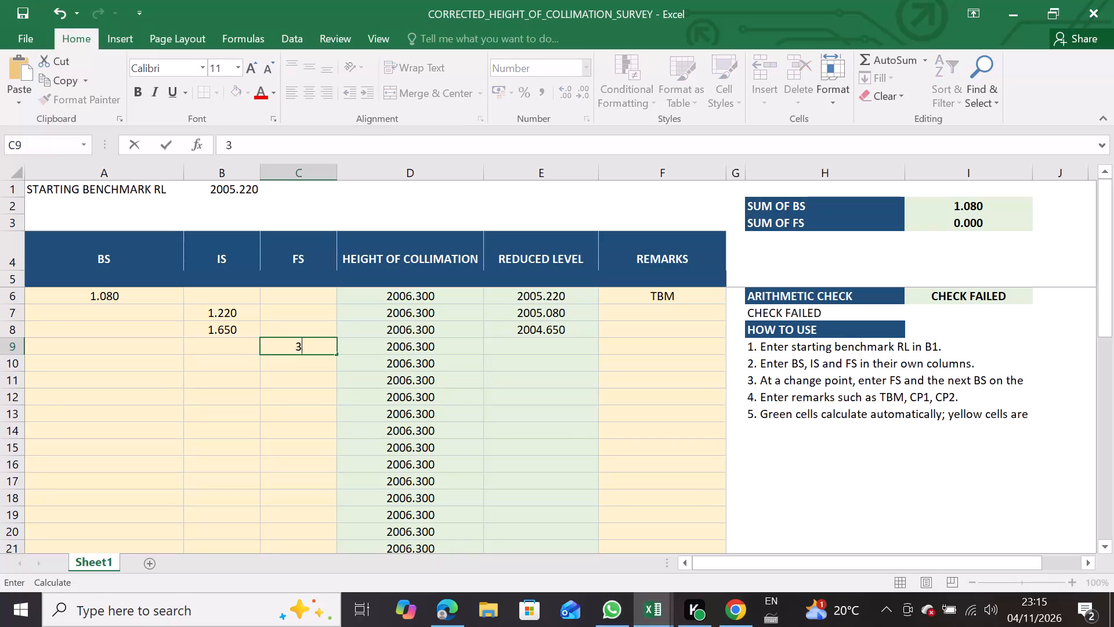
type(".2")
key("Return")
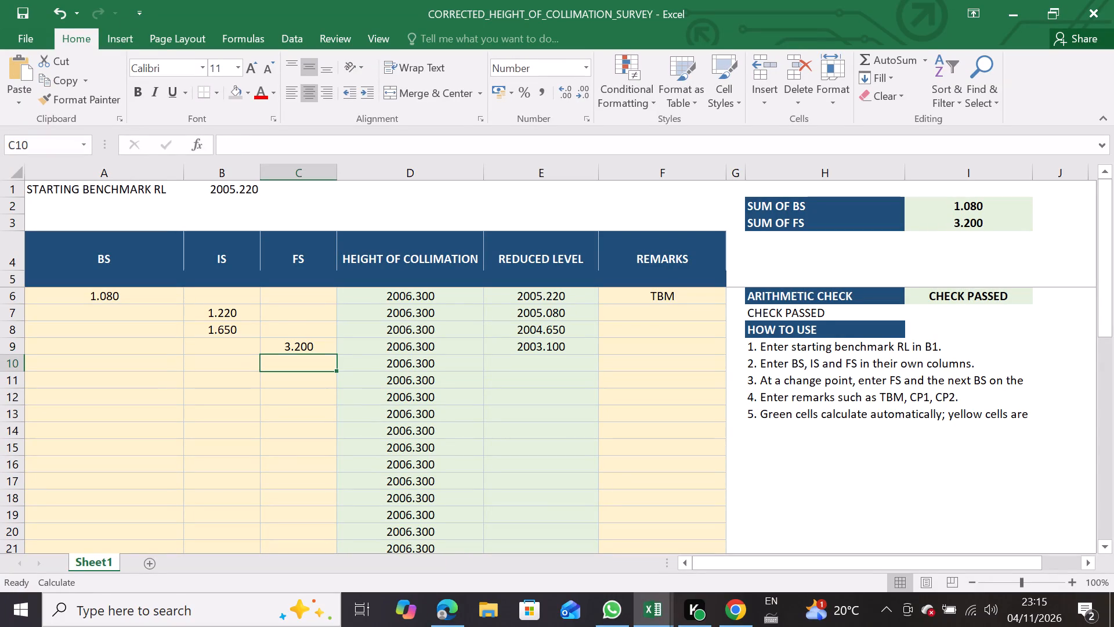
key("Left")
key("Left")
key("Left")
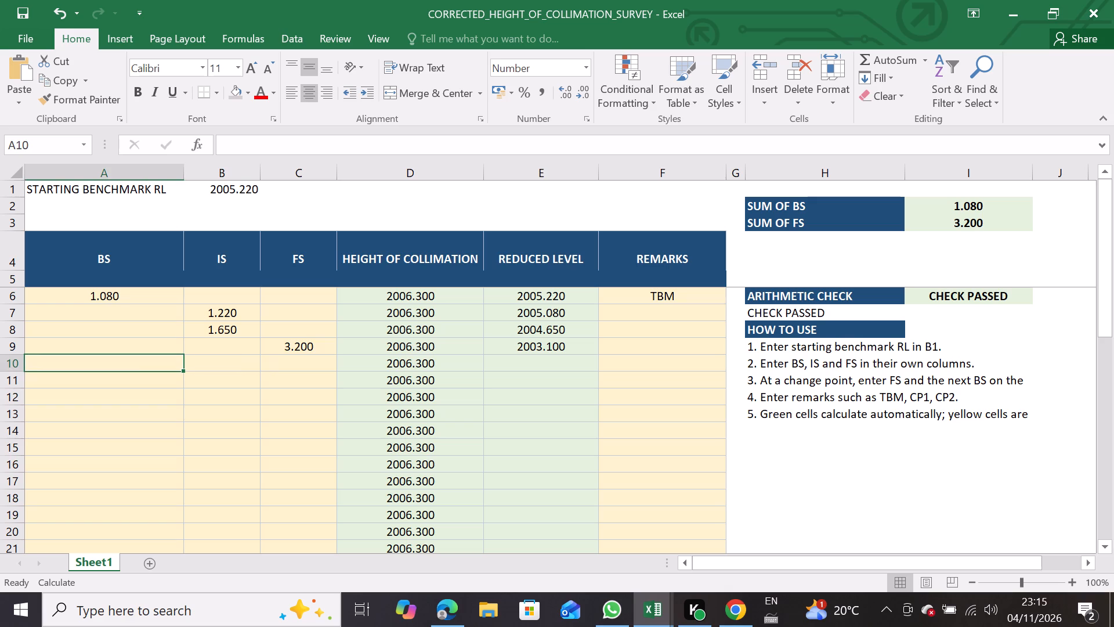
key("Up")
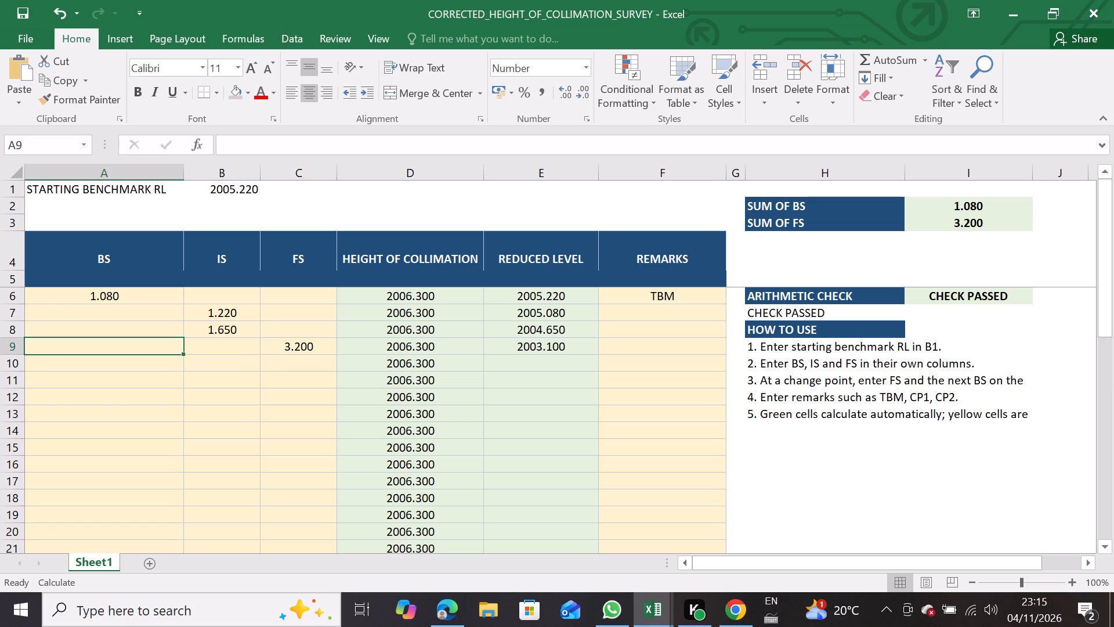
key("0")
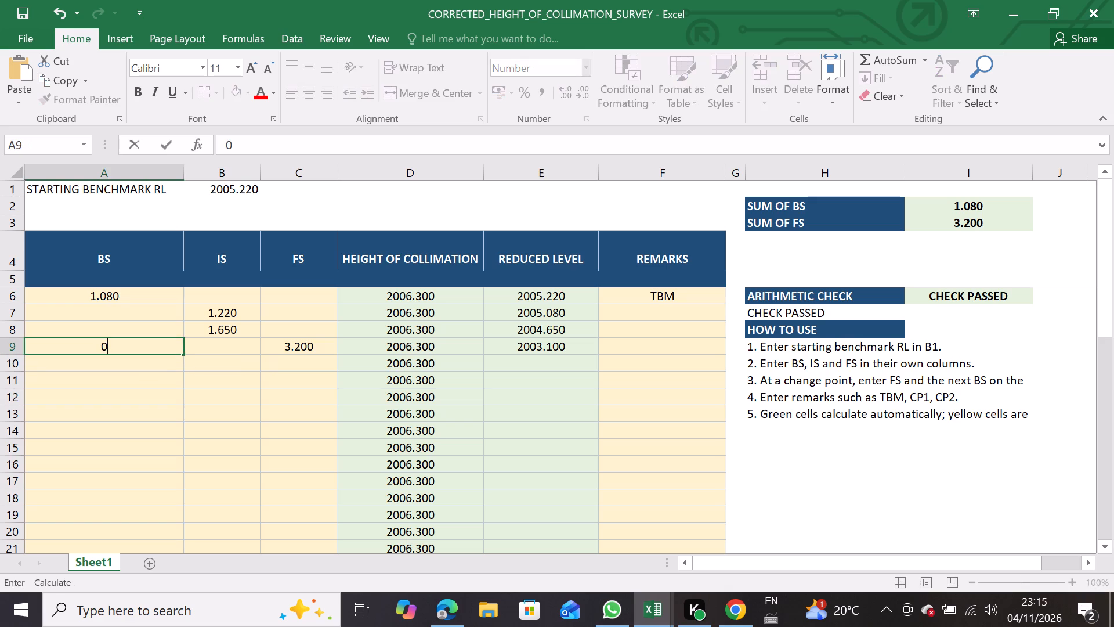
key("period")
type("11")
key("Return")
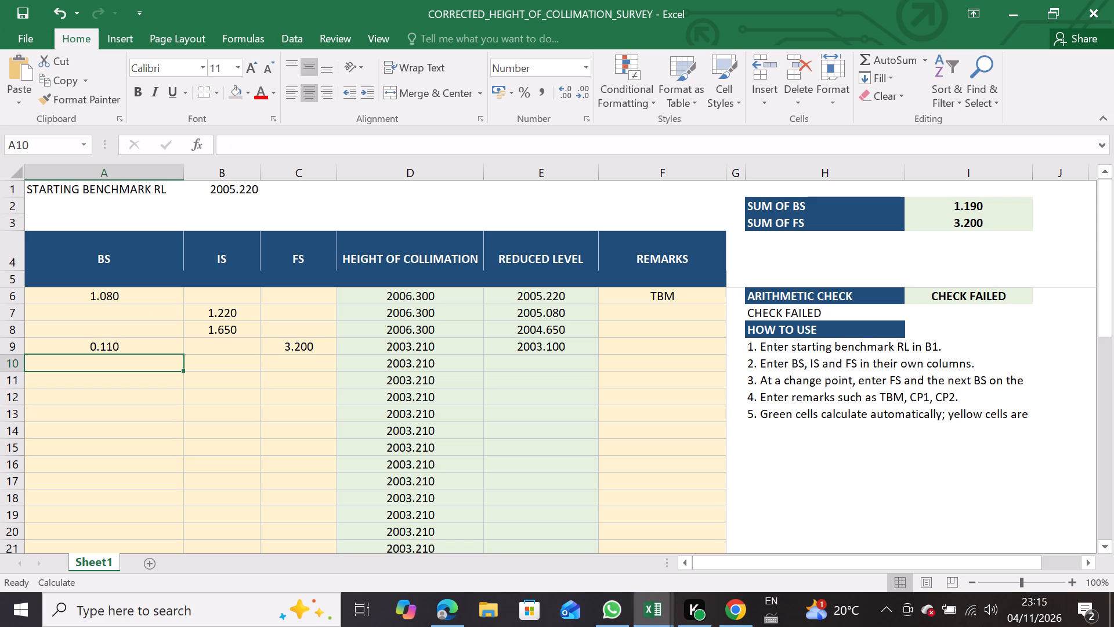
Enter the intermediate sight readings 0.32 and 0.44 in cells B10 and B11.
left_click(211, 363)
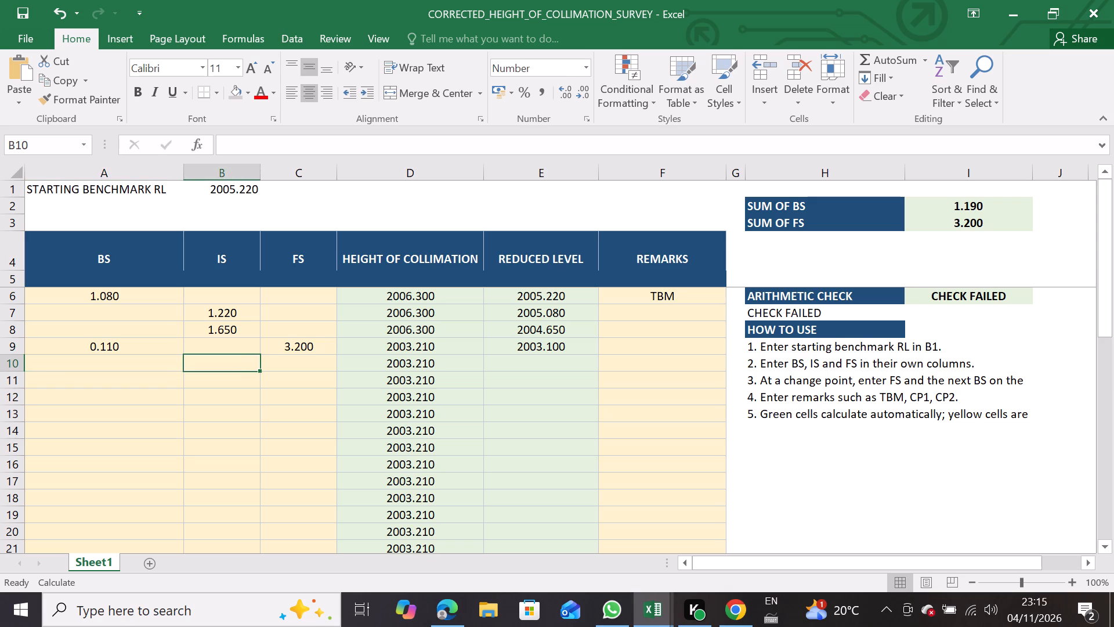
key("0")
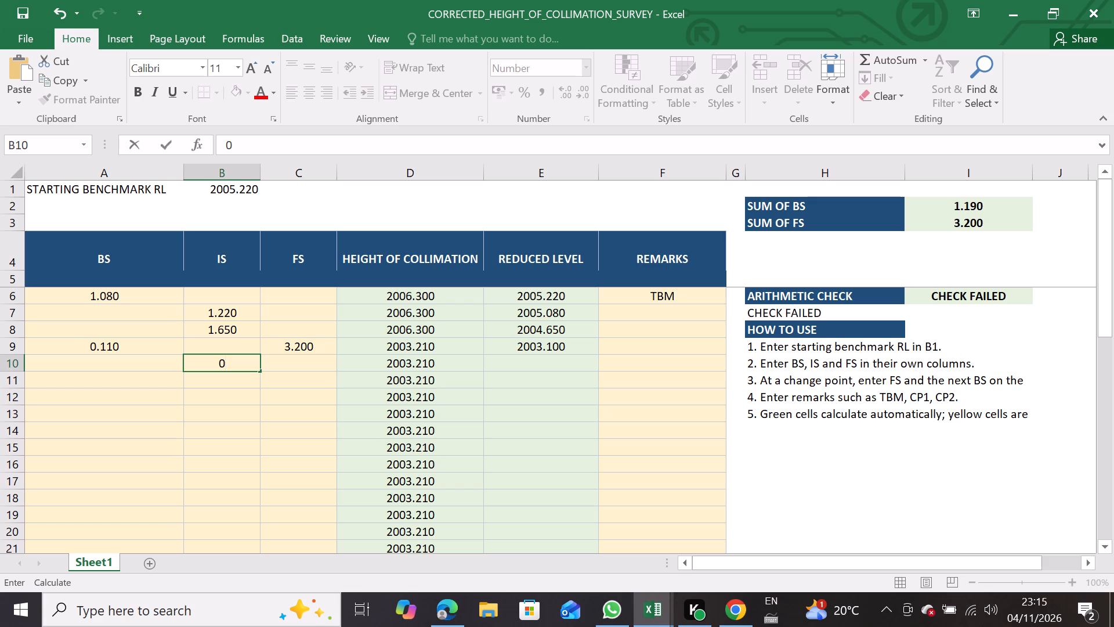
key("period")
type("32")
key("Return")
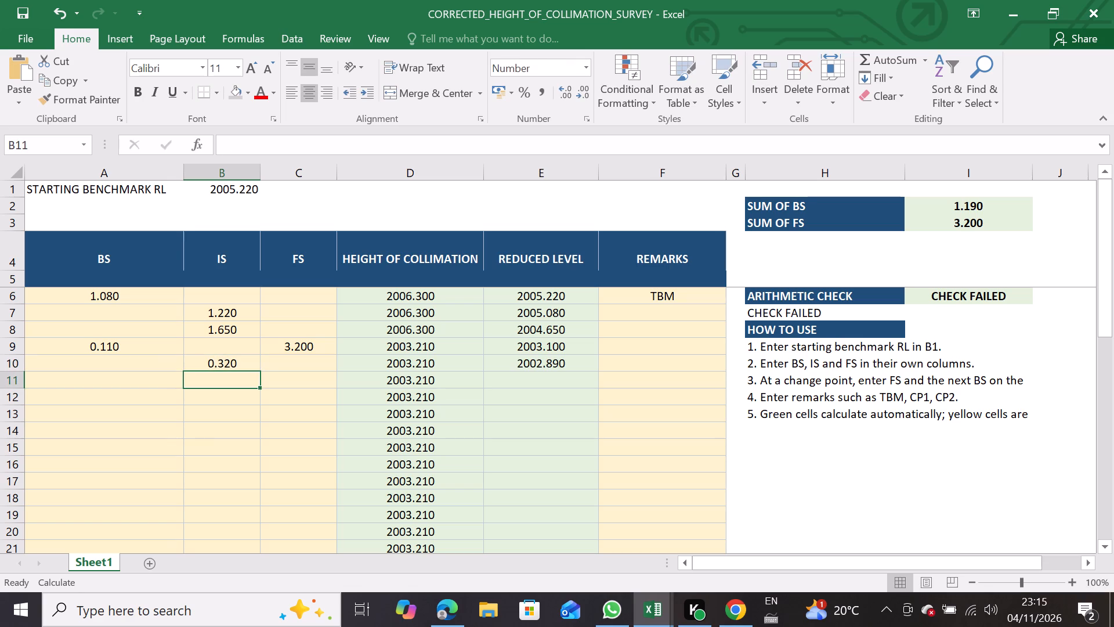
key("4")
key("BackSpace")
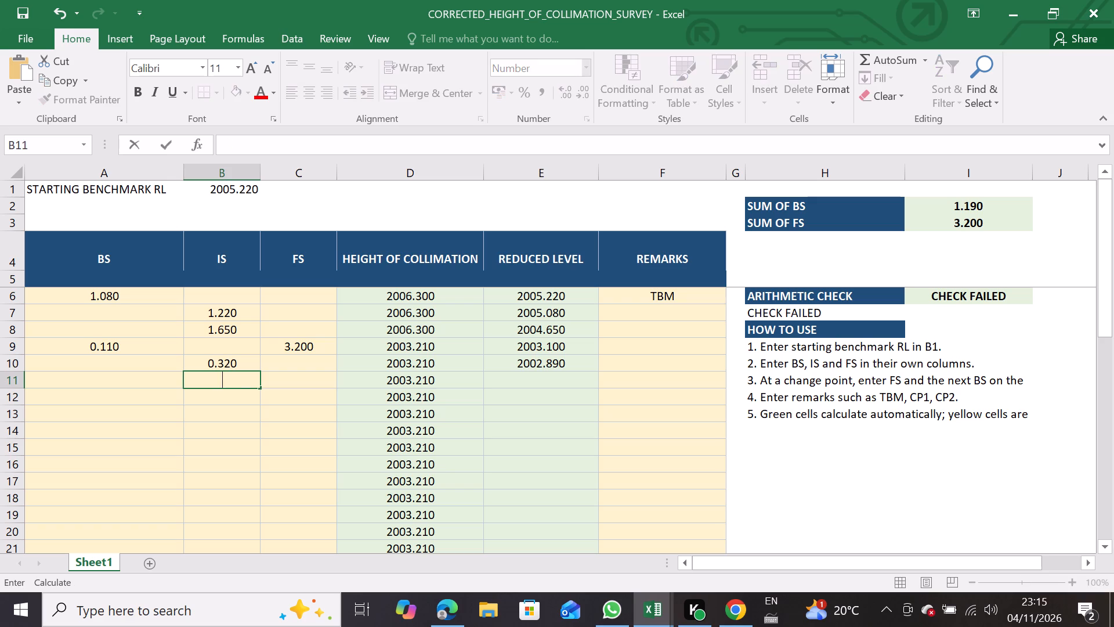
type("0.44")
key("Return")
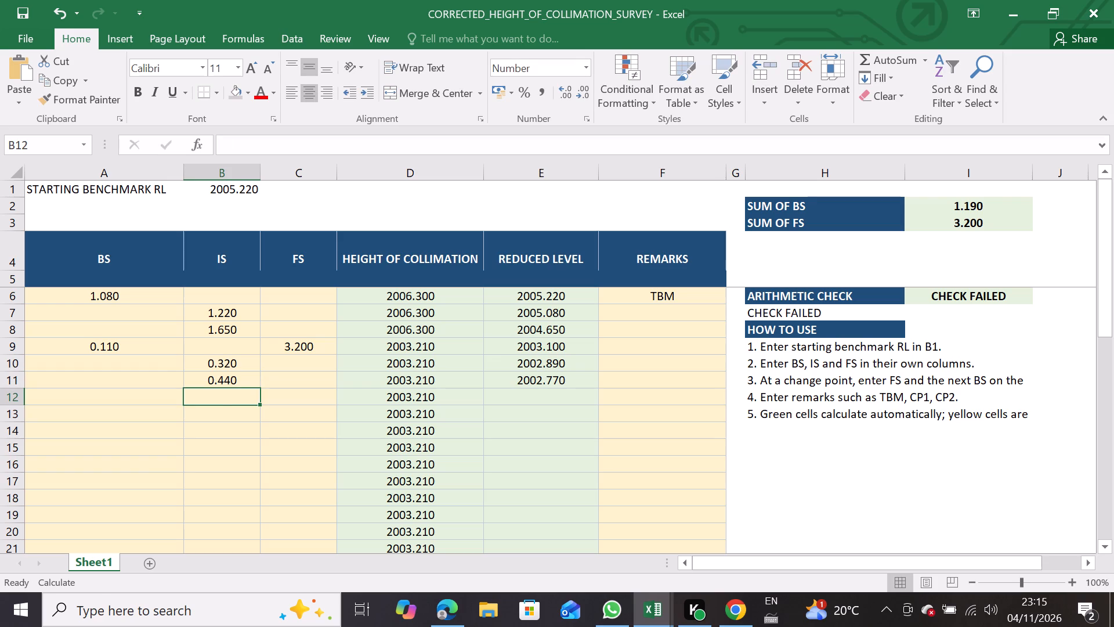
Enter the intermediate sight readings 0.41 and 0.44 in cells B12 and B13.
key("0")
key("period")
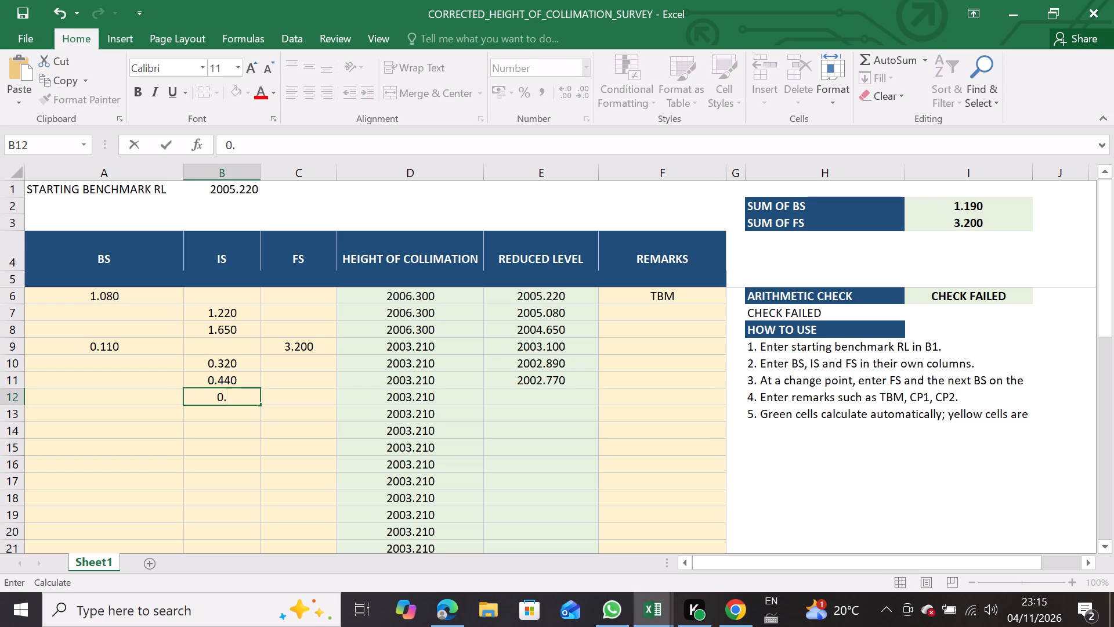
key("4")
key("1")
key("Return")
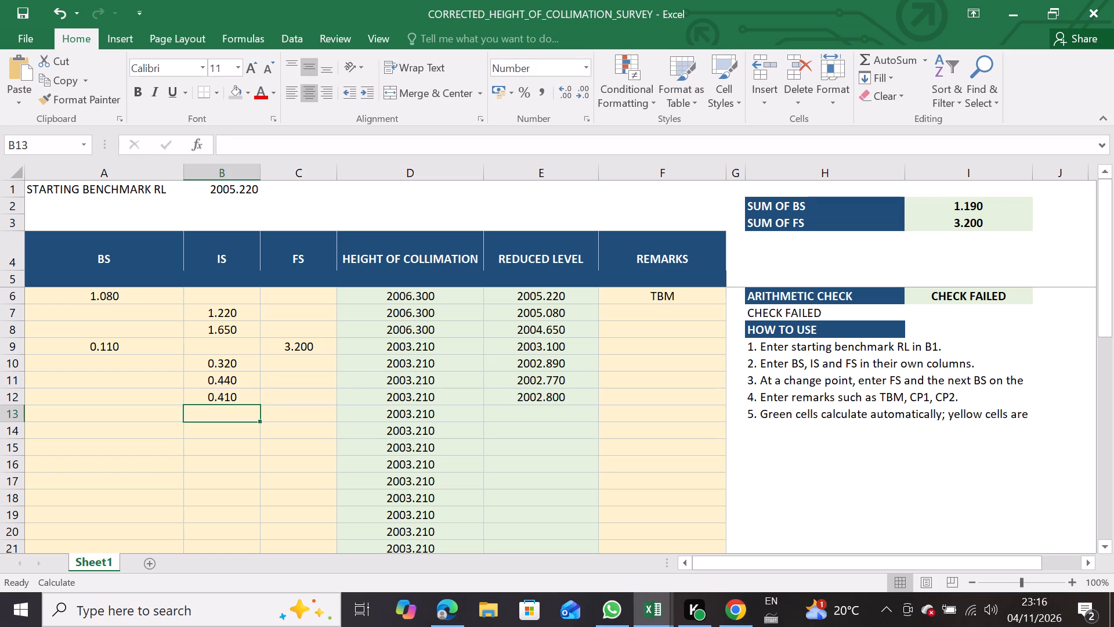
key("0")
key("period")
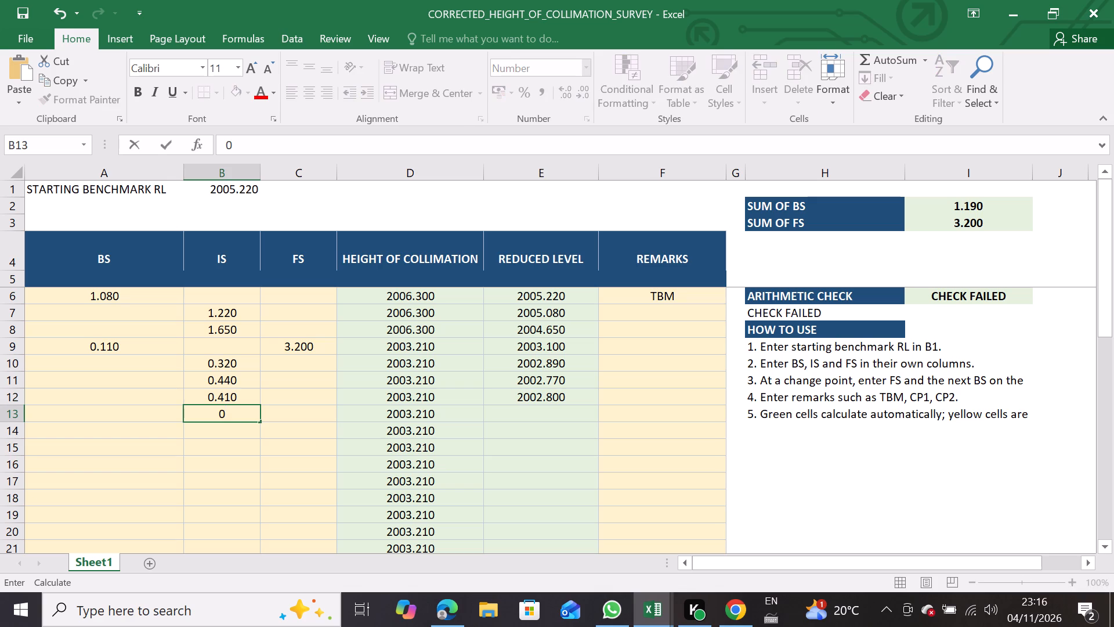
type("44")
key("Return")
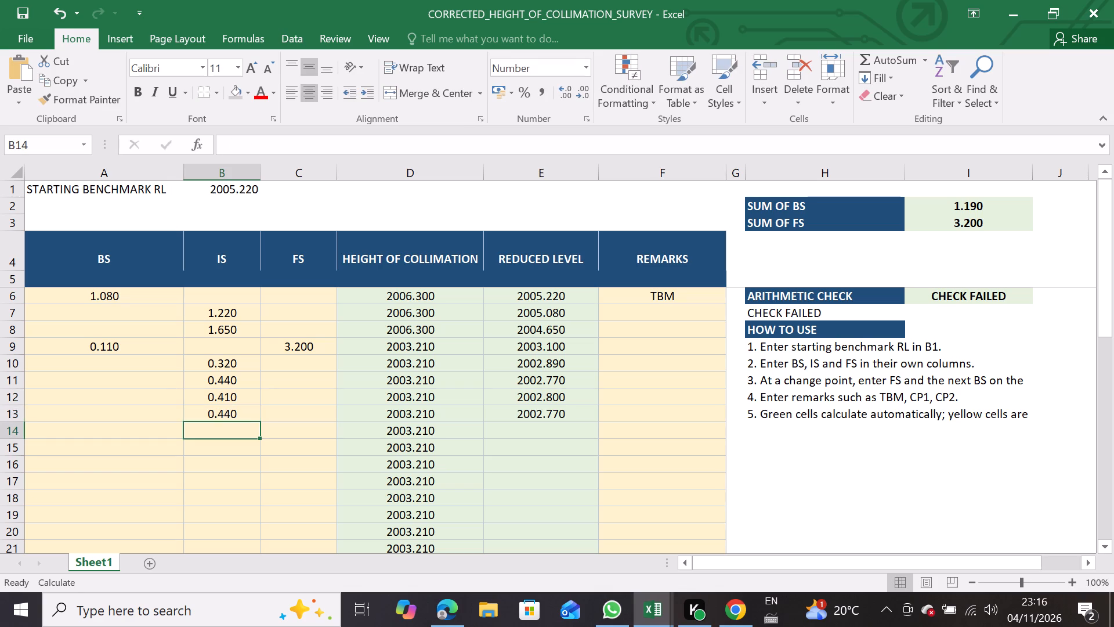
Fill in the change point in row 14 with a foresight of 0.33 and a backsight of 0.45.
left_click(283, 428)
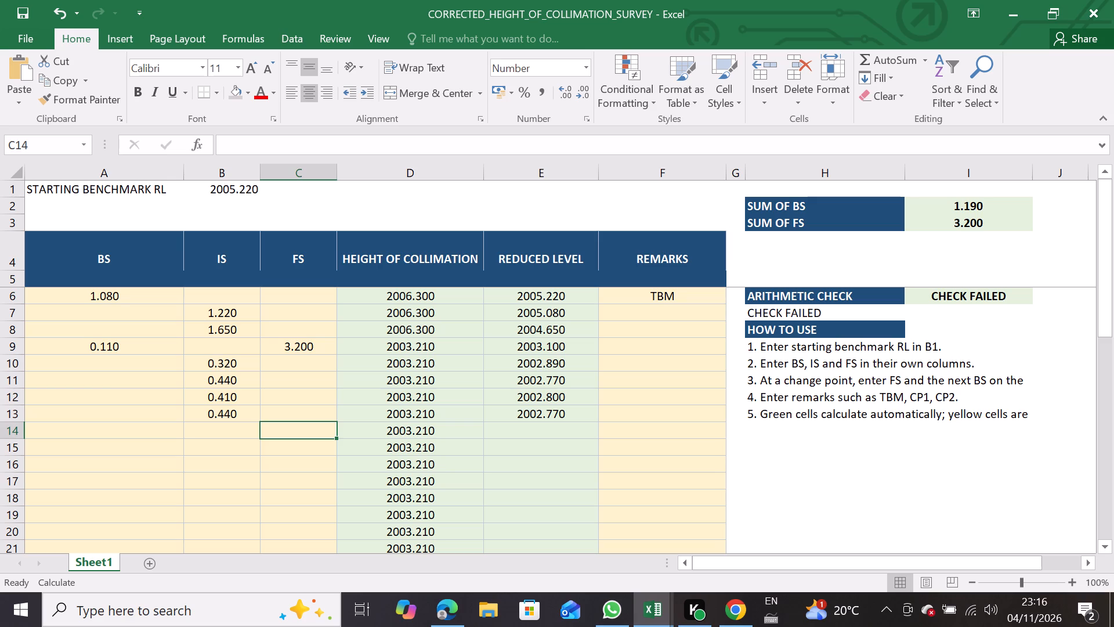
type("0.")
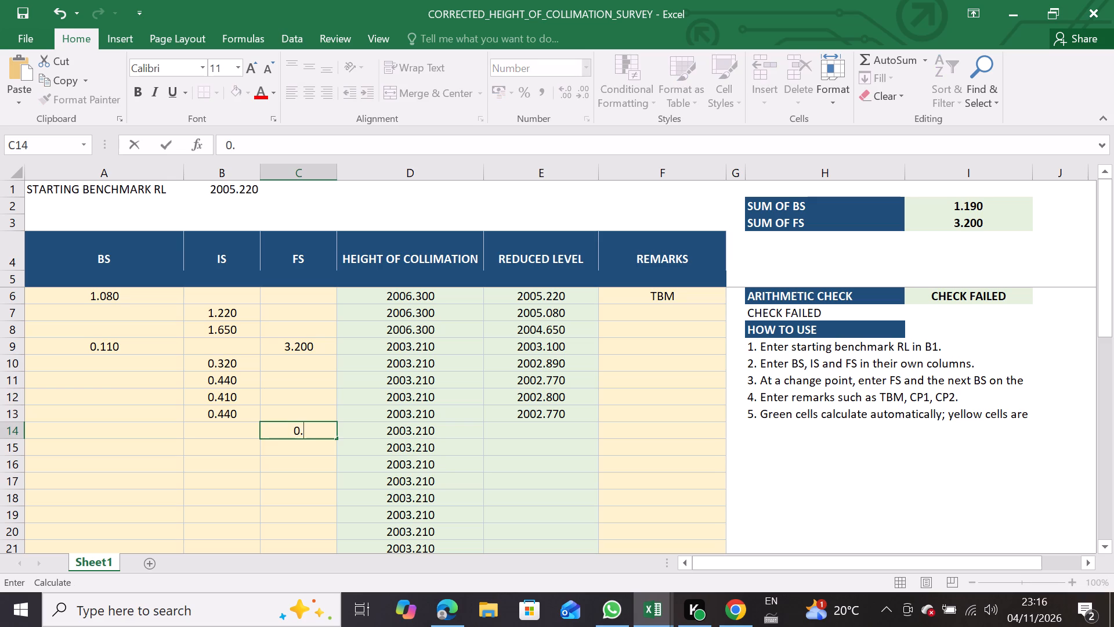
type("44")
key("BackSpace")
key("BackSpace")
type("33")
key("Return")
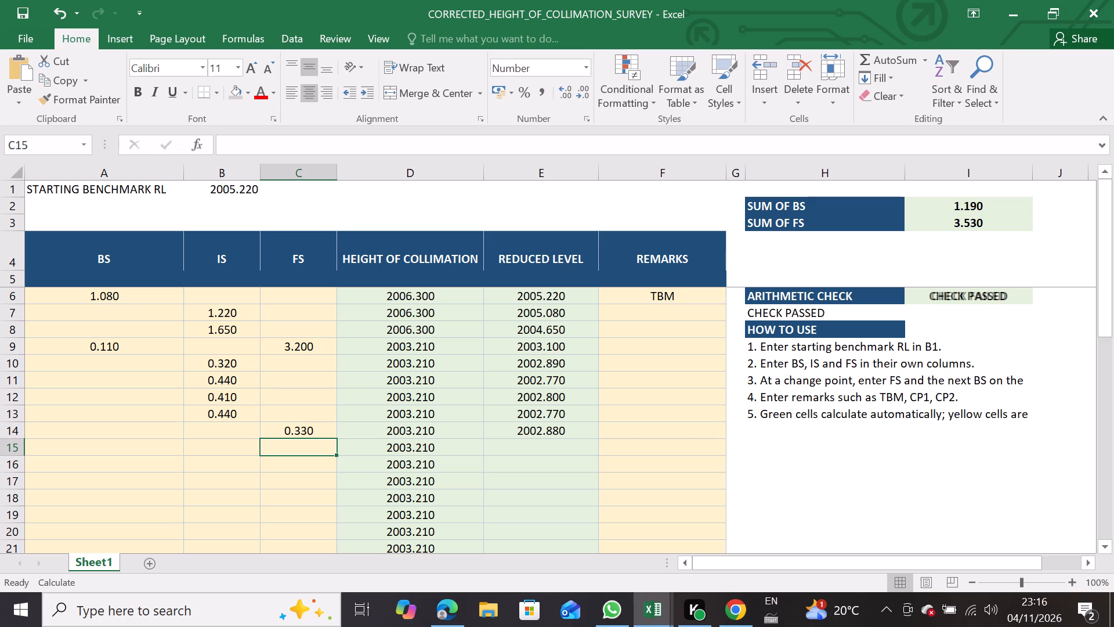
key("Left")
key("Left")
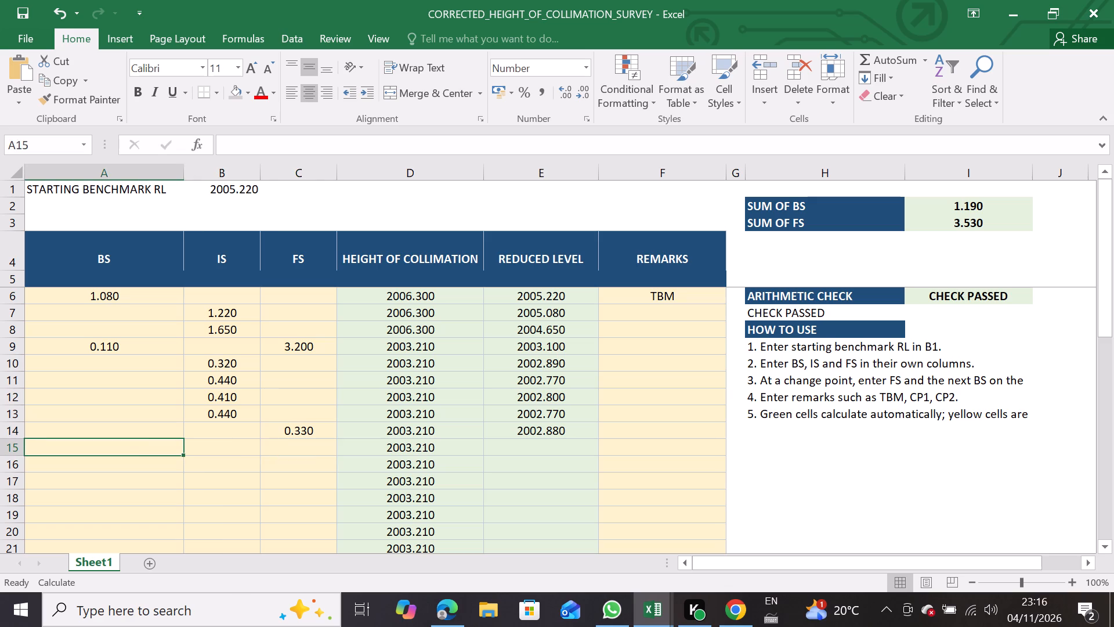
key("Up")
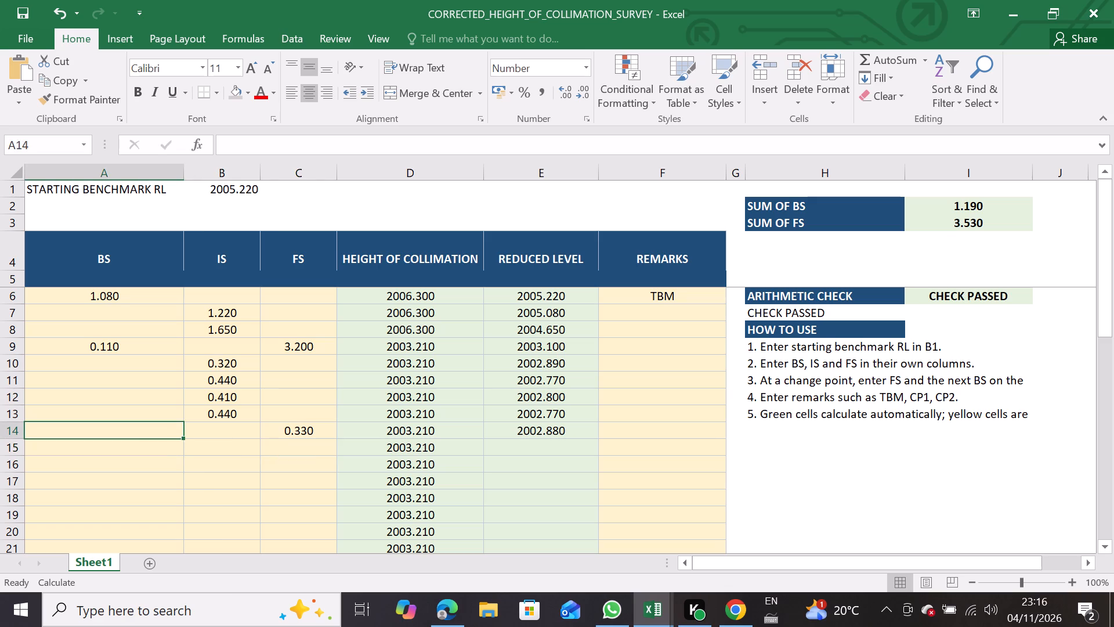
type("0.45")
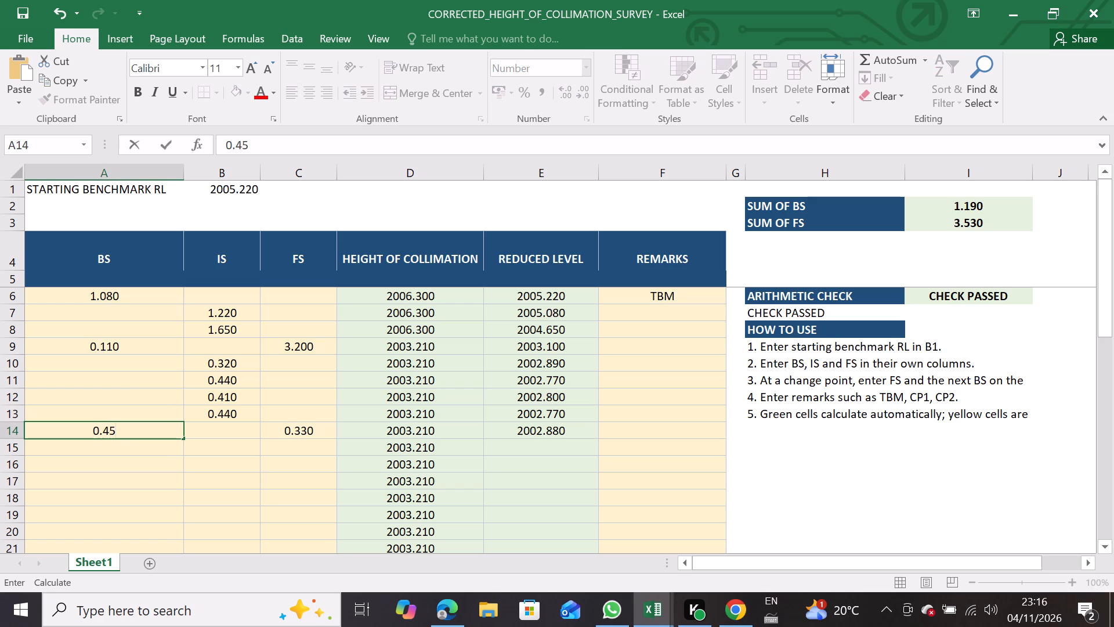
key("Down")
Enter an intermediate sight of 0.12 in cell B15 and a closing foresight of 0.1 in cell C16.
key("Right")
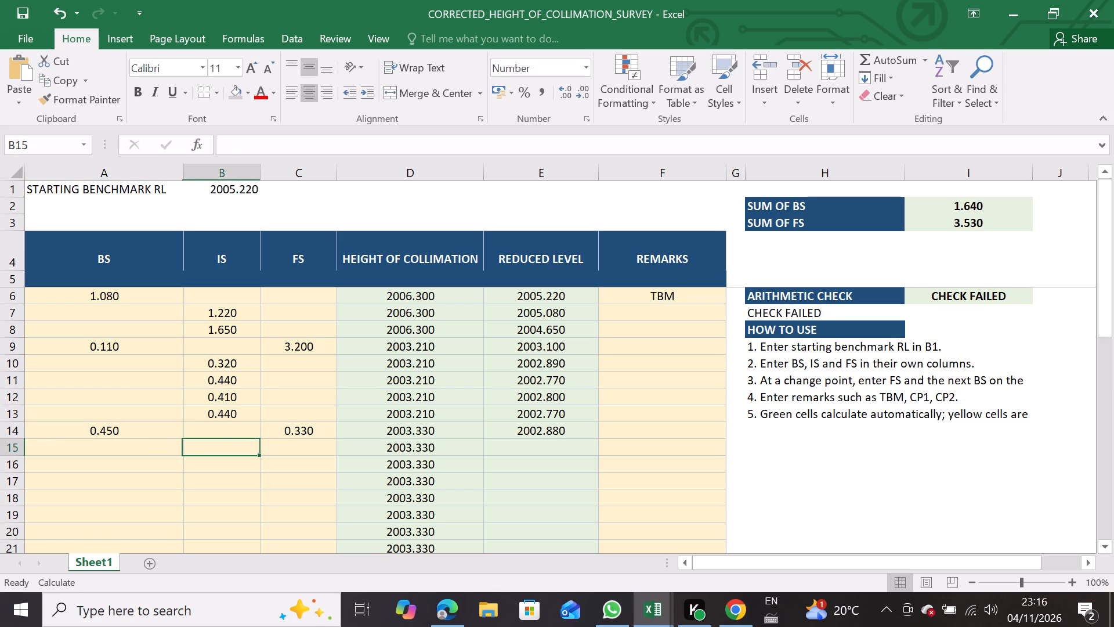
type("0.12")
key("Right")
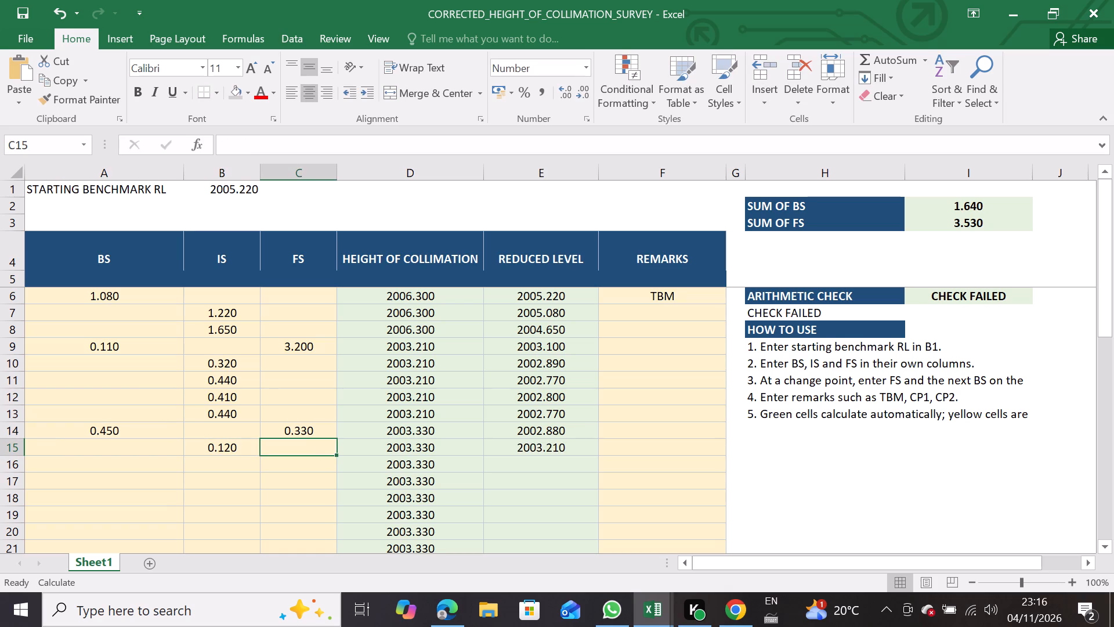
key("Down")
key("8")
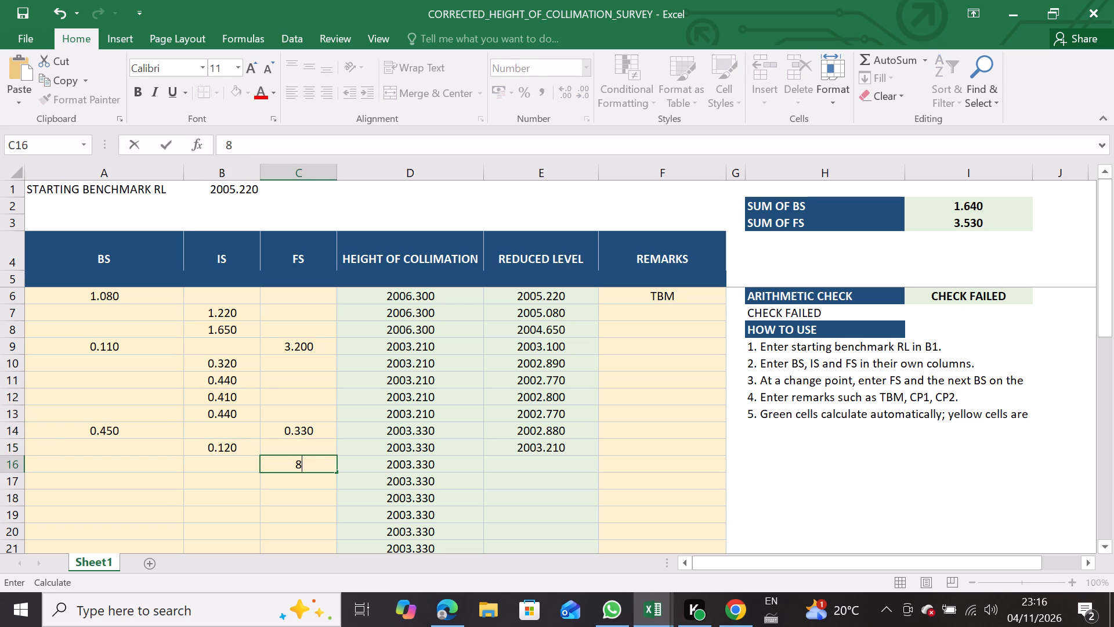
key("BackSpace")
type("0.1")
key("Return")
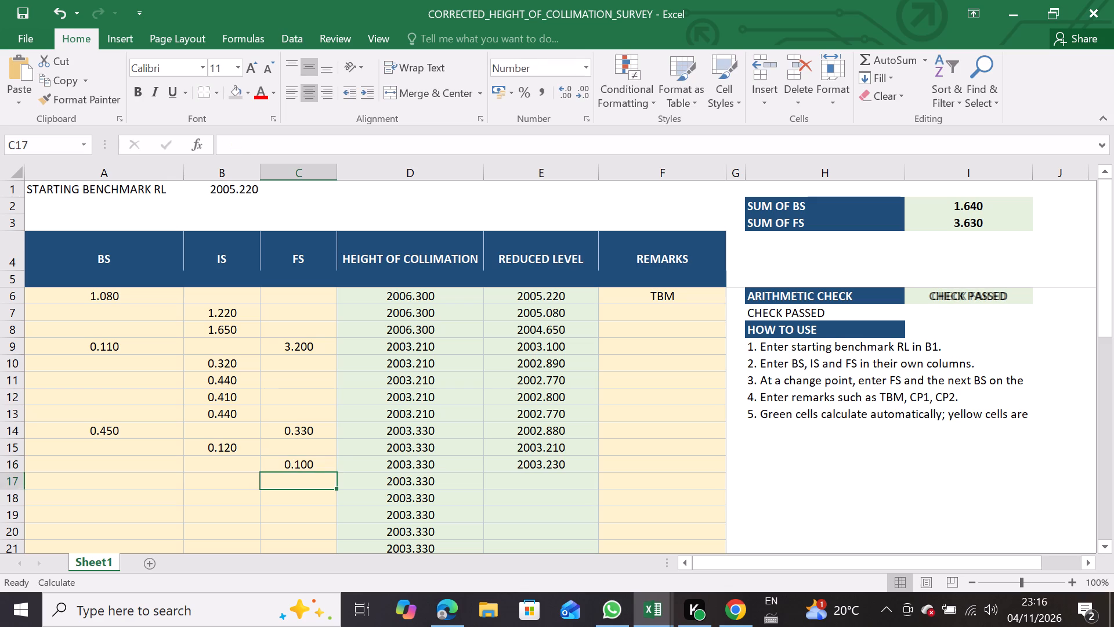
Review the completed readings table, the arithmetic check and the reduced level formula in cell E16.
scroll(457, 374, "down", 3)
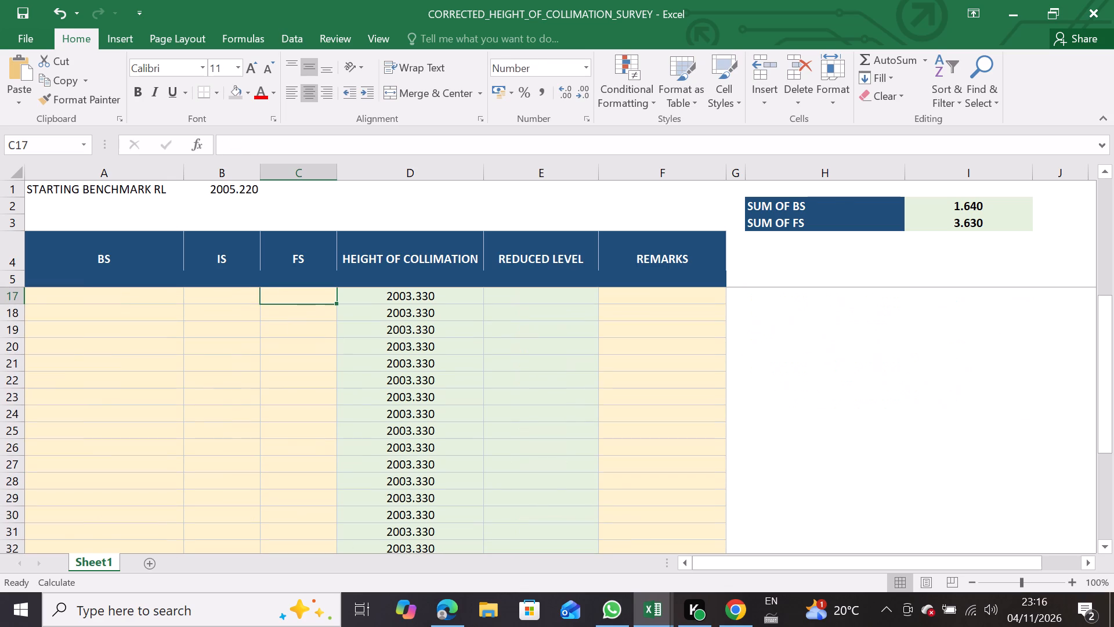
scroll(457, 374, "down", 2)
scroll(457, 374, "up", 5)
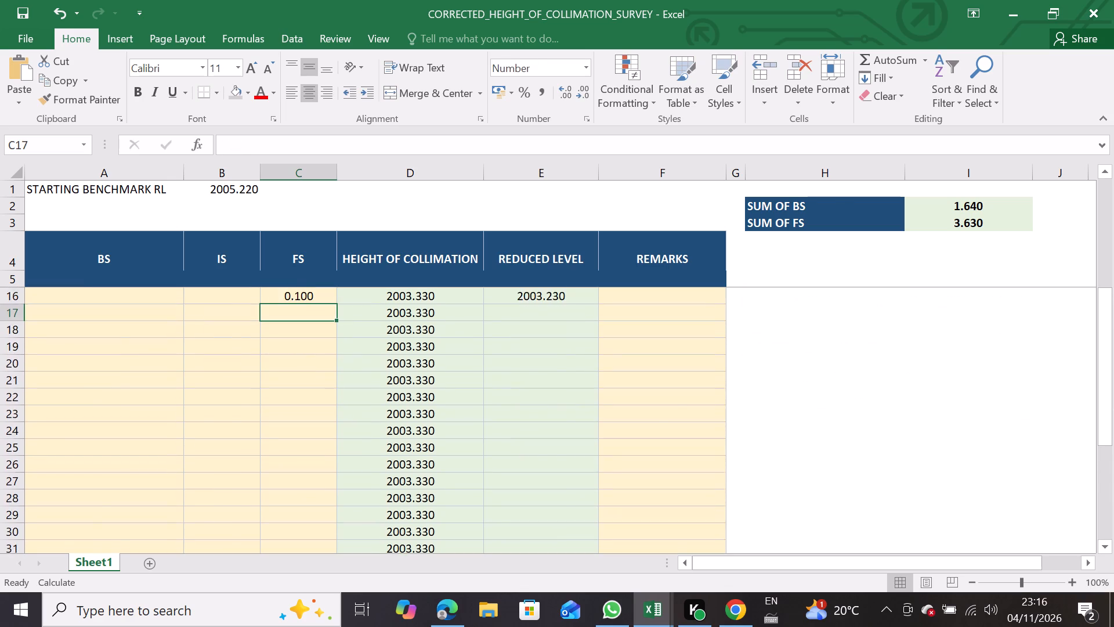
scroll(457, 374, "up", 5)
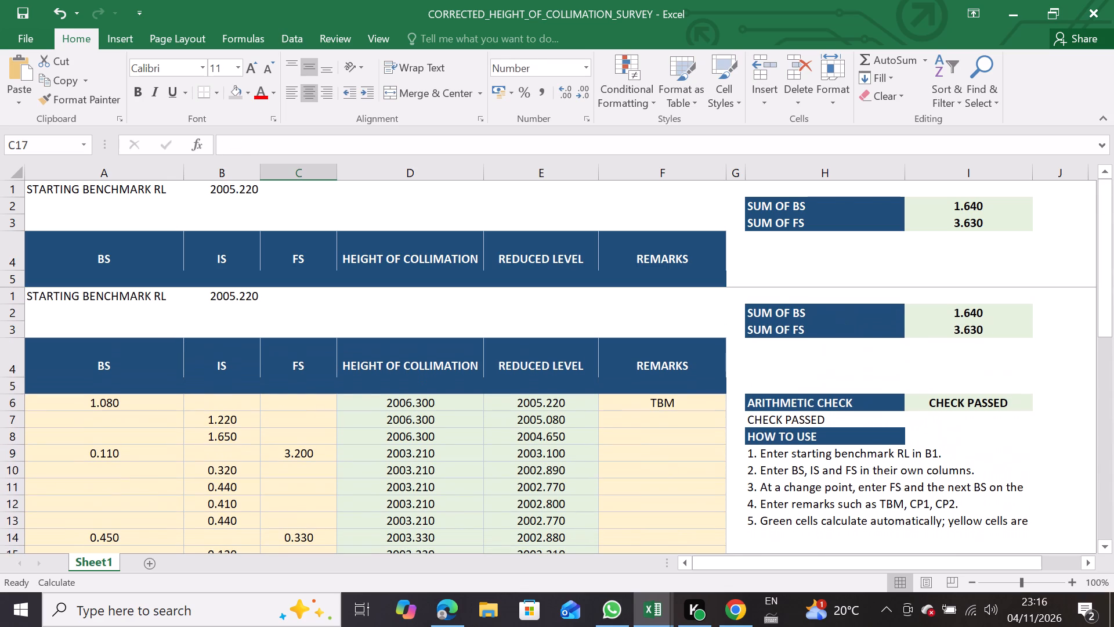
scroll(554, 383, "down", 1)
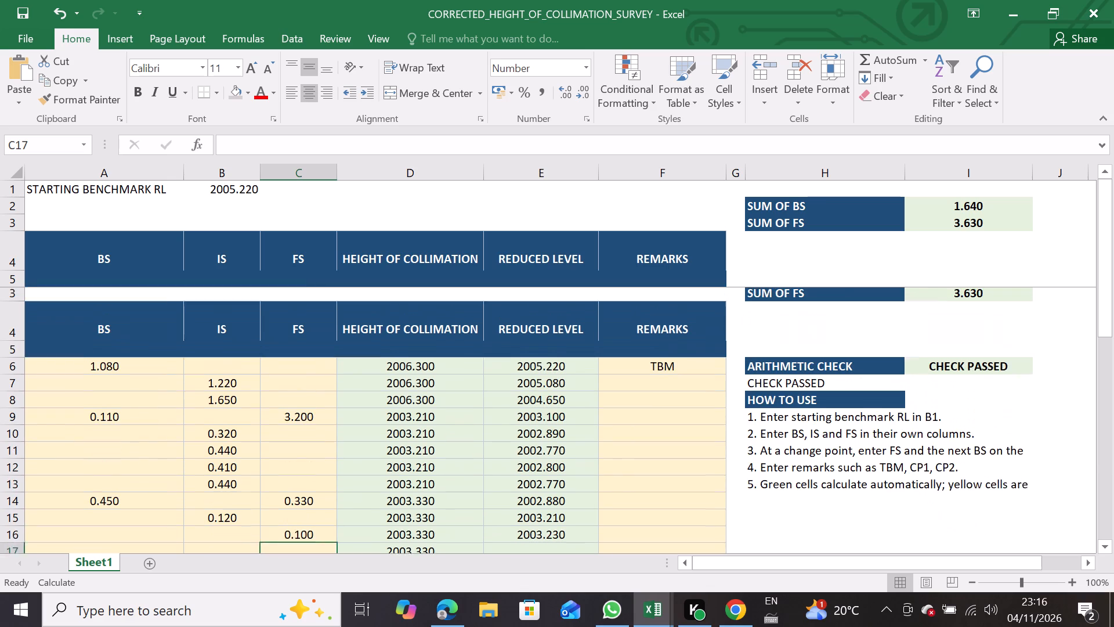
scroll(554, 383, "down", 1)
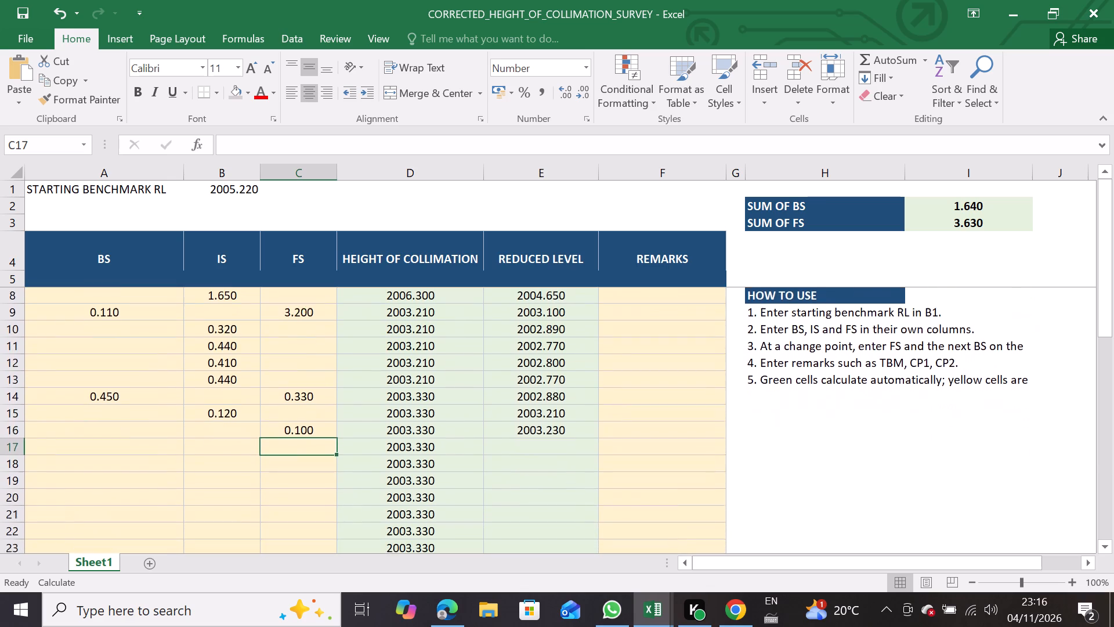
scroll(554, 383, "down", 3)
scroll(554, 383, "up", 4)
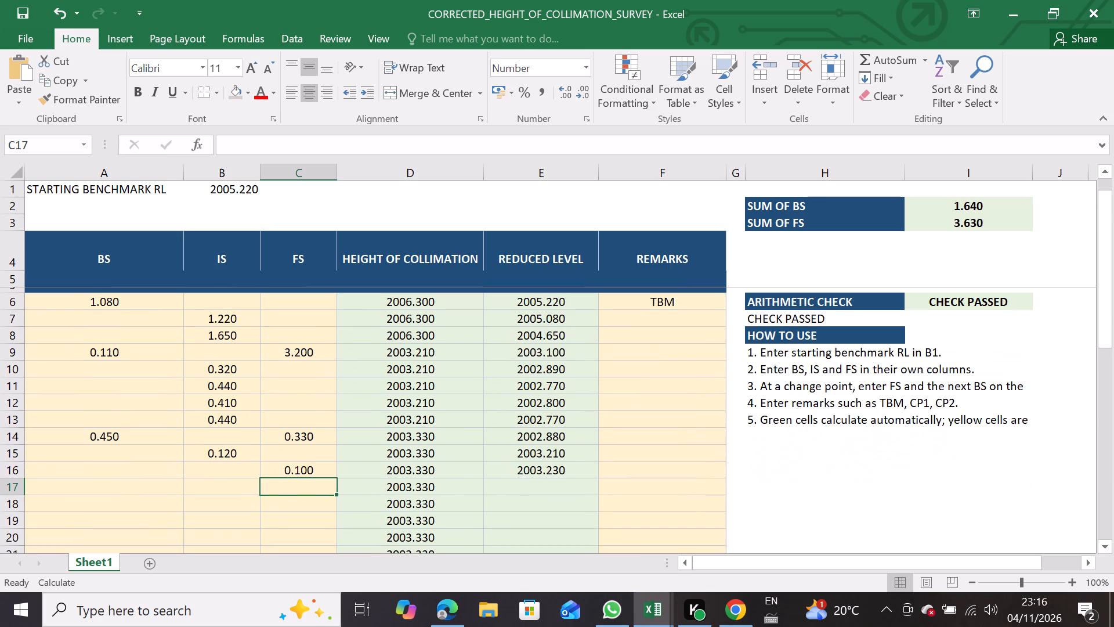
scroll(554, 383, "up", 1)
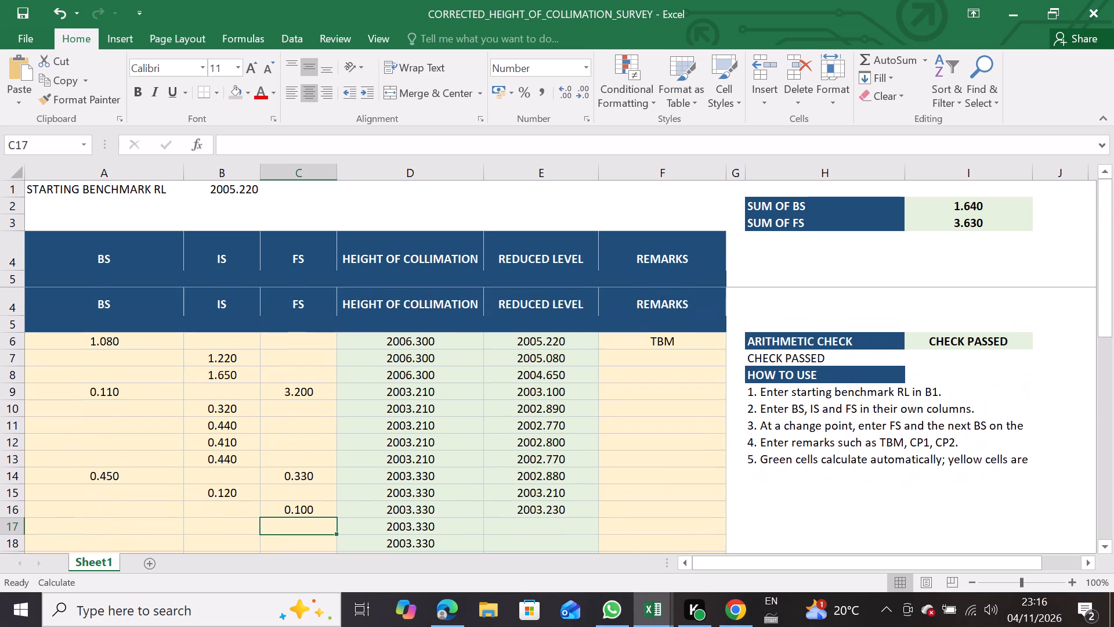
scroll(554, 383, "up", 1)
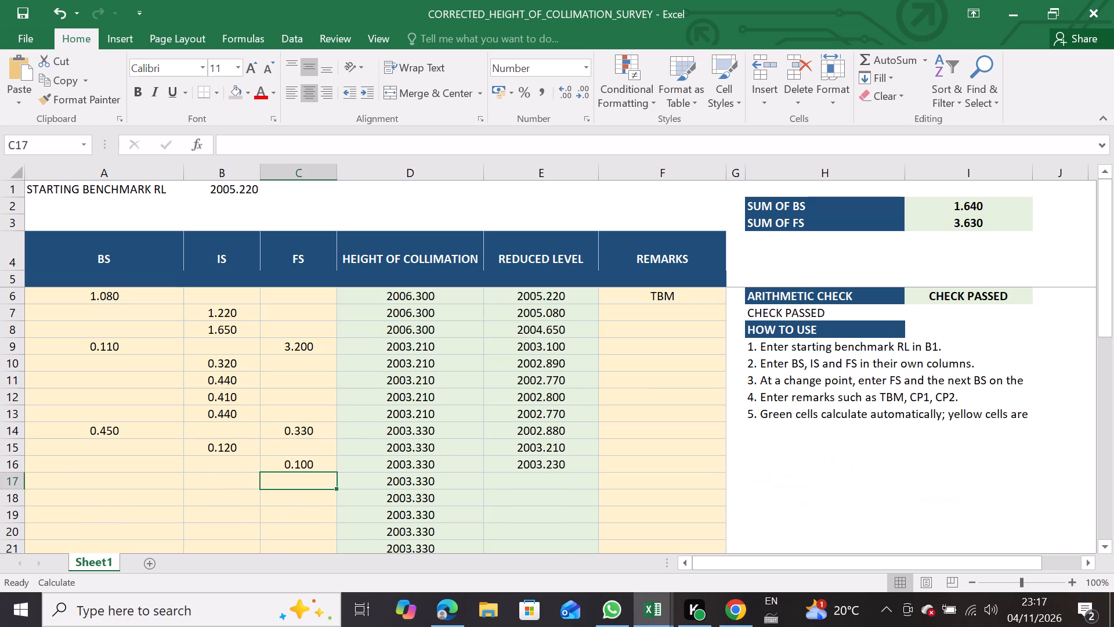
scroll(554, 383, "down", 4)
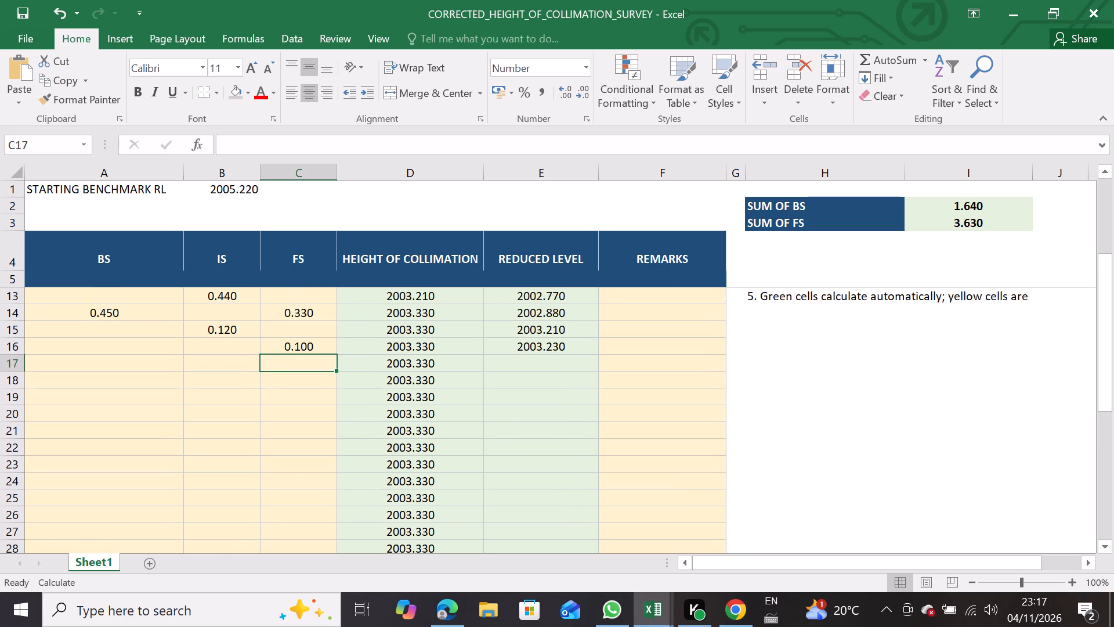
left_click(574, 350)
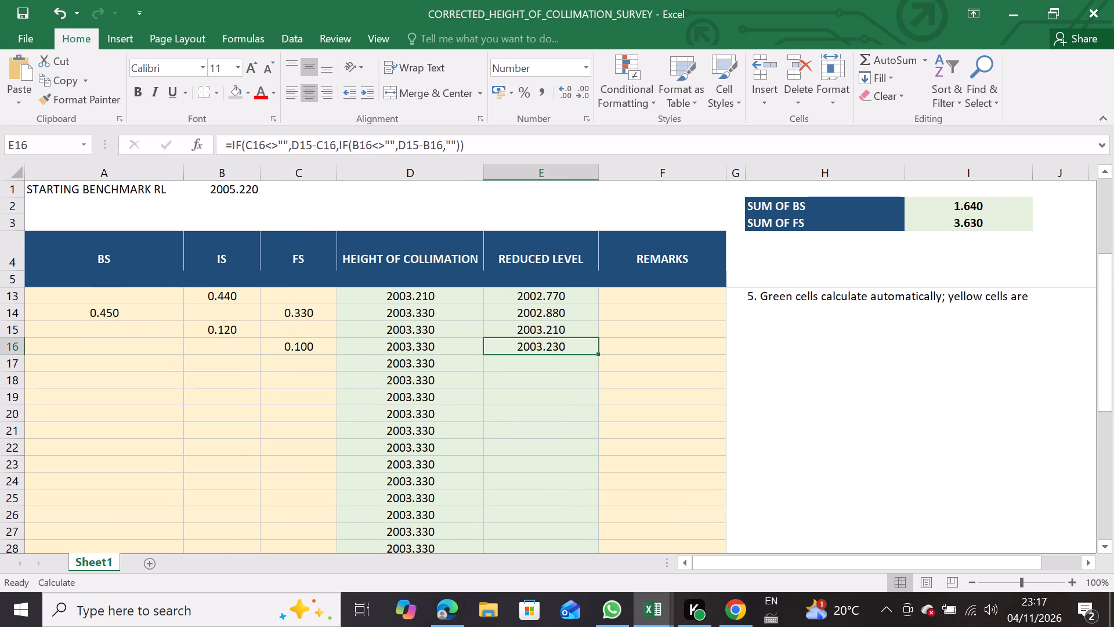
scroll(574, 350, "up", 3)
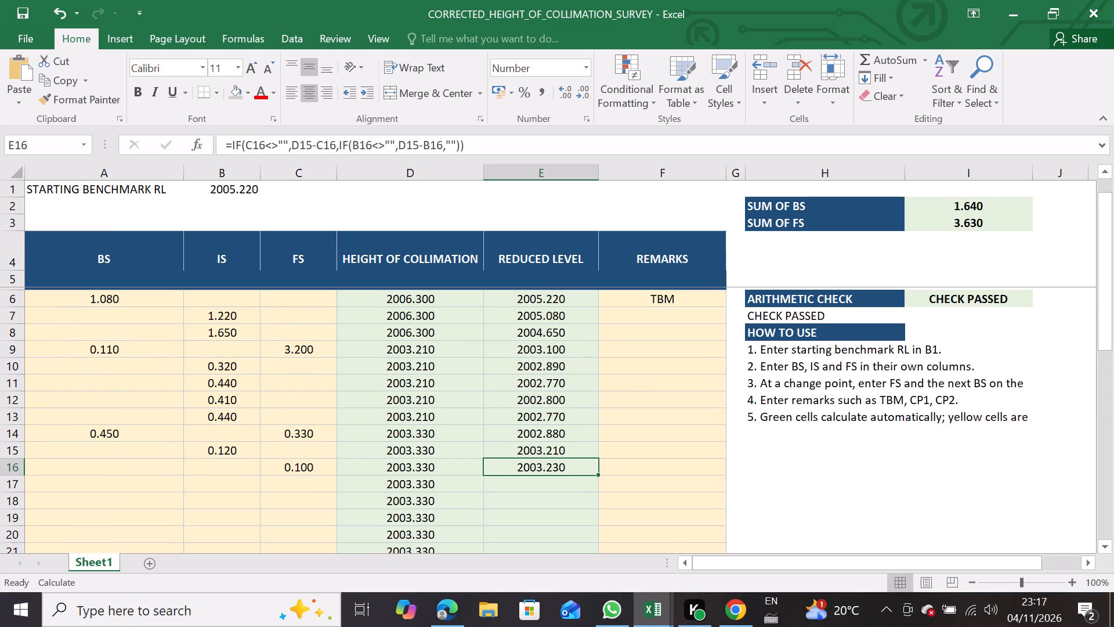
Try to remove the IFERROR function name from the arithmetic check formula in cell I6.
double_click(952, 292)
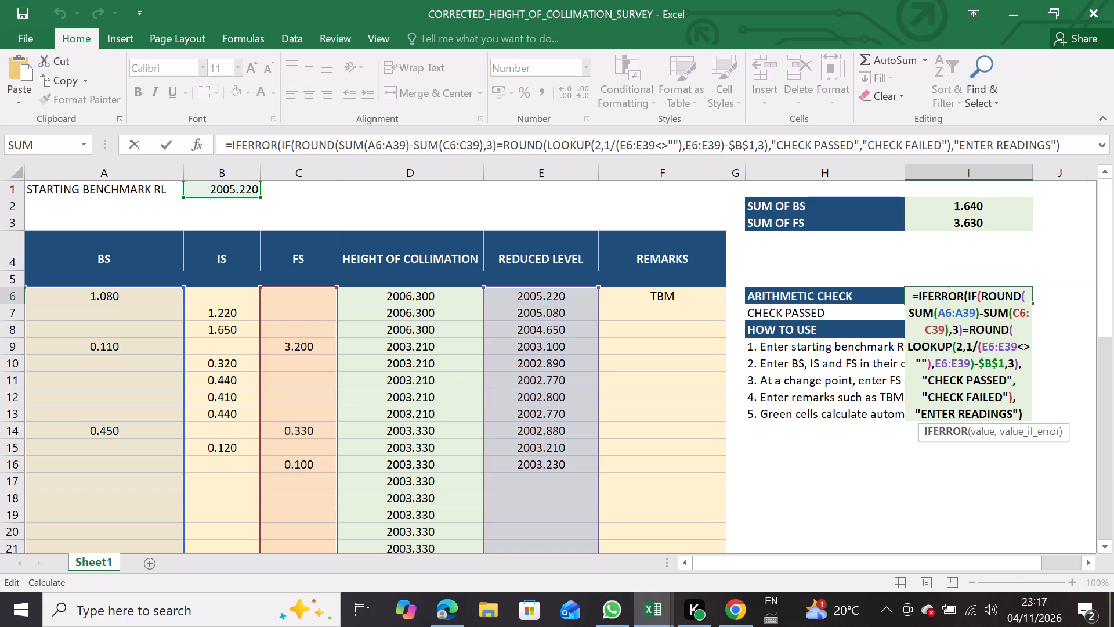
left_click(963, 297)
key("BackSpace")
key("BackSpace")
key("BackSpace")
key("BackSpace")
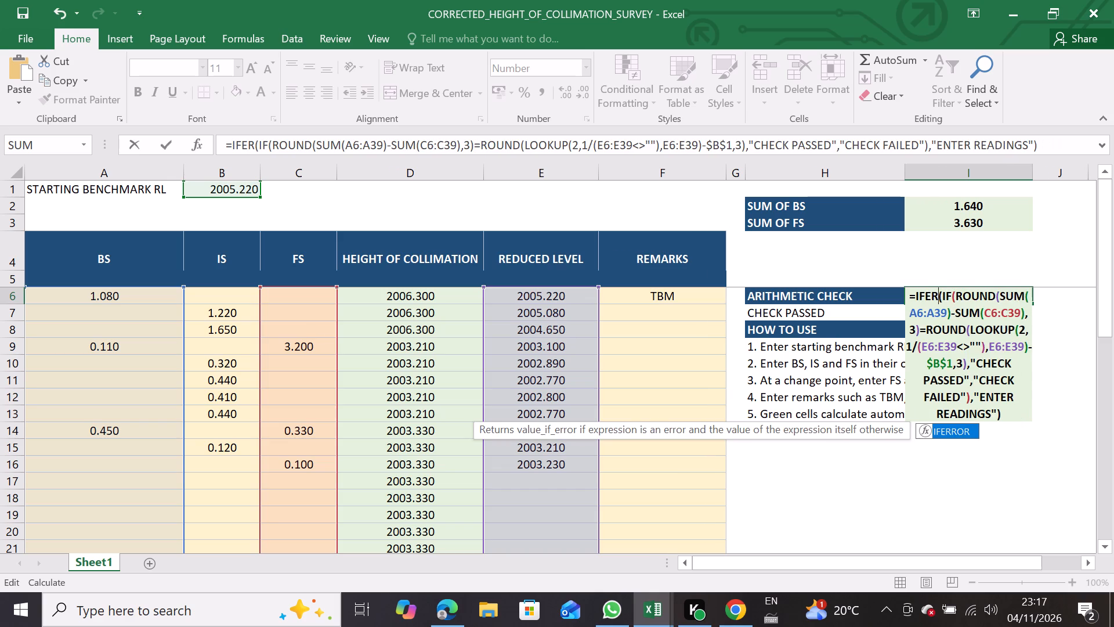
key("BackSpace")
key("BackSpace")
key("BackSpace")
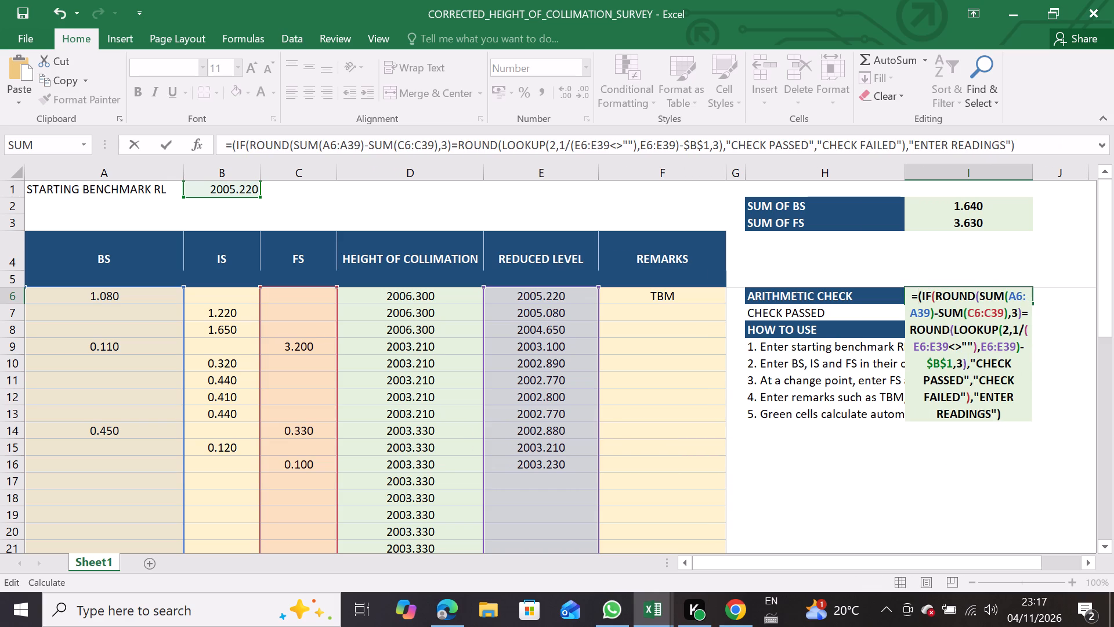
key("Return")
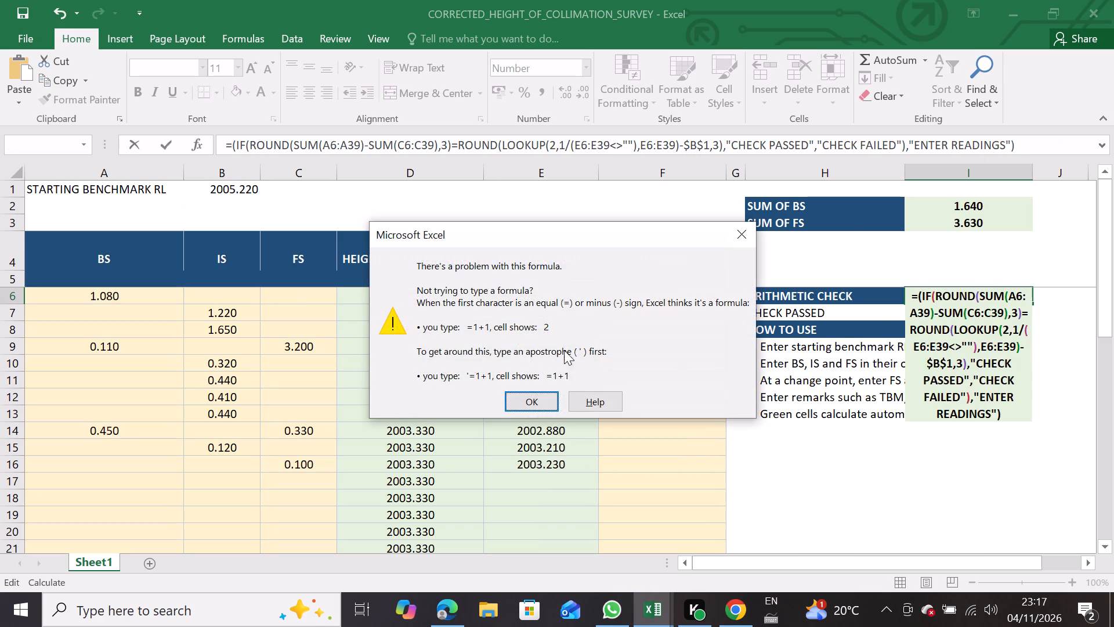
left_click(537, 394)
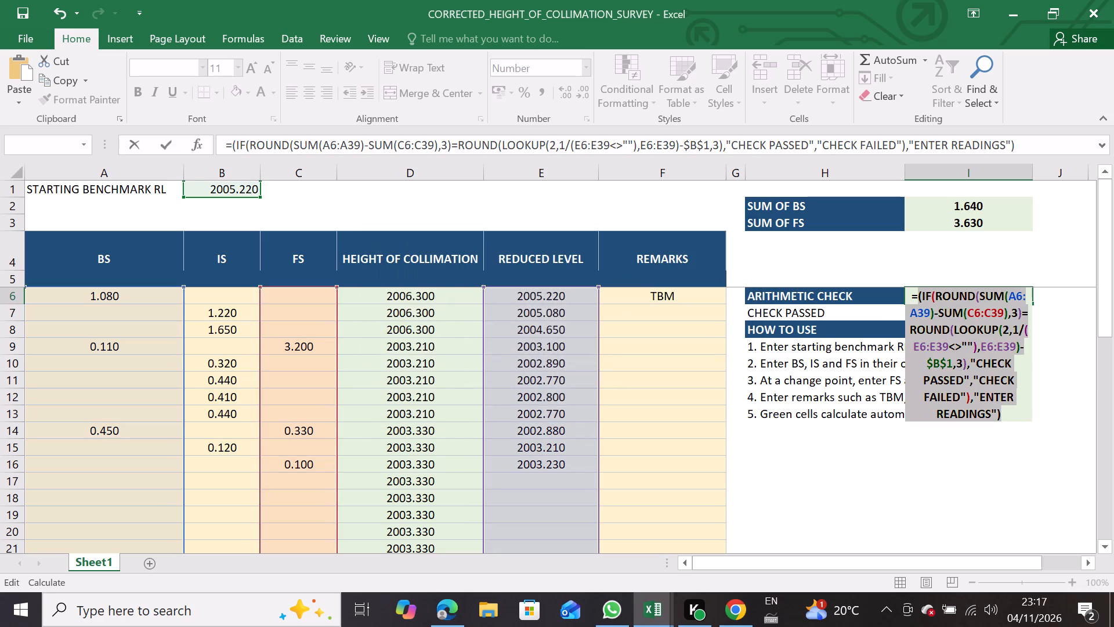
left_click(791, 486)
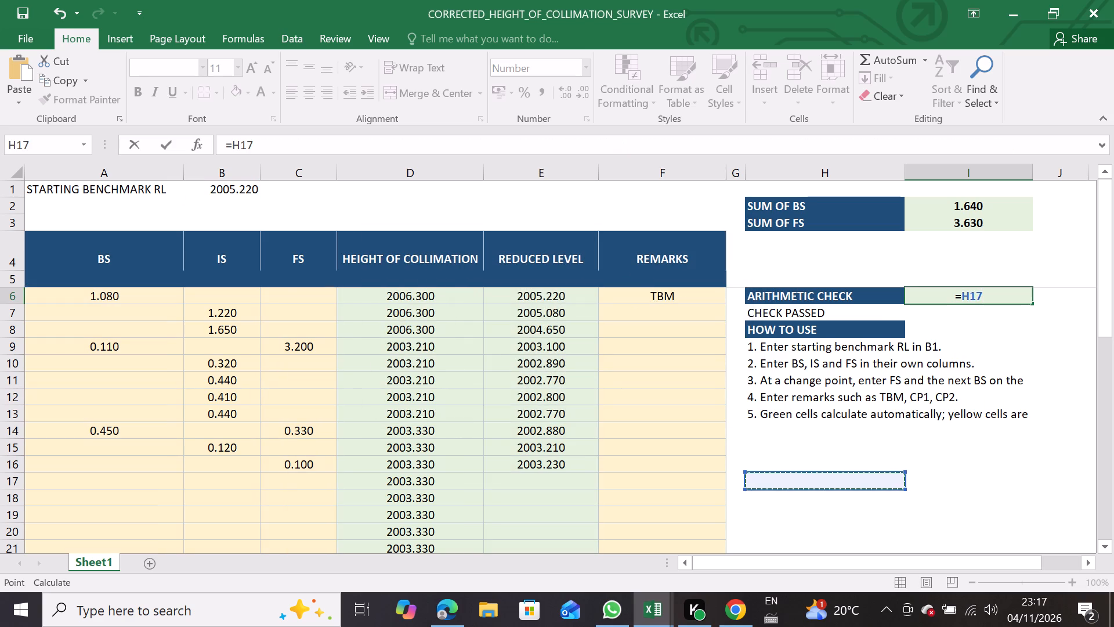
Replace the stray H17 reference in cell I6 with the copied IFERROR arithmetic check formula returning CHECK PASSED, CHECK FAILED or ENTER READINGS.
double_click(972, 291)
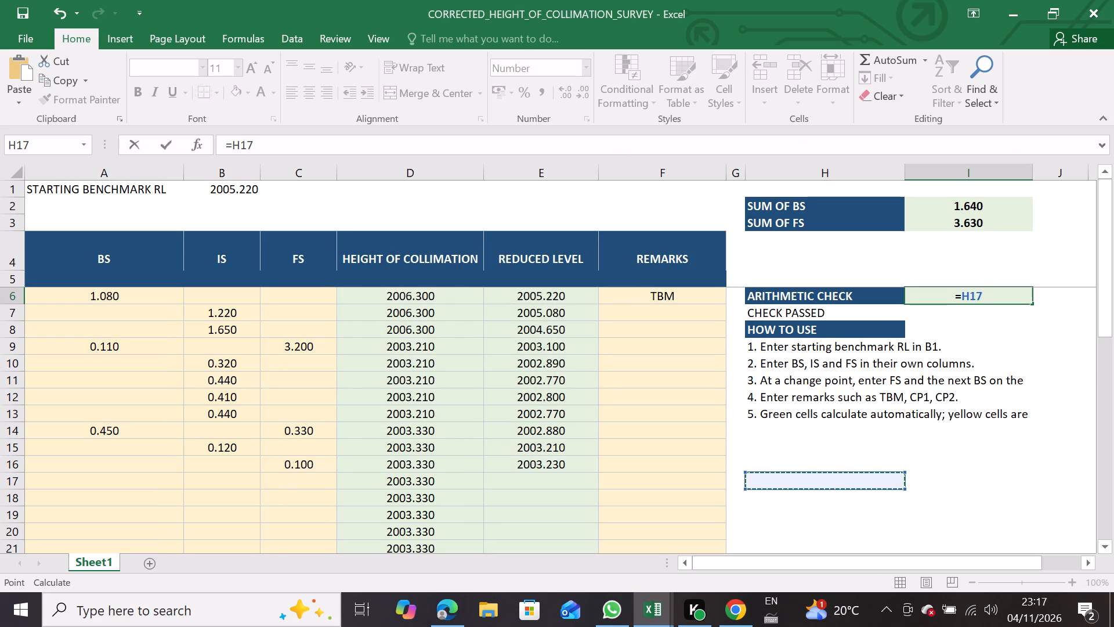
double_click(978, 291)
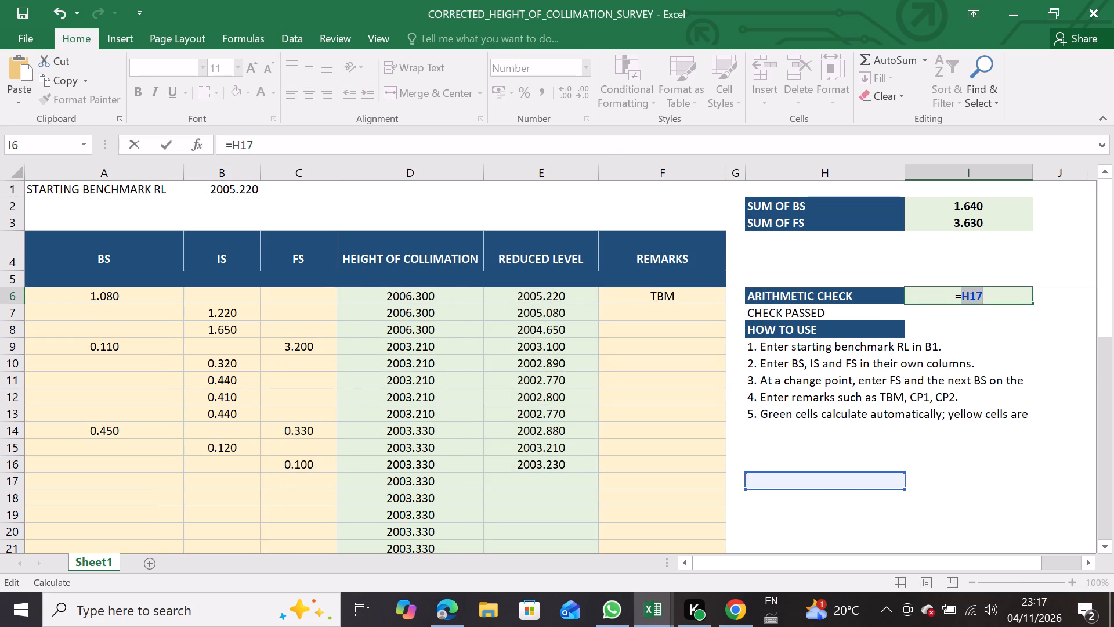
double_click(979, 291)
key("BackSpace")
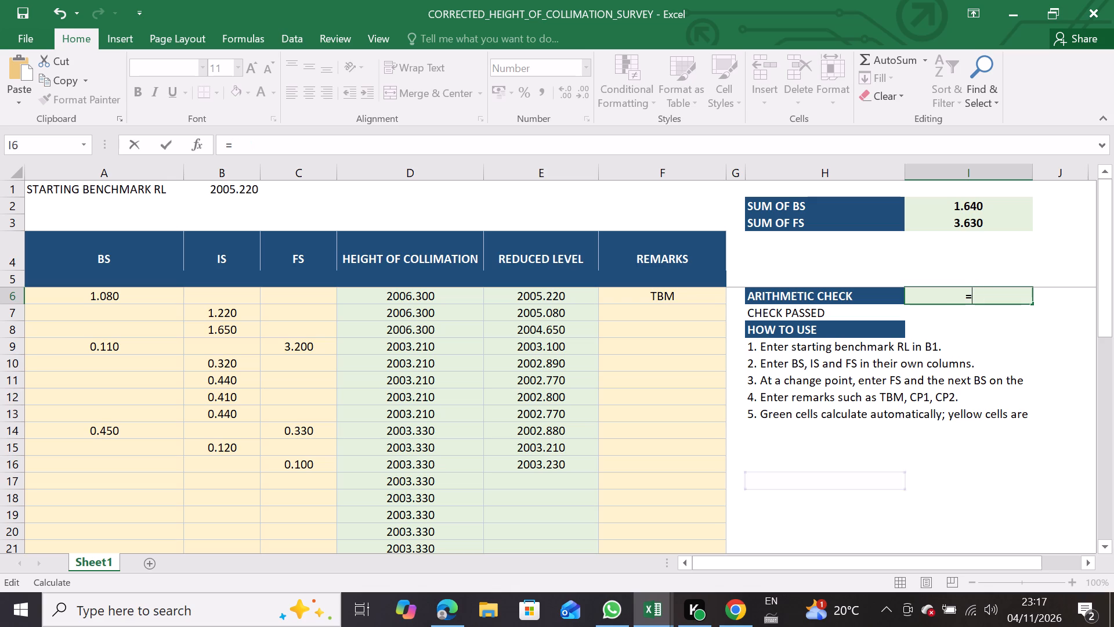
key("BackSpace")
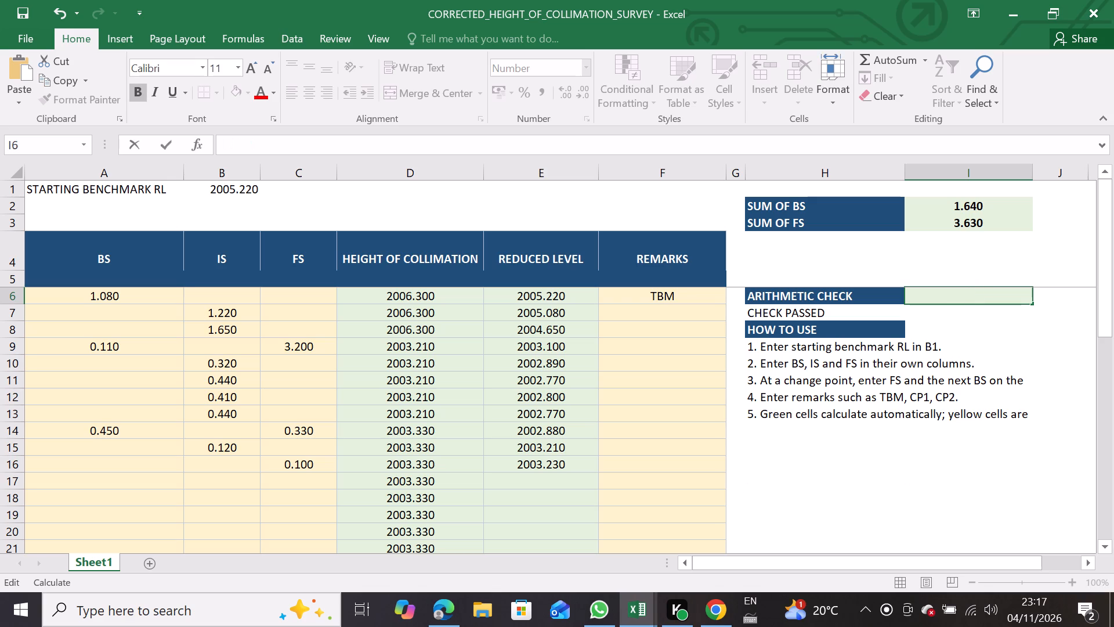
key("ctrl+v")
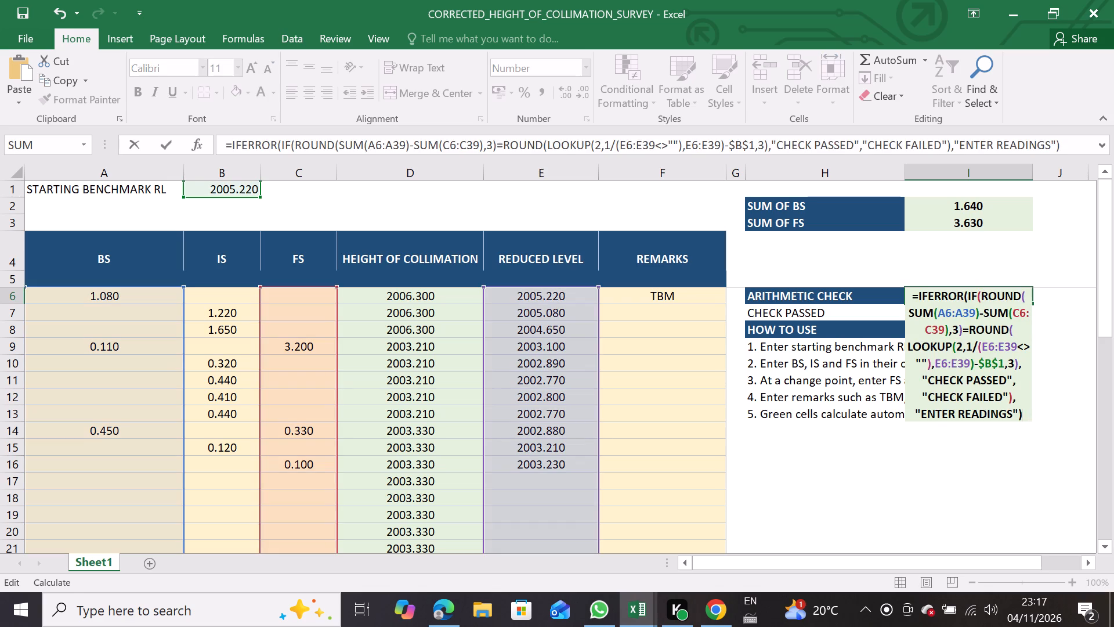
key("Return")
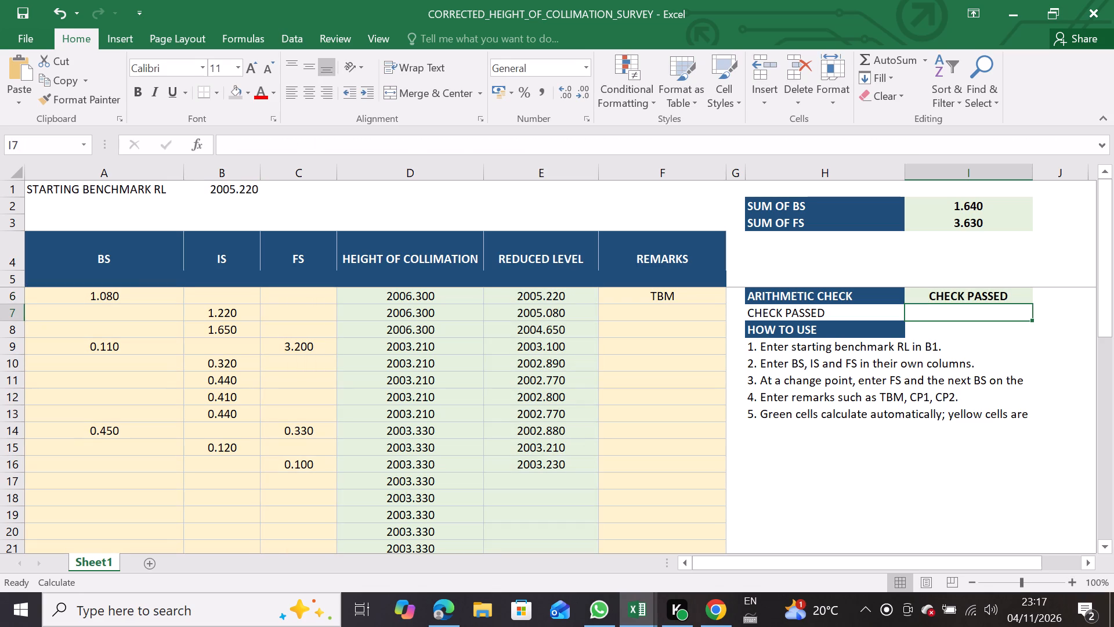
Examine the check formula in cell H7 and the BS, FS and reduced level ranges it references.
double_click(866, 317)
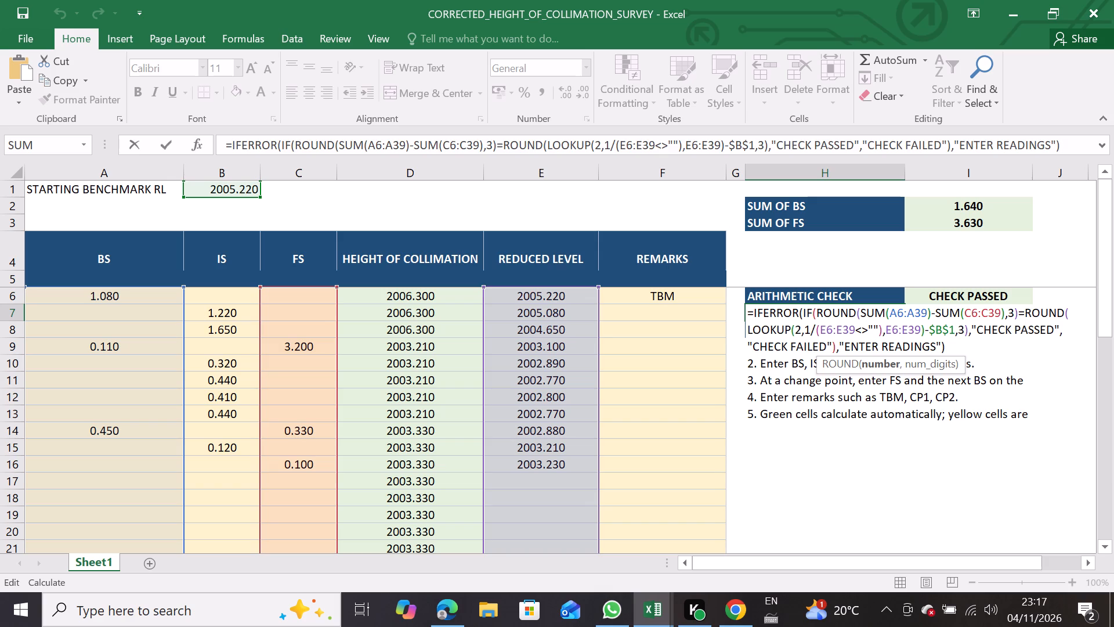
scroll(700, 475, "down", 6)
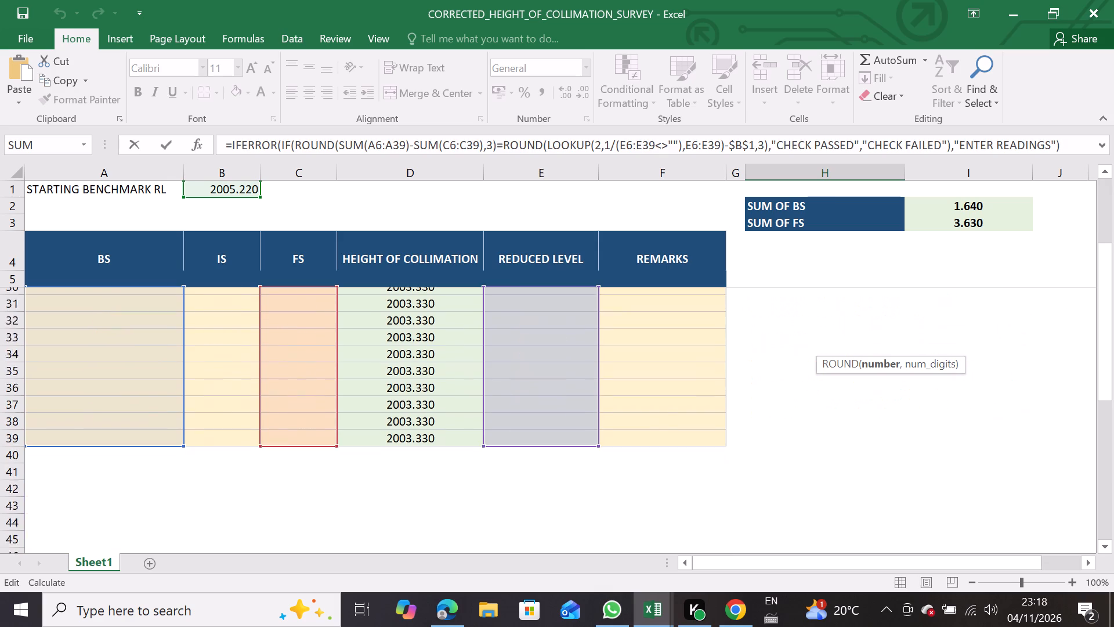
scroll(700, 475, "left", 1)
scroll(700, 475, "up", 3)
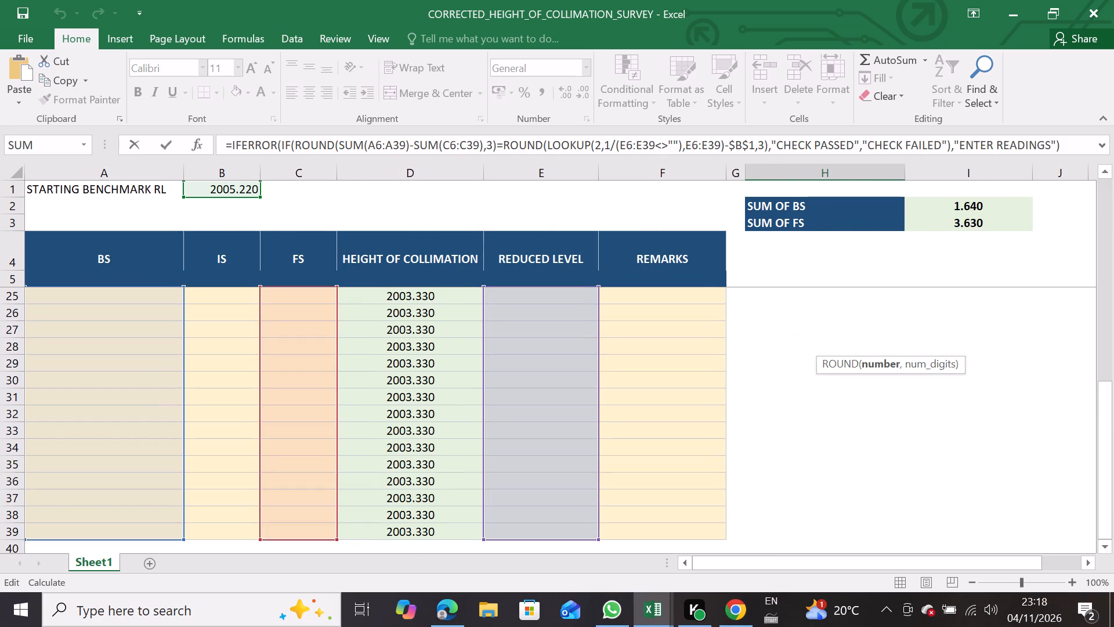
scroll(700, 475, "up", 4)
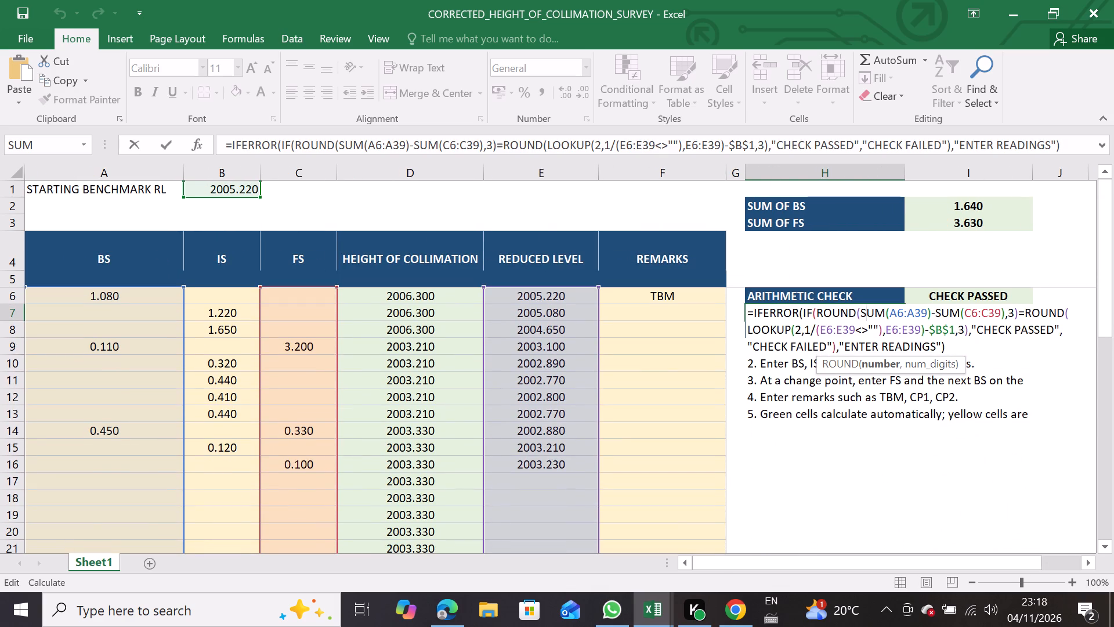
scroll(478, 523, "up", 2)
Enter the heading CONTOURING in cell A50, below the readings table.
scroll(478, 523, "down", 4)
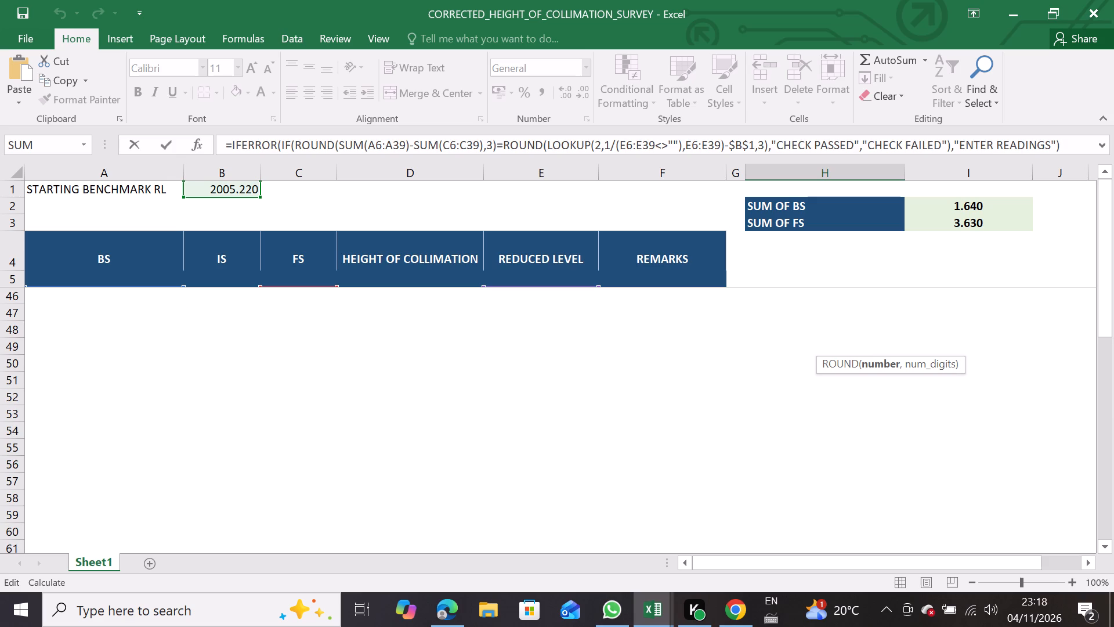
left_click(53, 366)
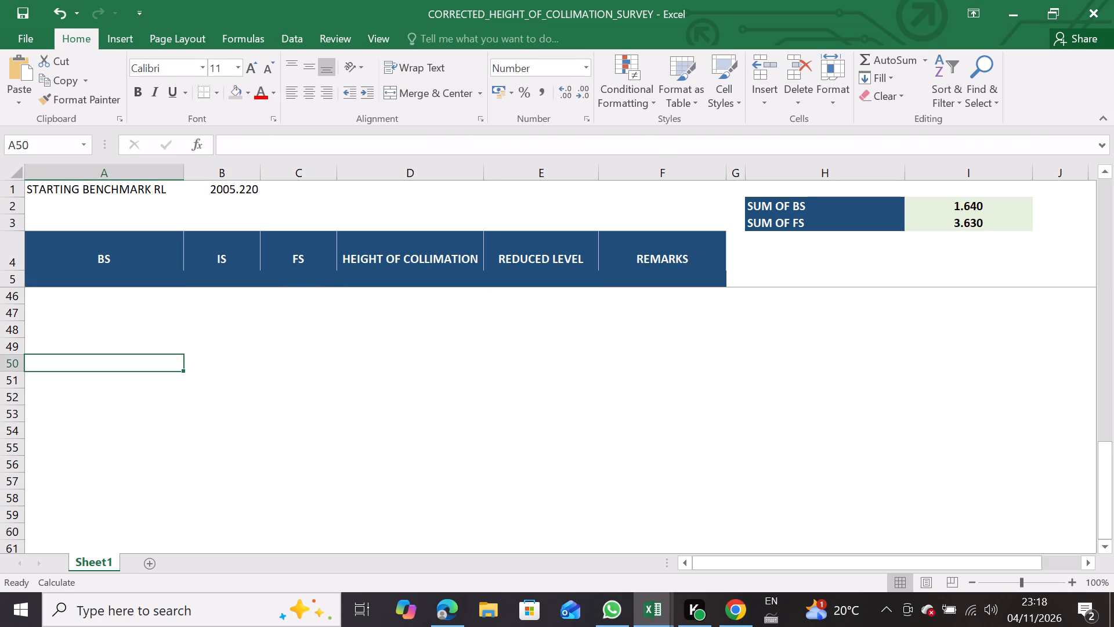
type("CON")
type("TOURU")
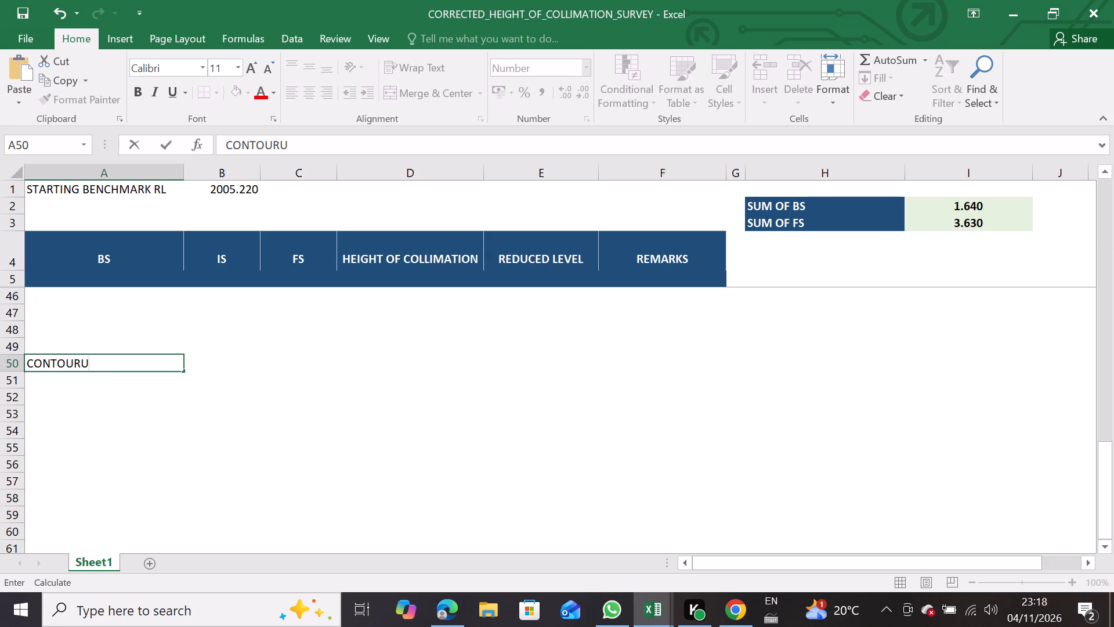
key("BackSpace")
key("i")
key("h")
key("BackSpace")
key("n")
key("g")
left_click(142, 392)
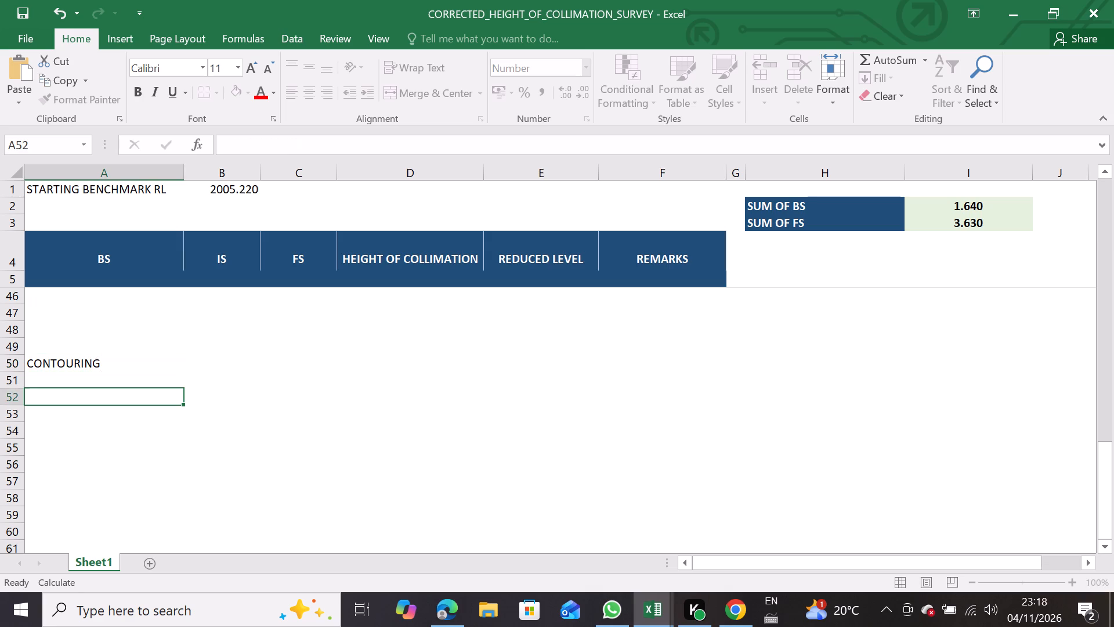
Review the readings table, the arithmetic check area and the blank rows around the heading in cell A50.
scroll(184, 344, "up", 1)
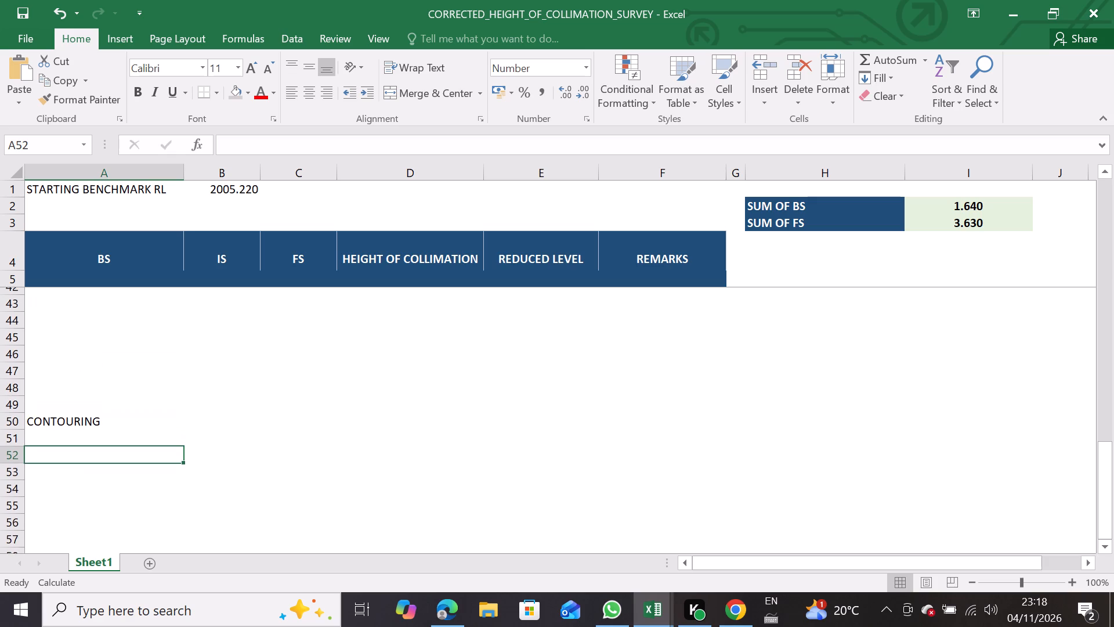
scroll(184, 344, "up", 1)
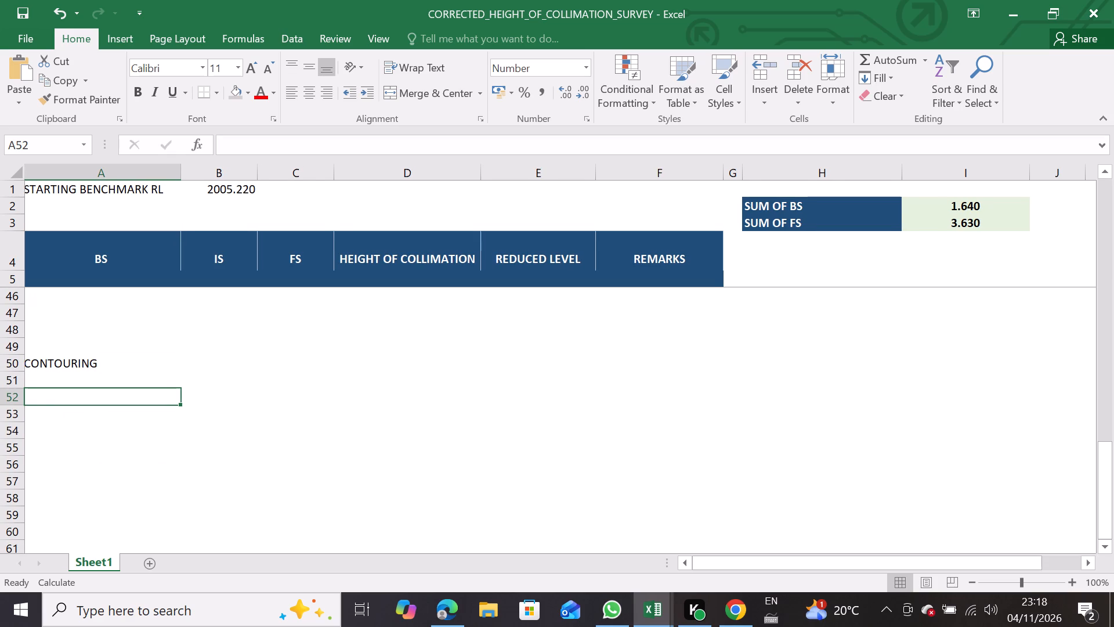
scroll(203, 272, "down", 2)
scroll(203, 272, "up", 4)
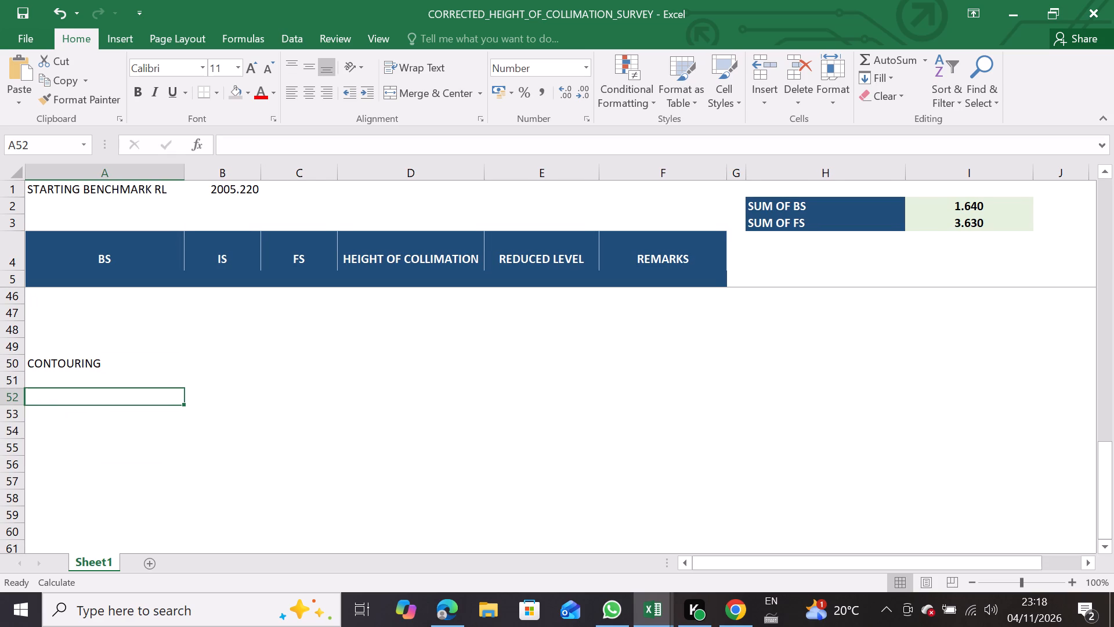
scroll(203, 272, "down", 1)
scroll(203, 272, "up", 2)
scroll(439, 352, "right", 3)
scroll(439, 352, "up", 7)
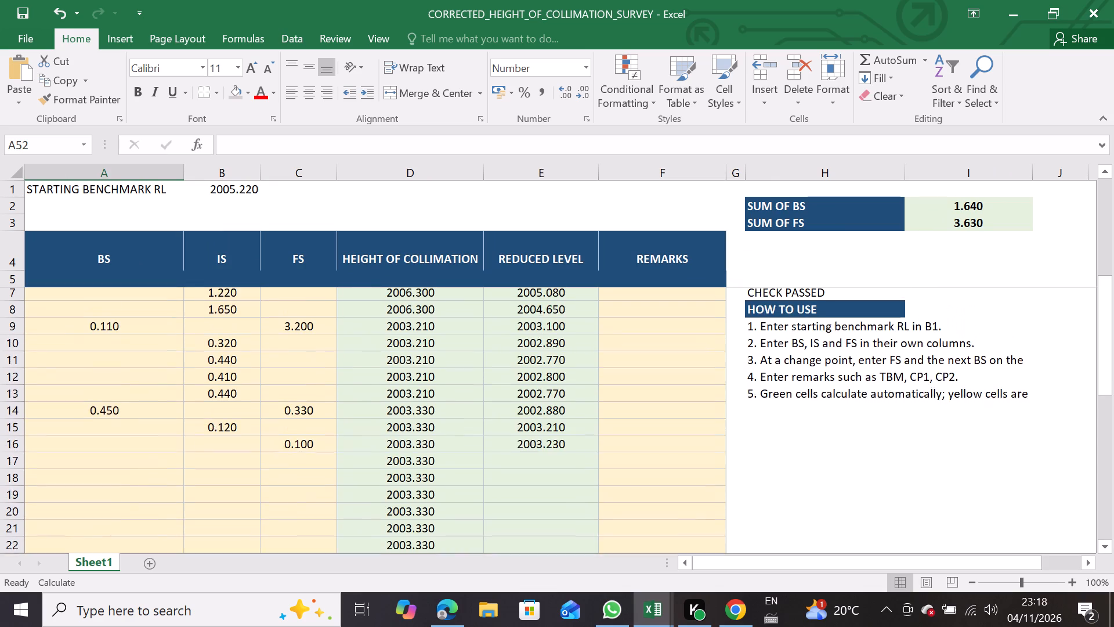
scroll(451, 364, "down", 5)
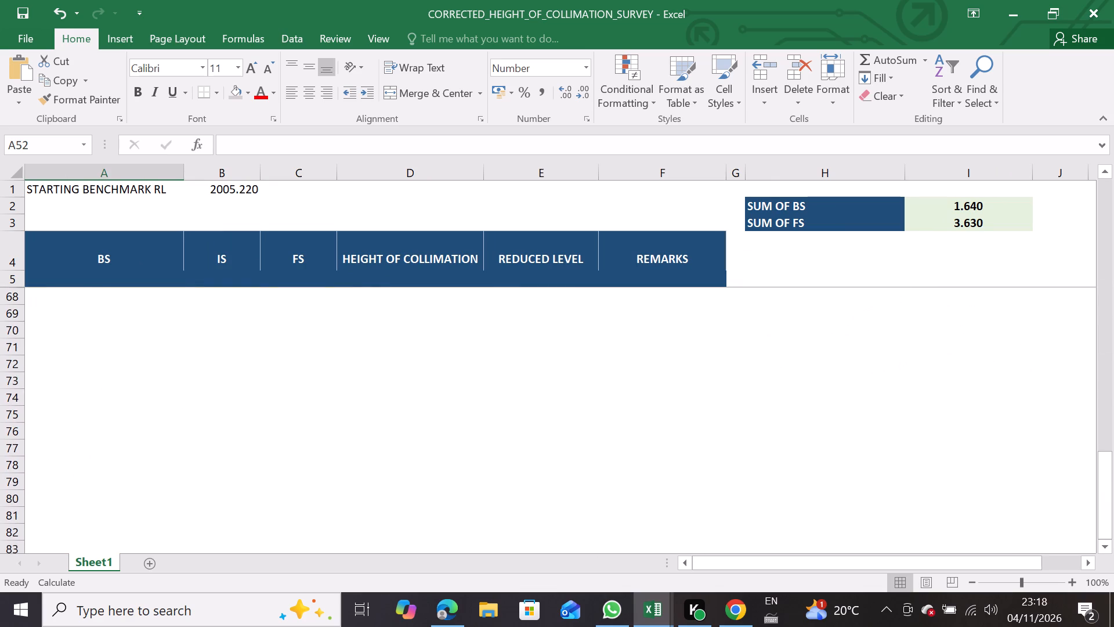
scroll(451, 364, "down", 3)
scroll(451, 380, "up", 11)
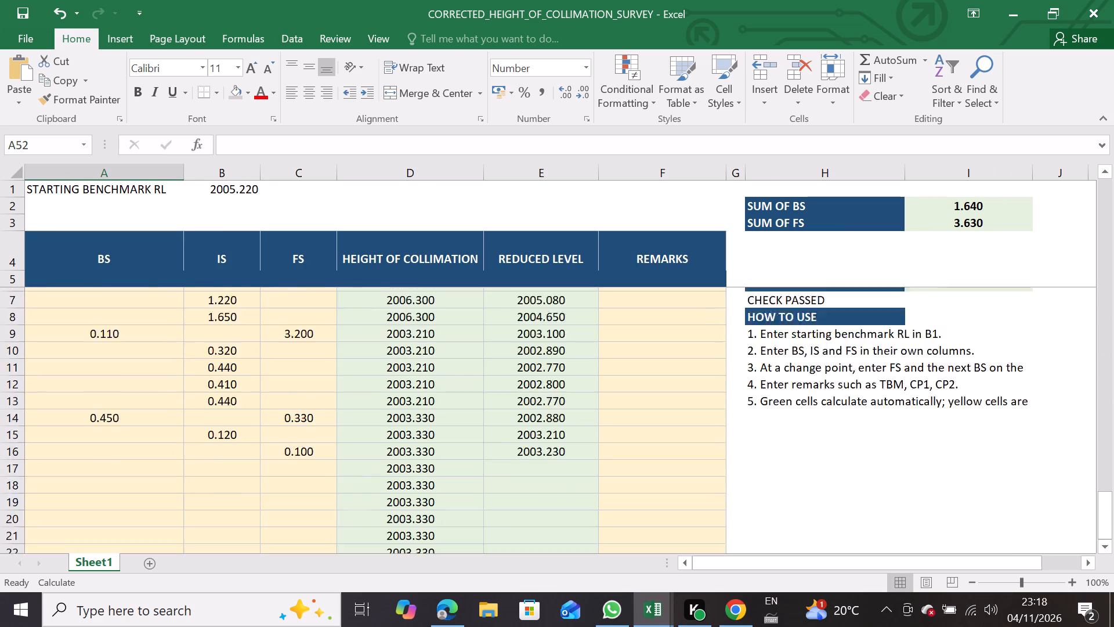
scroll(451, 380, "up", 5)
Replace the heading in cell A50 with RISE AND FALL METHOD.
scroll(451, 380, "down", 1)
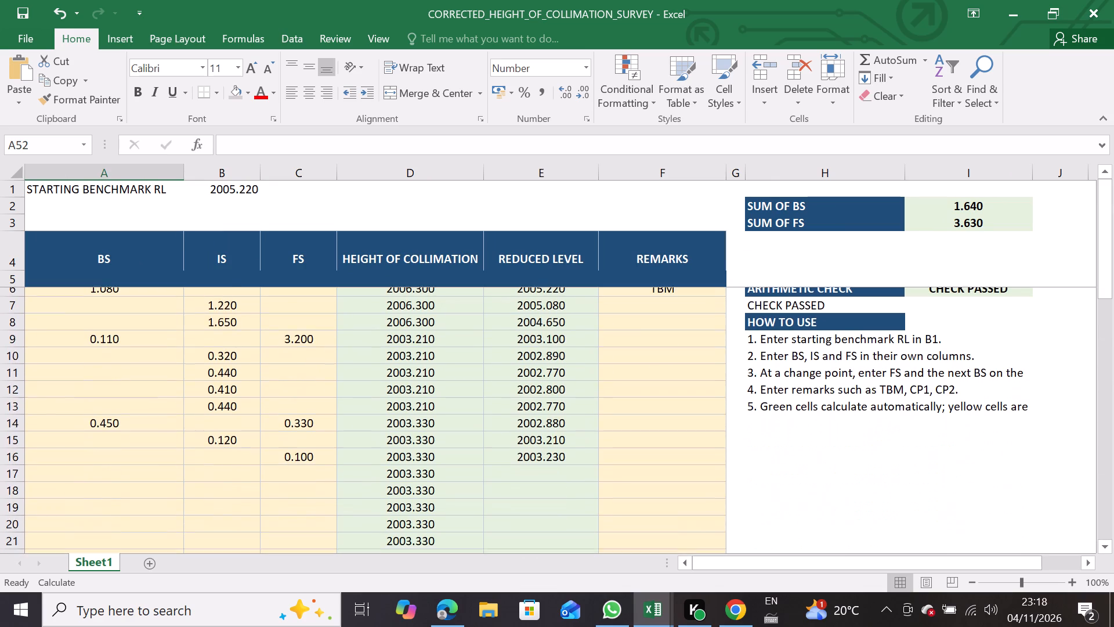
scroll(451, 380, "down", 5)
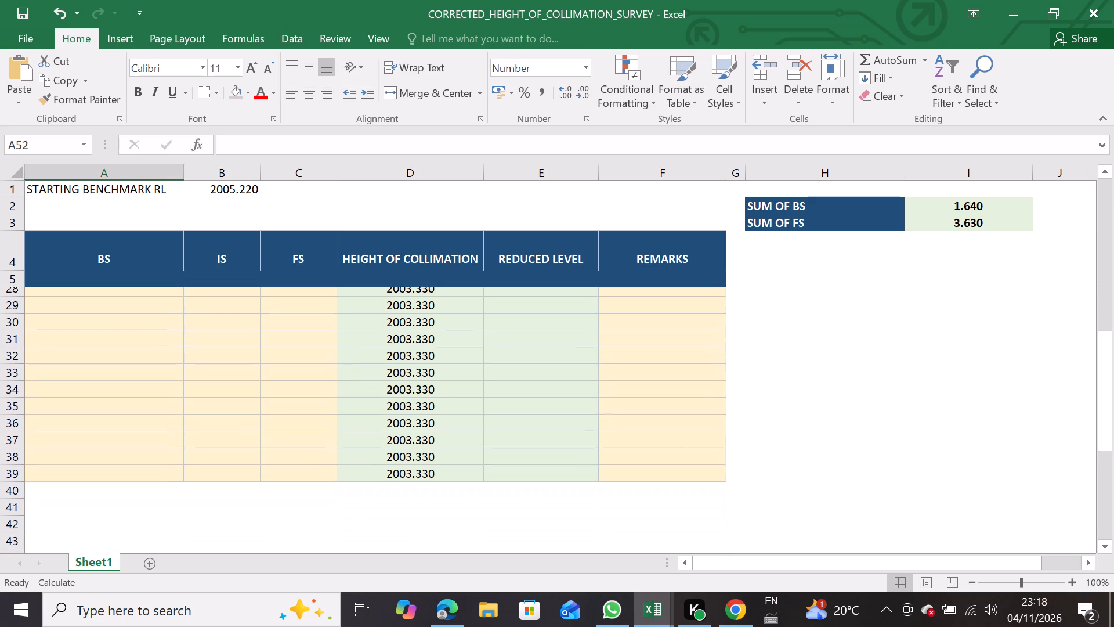
scroll(451, 380, "down", 3)
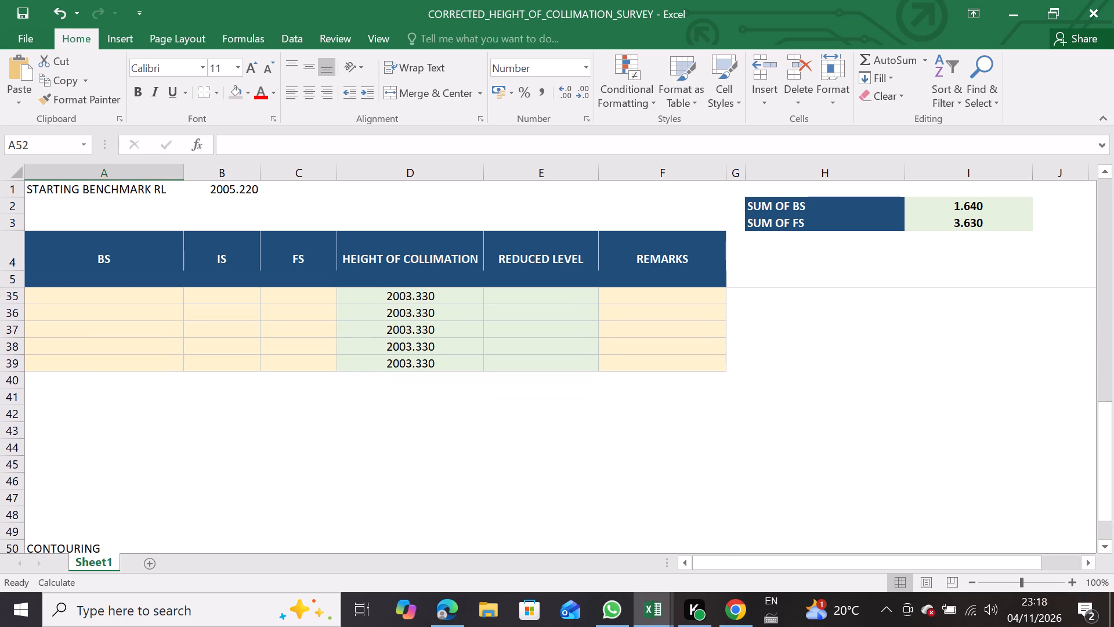
scroll(451, 380, "down", 3)
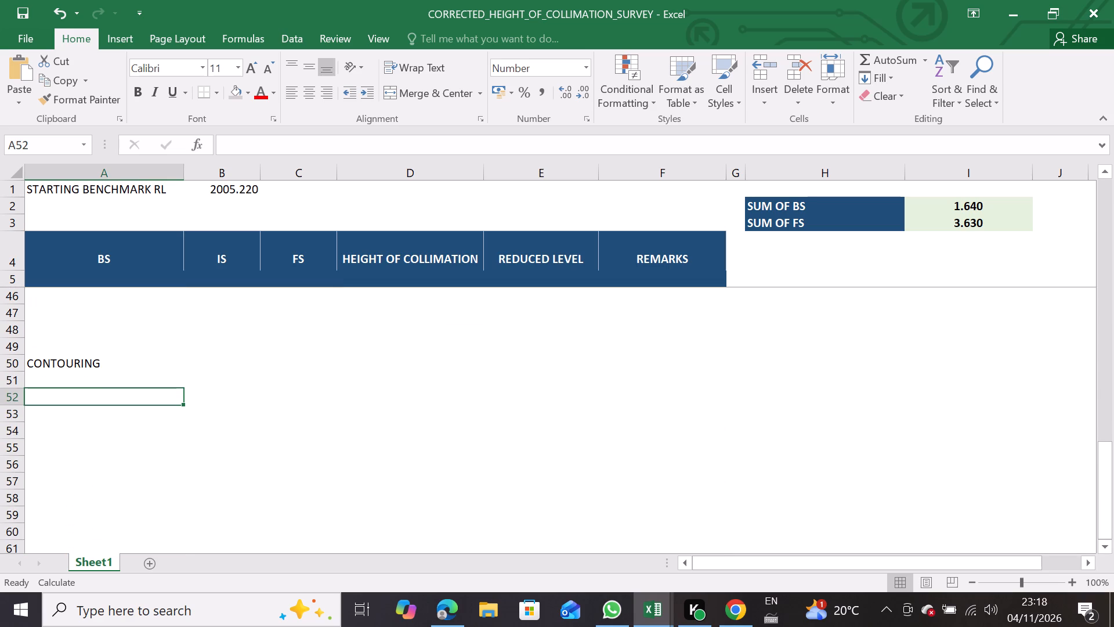
left_click(165, 370)
key("BackSpace")
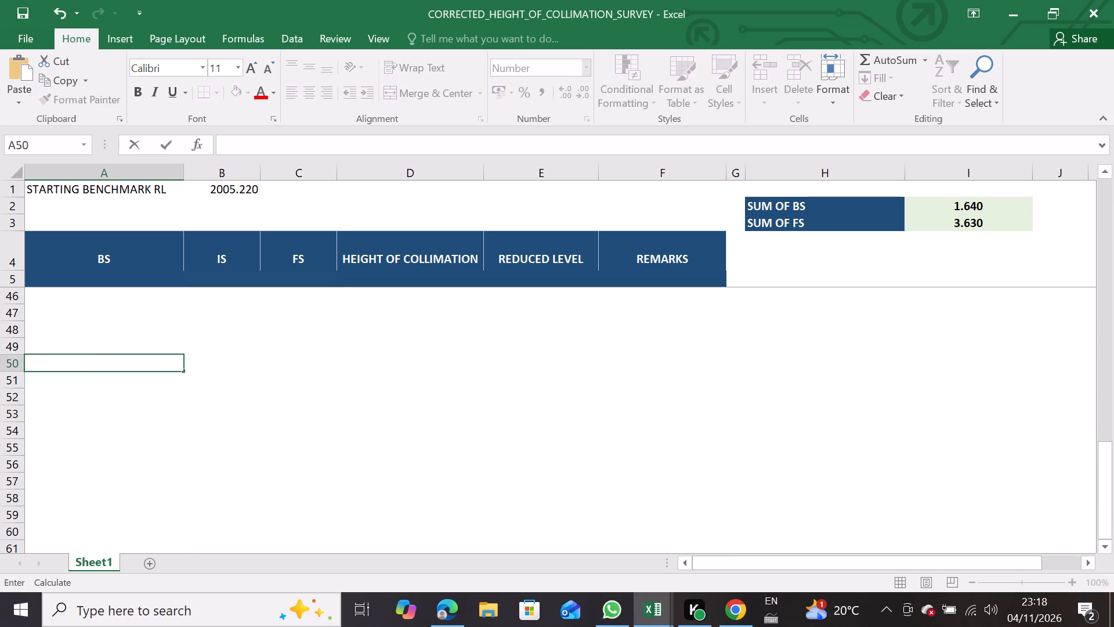
type("RI")
type("SE A")
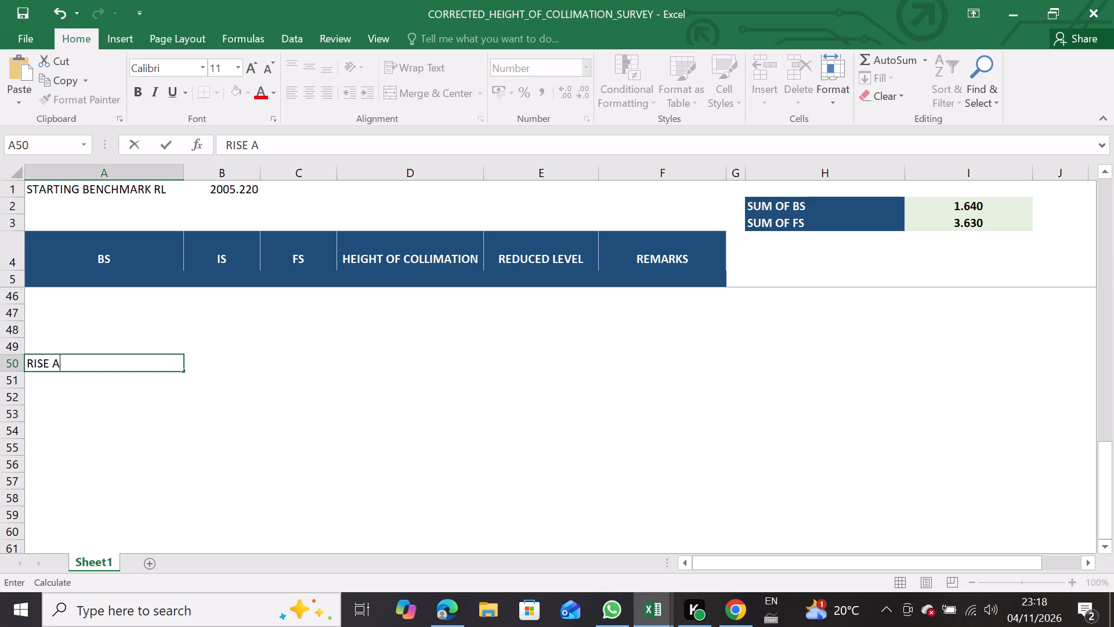
type("ND")
key("space")
type("FA")
type("LL METH")
type("OD")
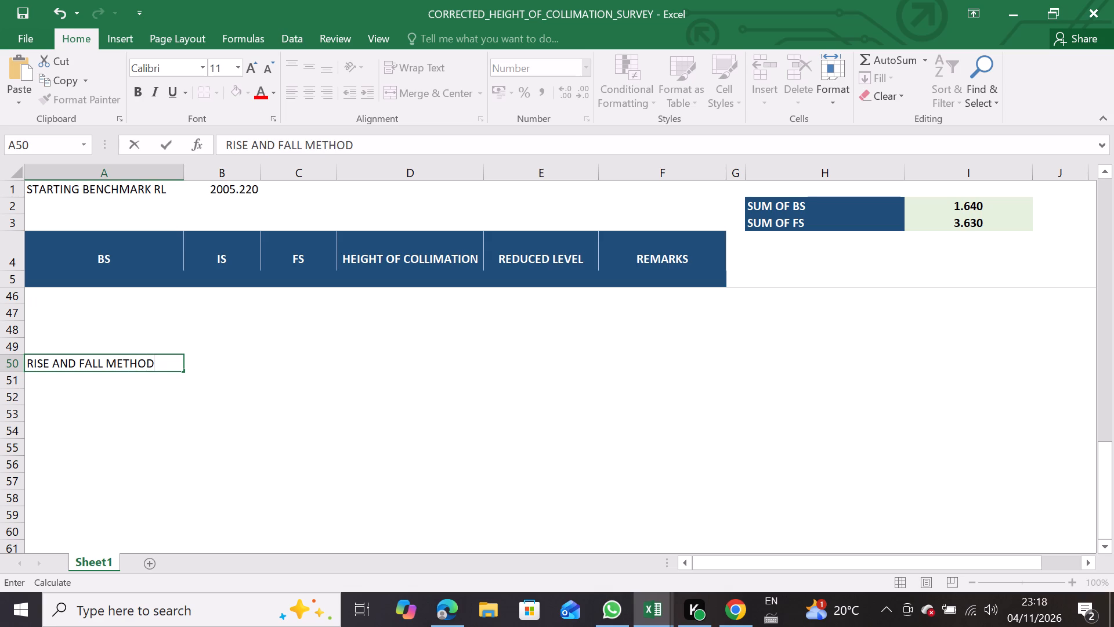
key("Return")
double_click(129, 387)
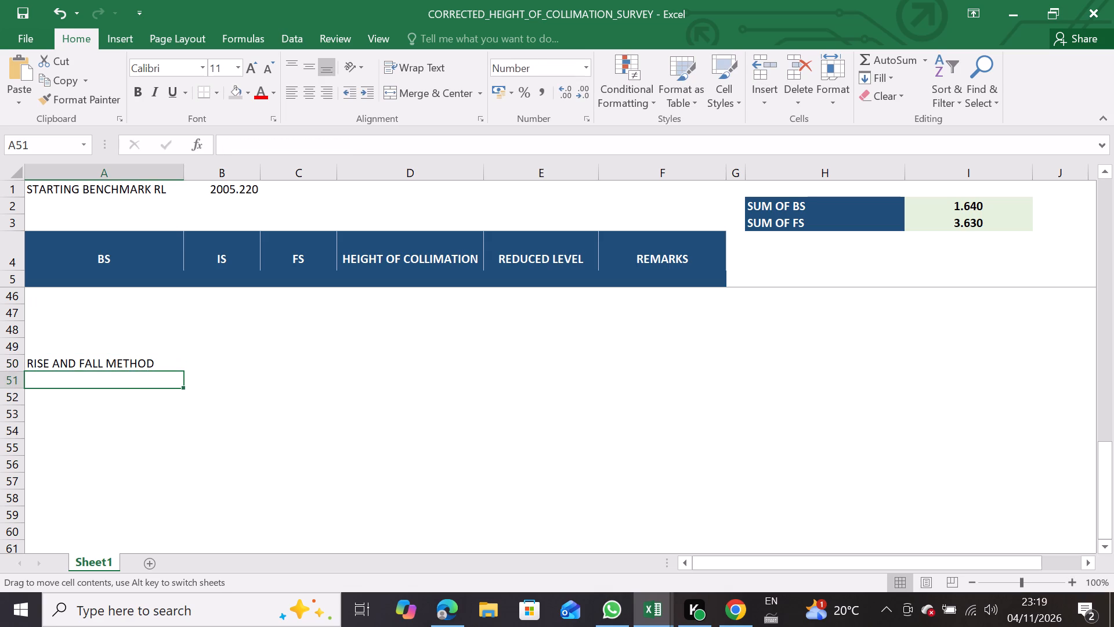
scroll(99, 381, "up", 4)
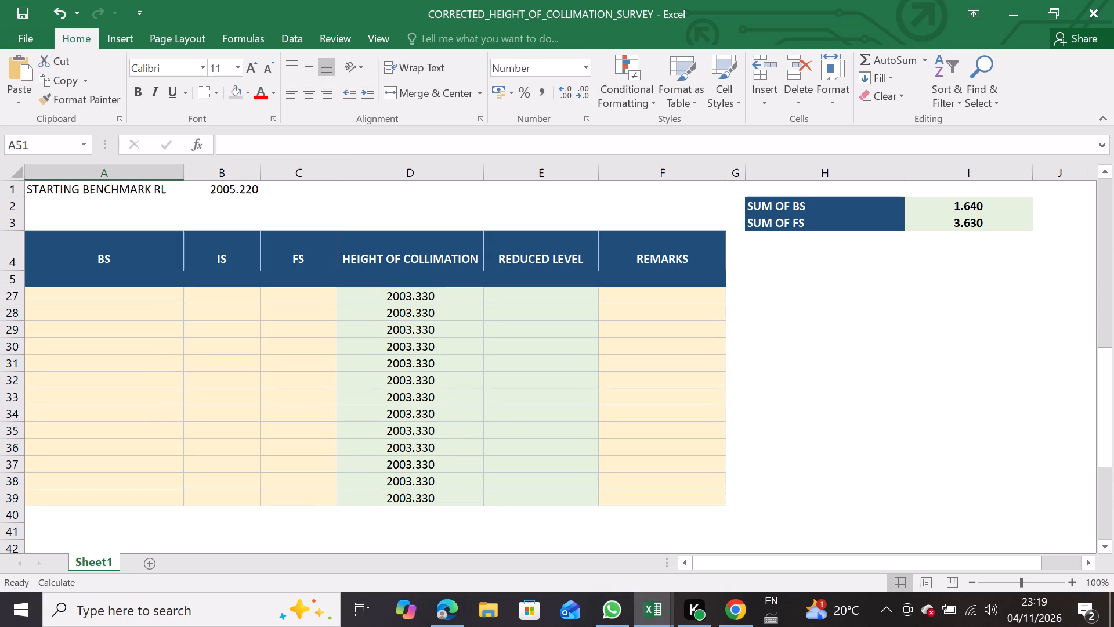
Copy the BS, IS and FS header cells from rows 4–5 to cell A51, directly below the RISE AND FALL METHOD heading.
left_click(143, 268)
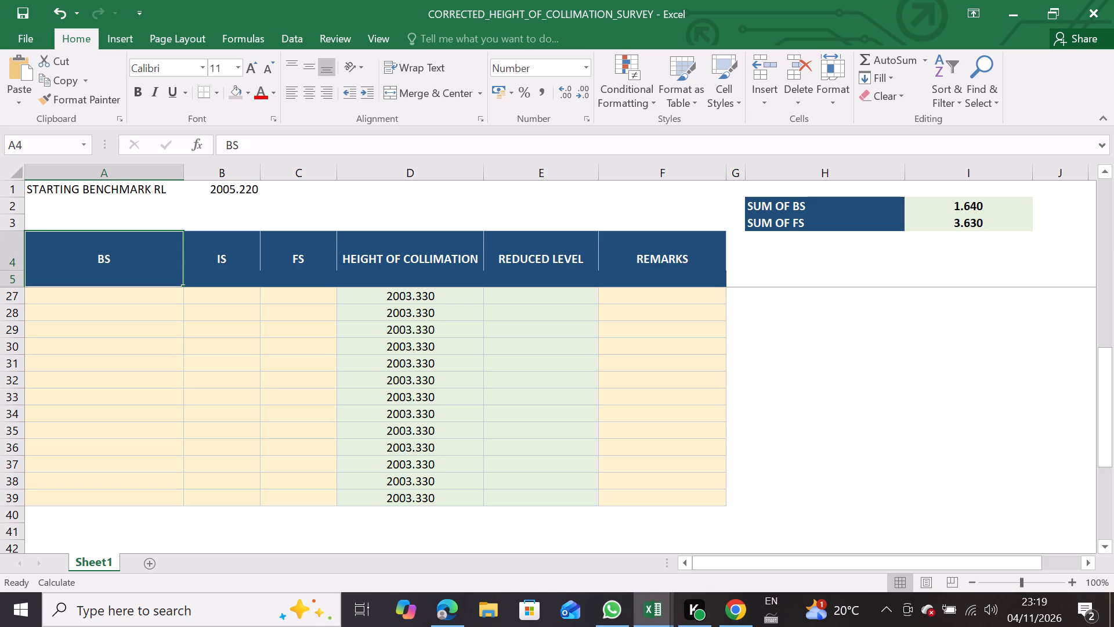
left_click_drag(45, 247, 303, 252)
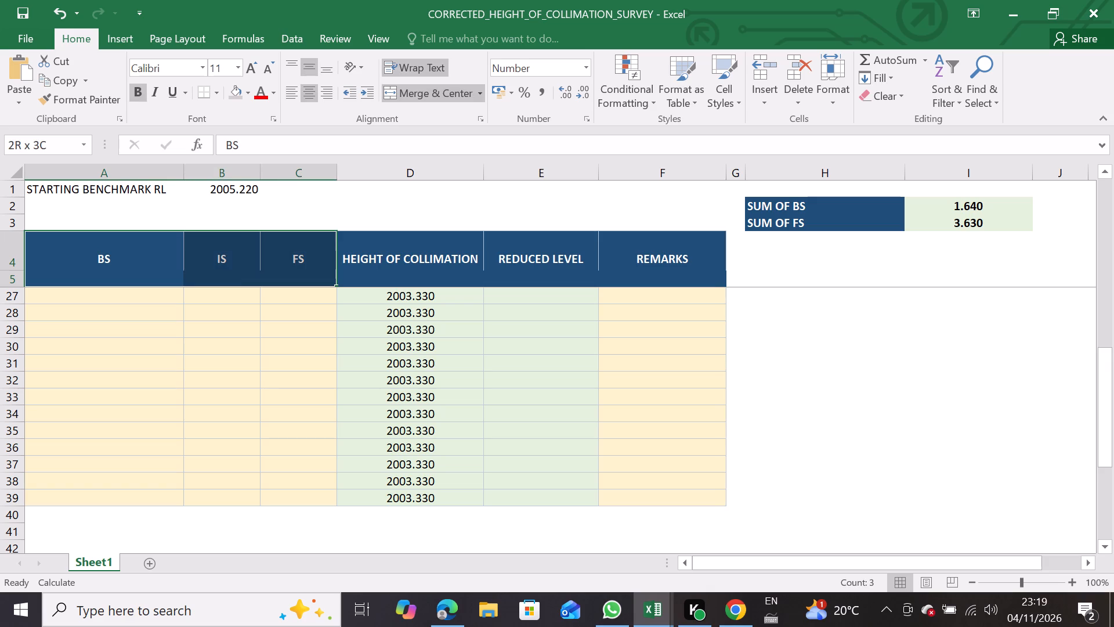
left_click_drag(303, 252, 309, 253)
key("ctrl+c")
scroll(309, 253, "down", 4)
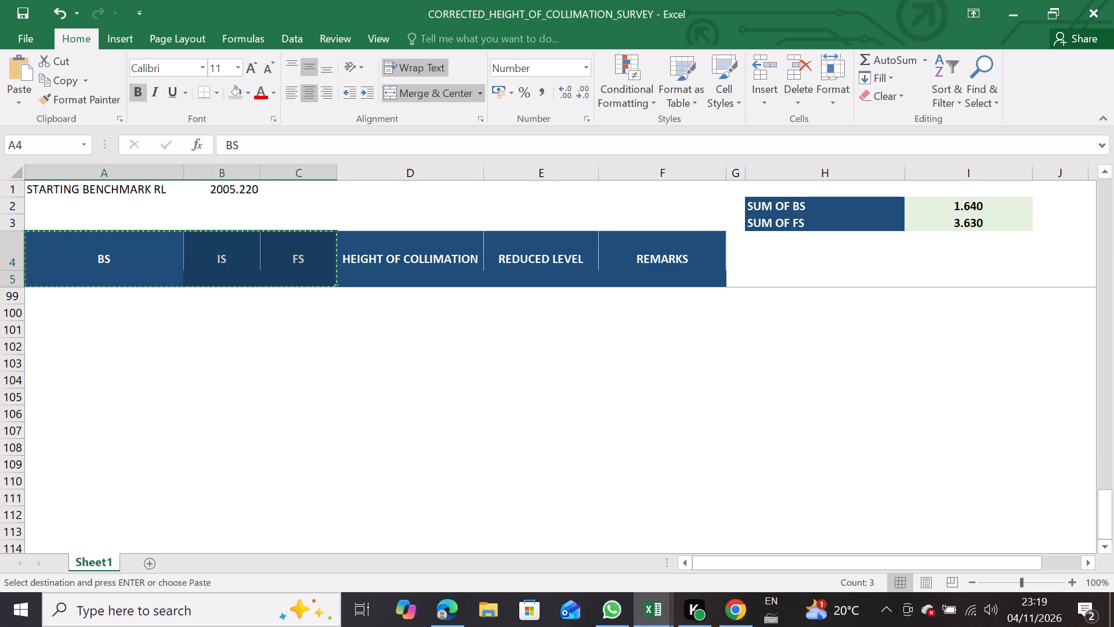
scroll(309, 253, "down", 3)
scroll(309, 253, "up", 6)
scroll(292, 327, "up", 12)
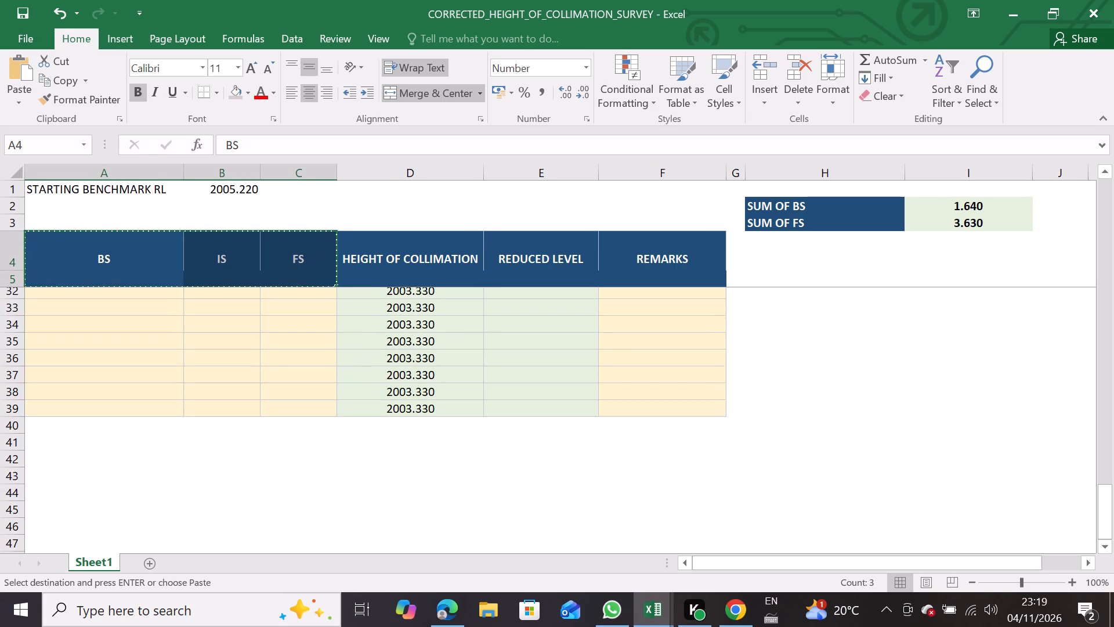
scroll(292, 327, "down", 3)
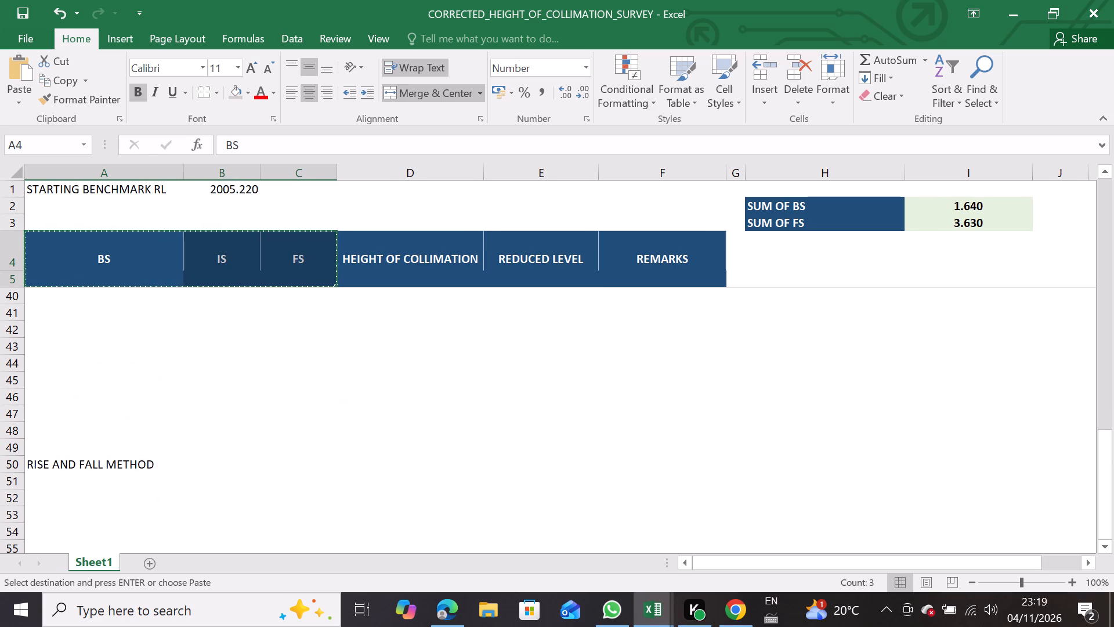
left_click(48, 488)
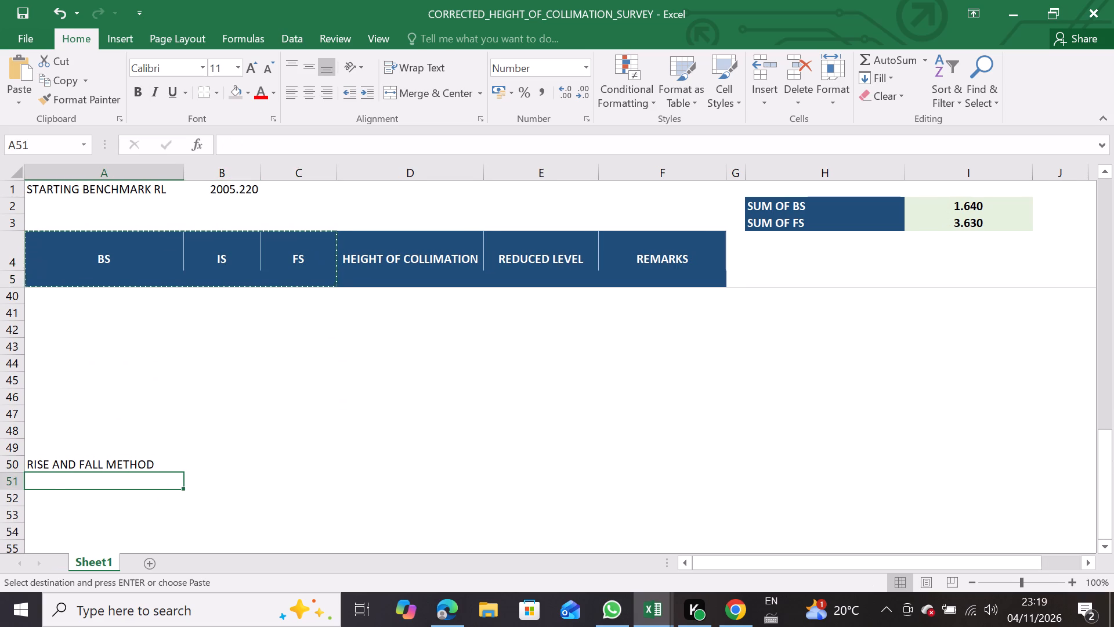
key("ctrl+v")
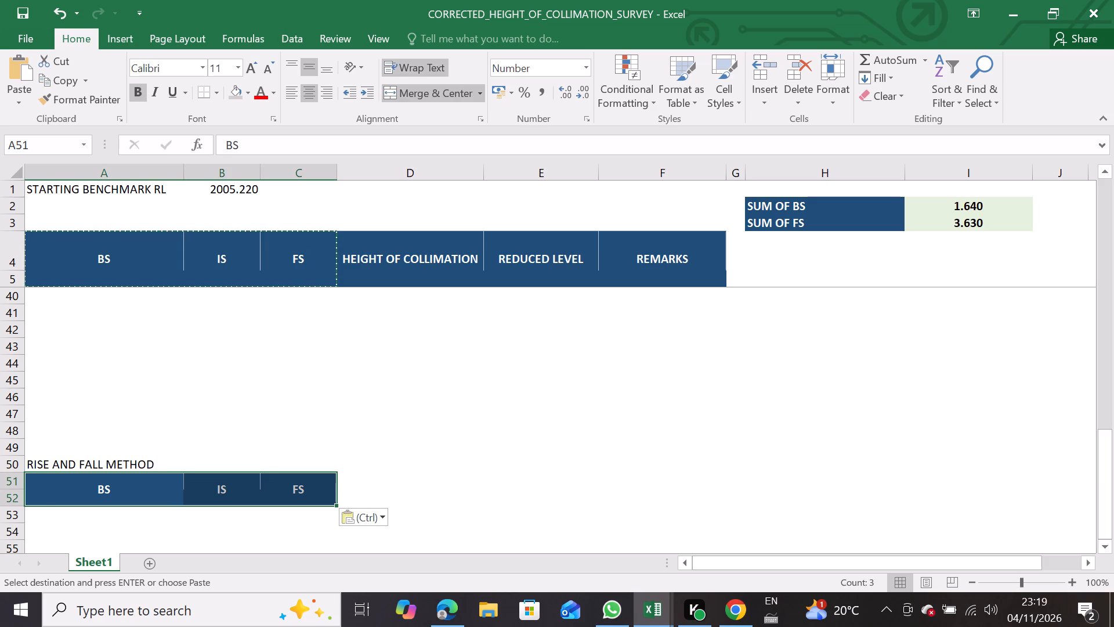
Enter the column headers RISE in cell D52 and FALL in cell E52, beside the copied FS header.
double_click(388, 488)
left_click(379, 498)
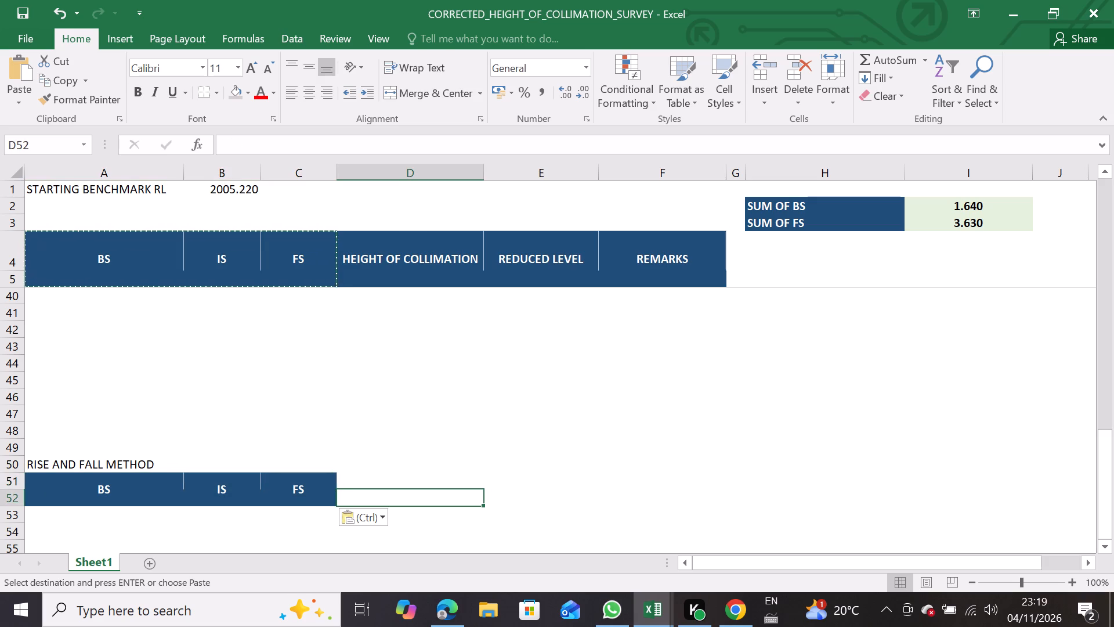
left_click(384, 484)
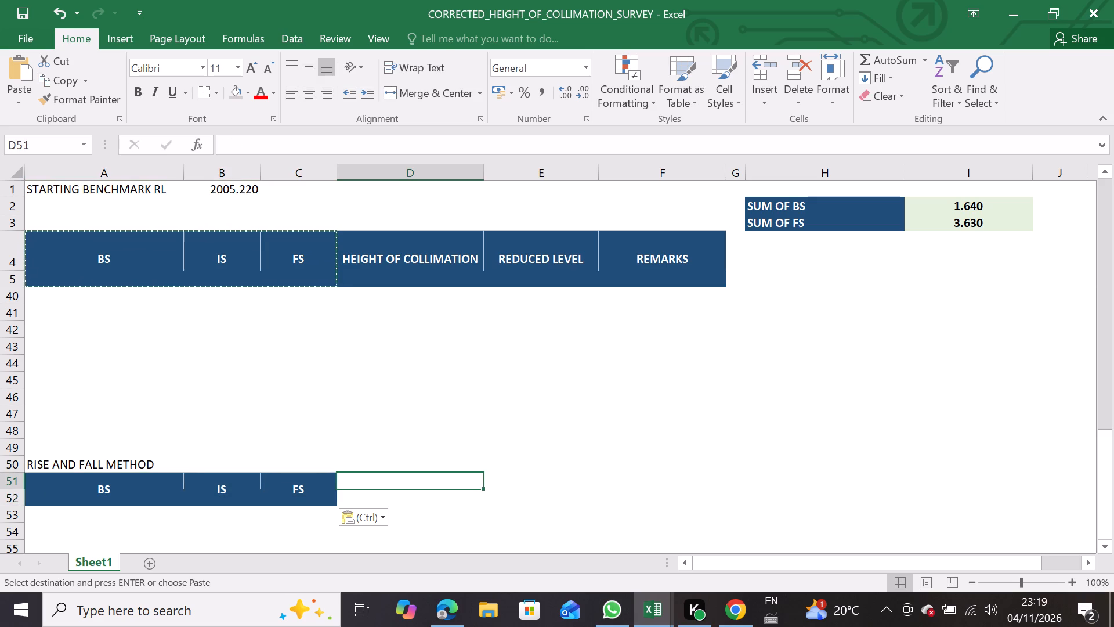
key("r")
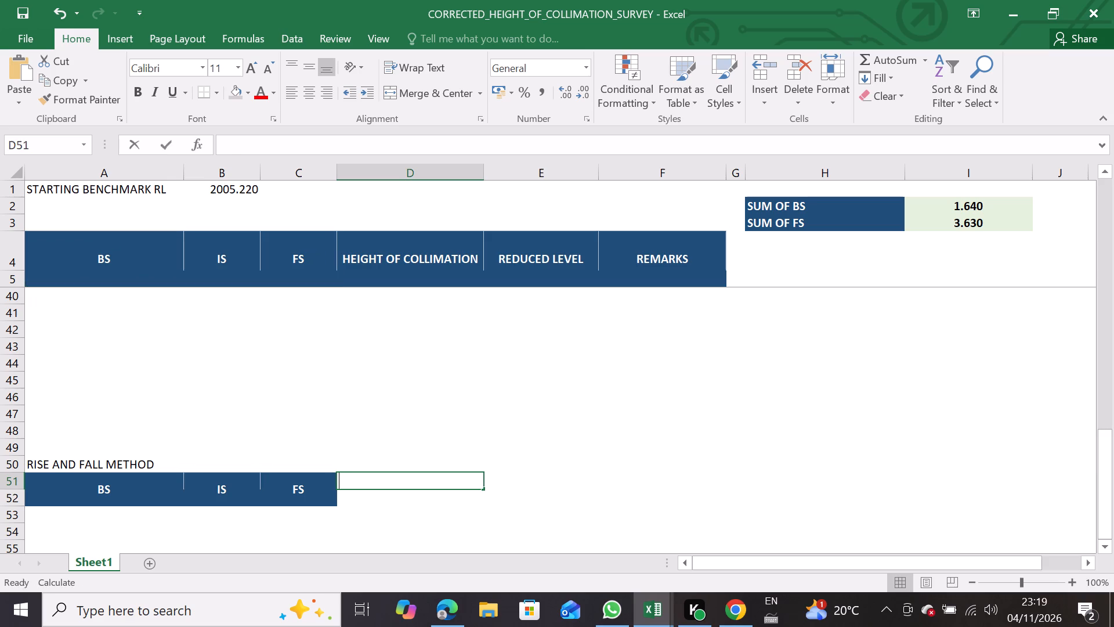
key("BackSpace")
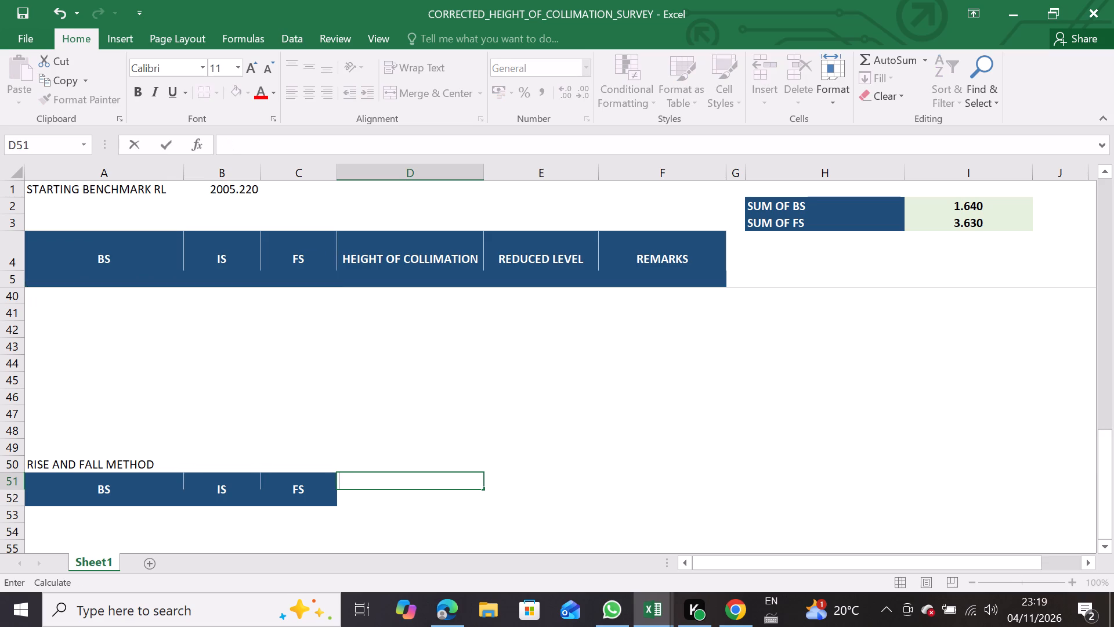
key("BackSpace")
left_click(365, 498)
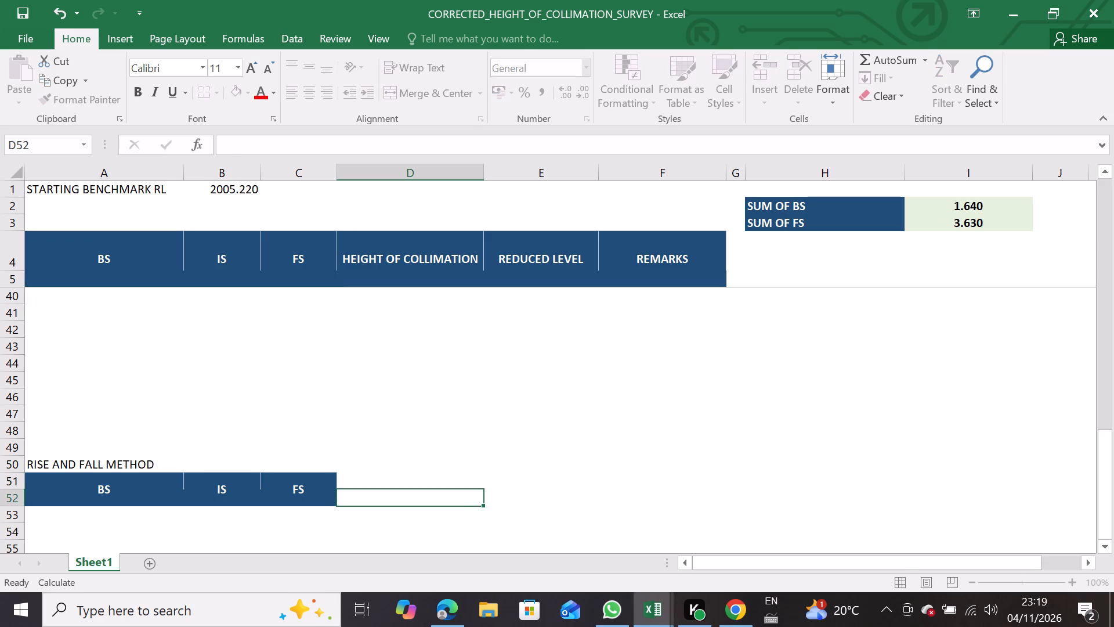
type("RISE")
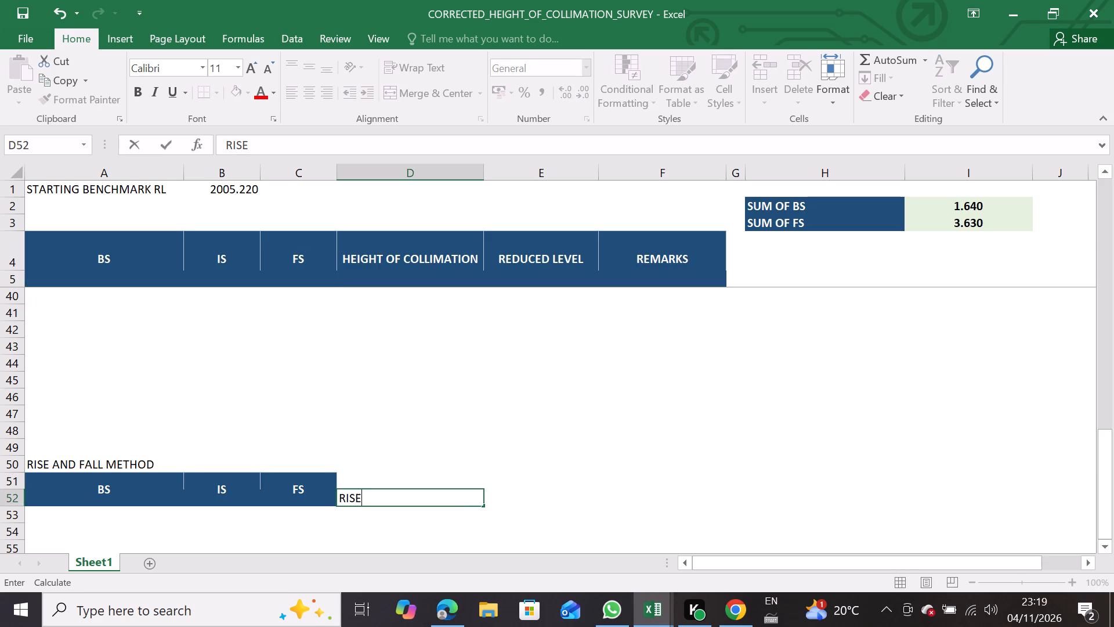
left_click(435, 499)
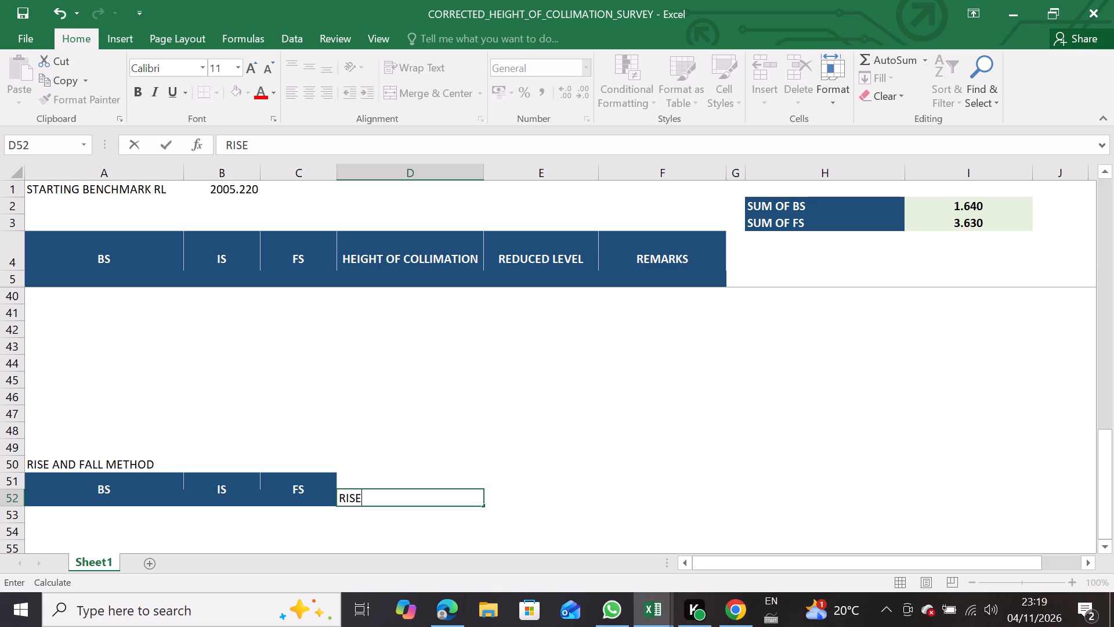
left_click(435, 499)
left_click_drag(435, 499, 501, 500)
left_click(501, 500)
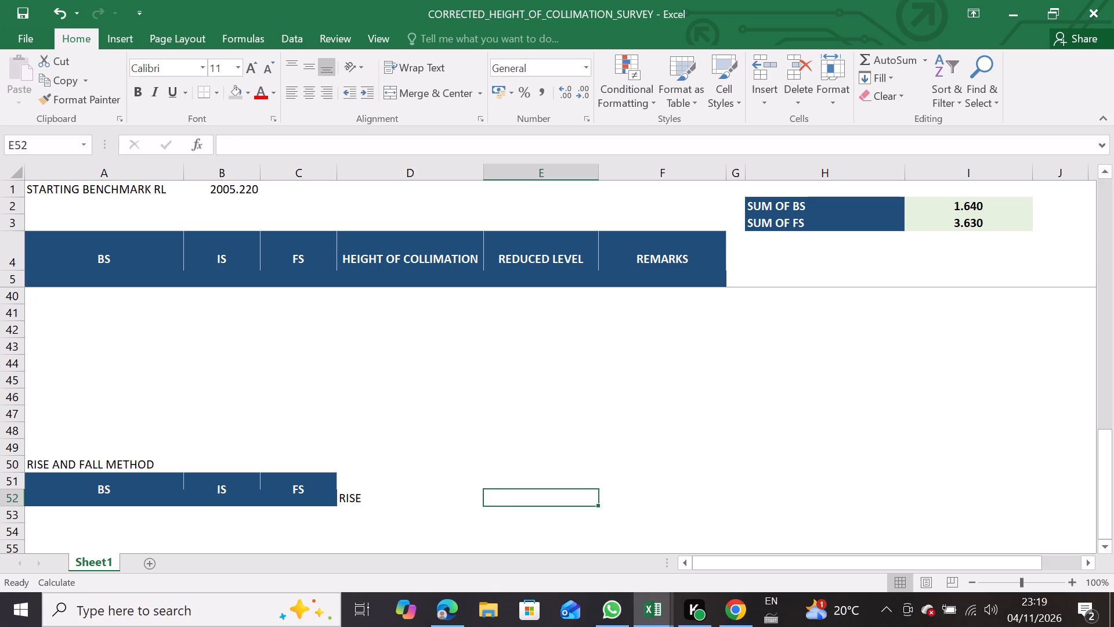
type("FALL")
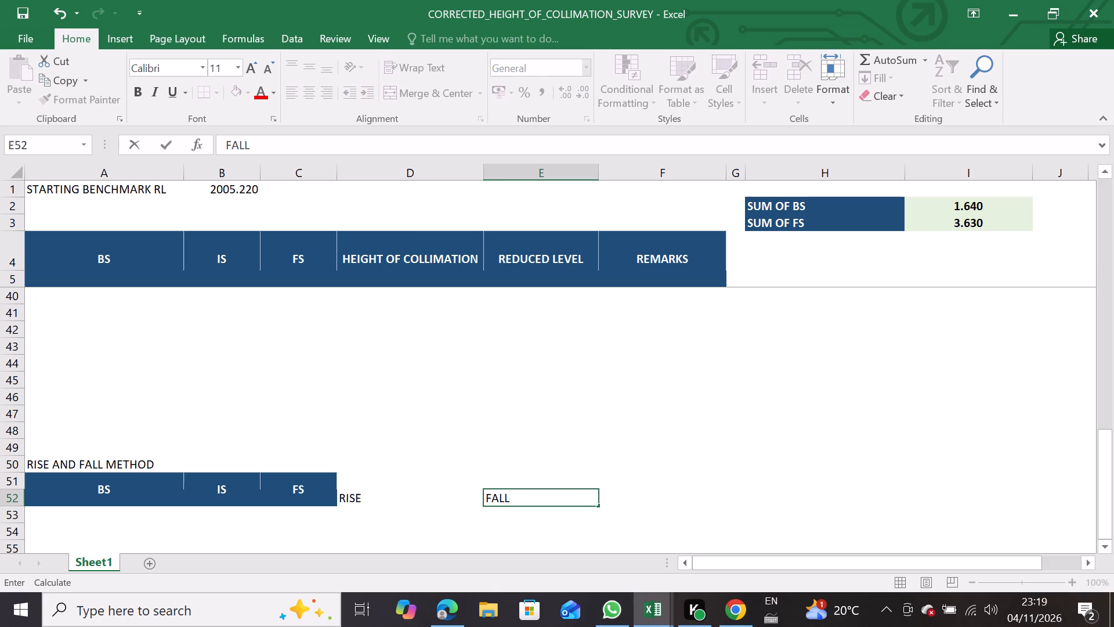
left_click(555, 449)
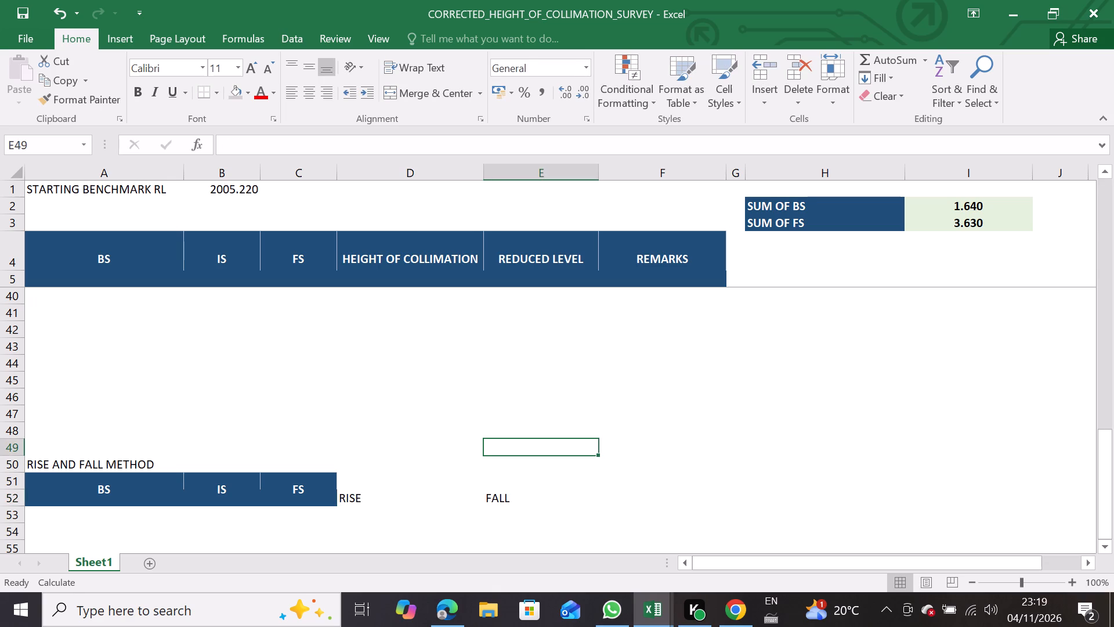
left_click(403, 487)
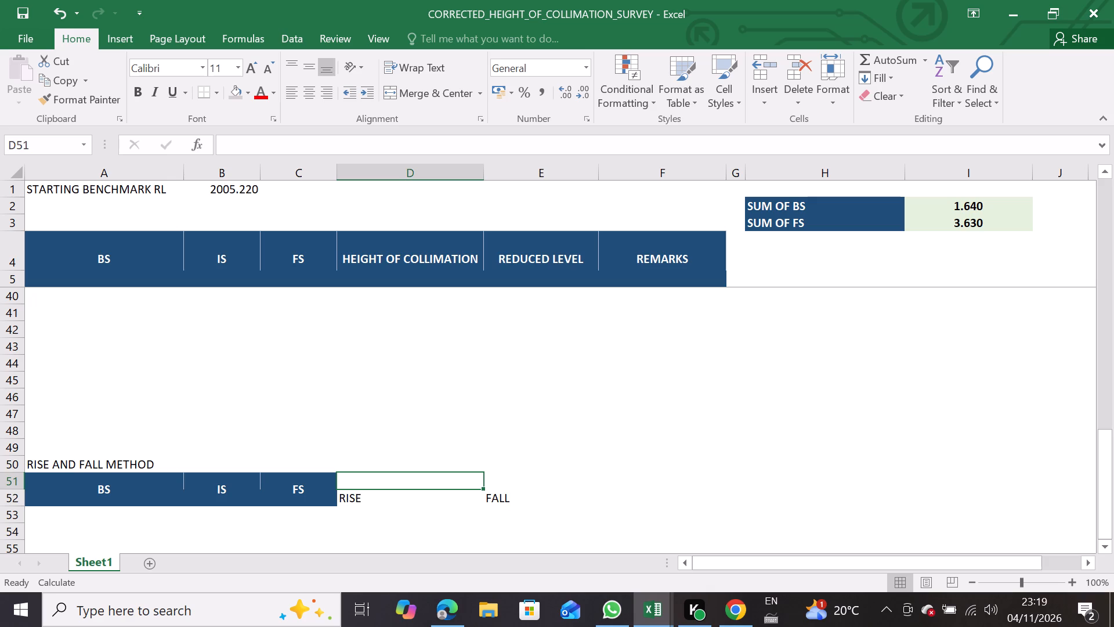
left_click(588, 495)
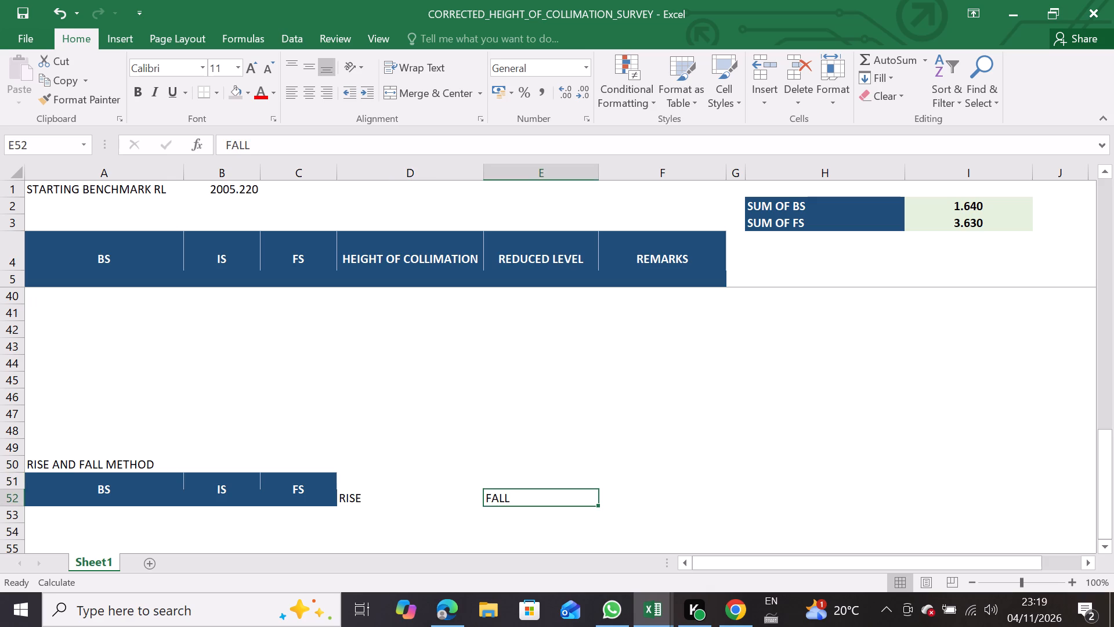
Enter the column header REDUCED LEVEL in cell F52, beside the FALL header.
scroll(421, 496, "down", 2)
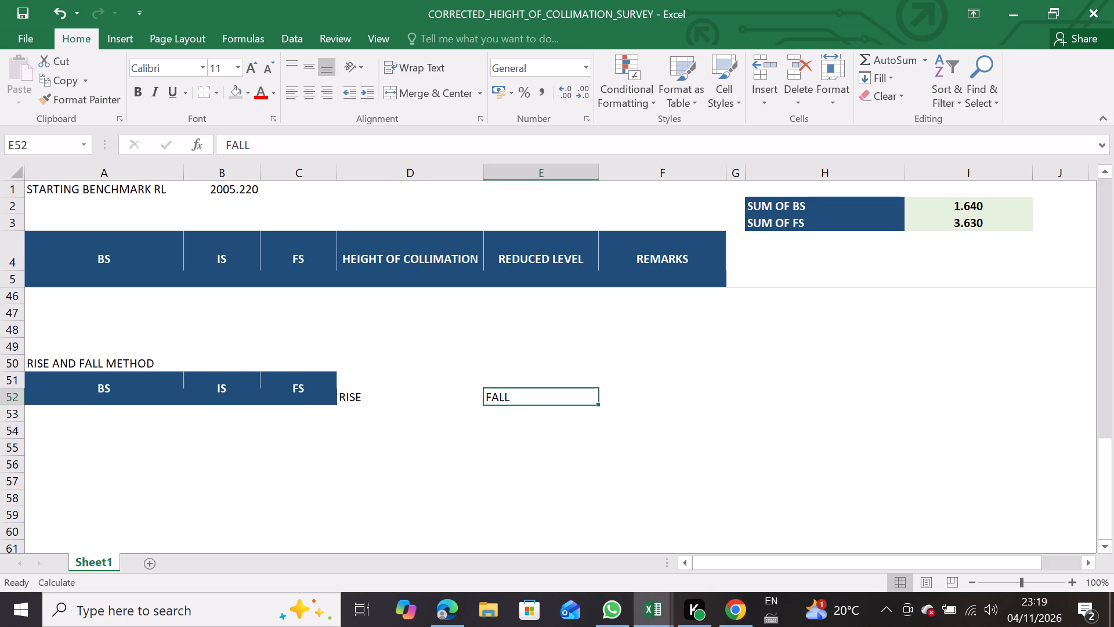
scroll(421, 496, "down", 1)
left_click(627, 408)
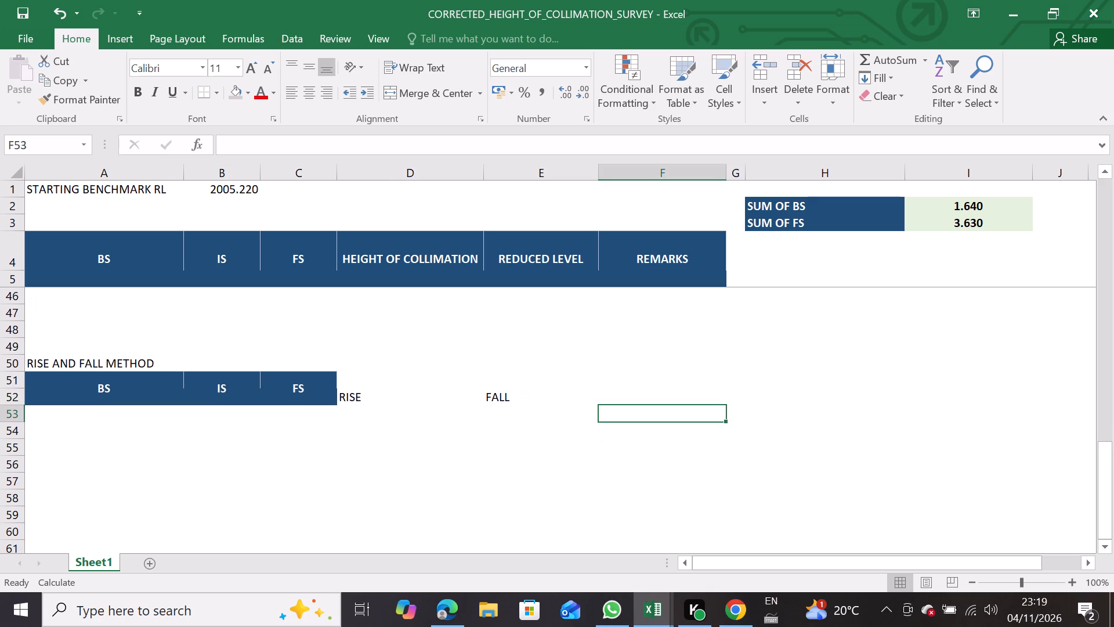
left_click(631, 397)
type("REDUCE")
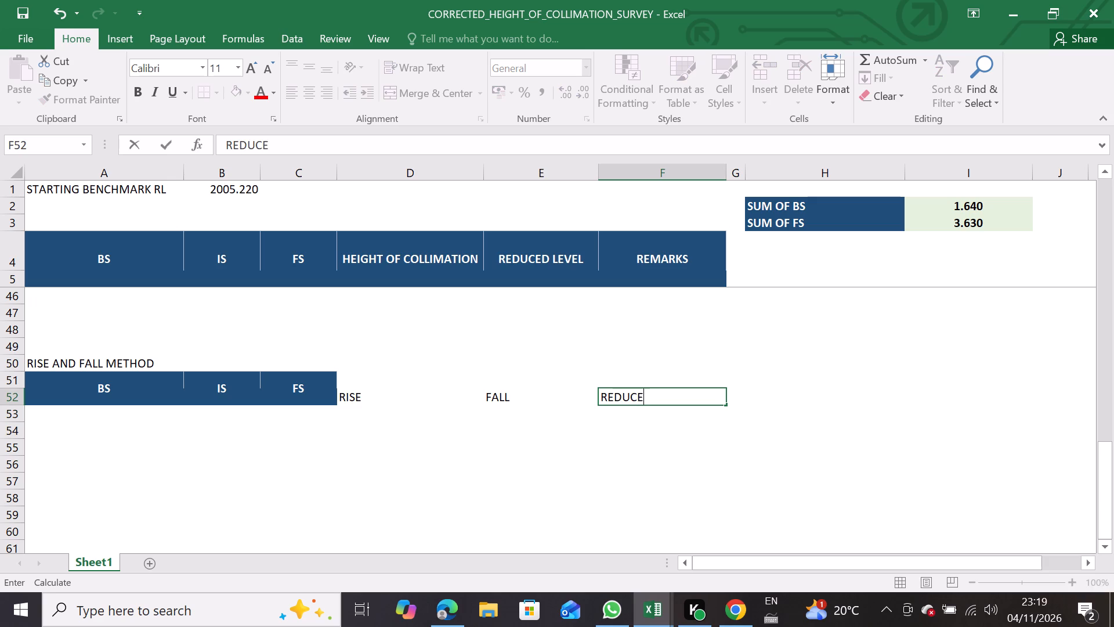
type("D LE")
type("VEL")
Widen the narrow column G and enter the column header REMARKS in cell G52.
double_click(740, 400)
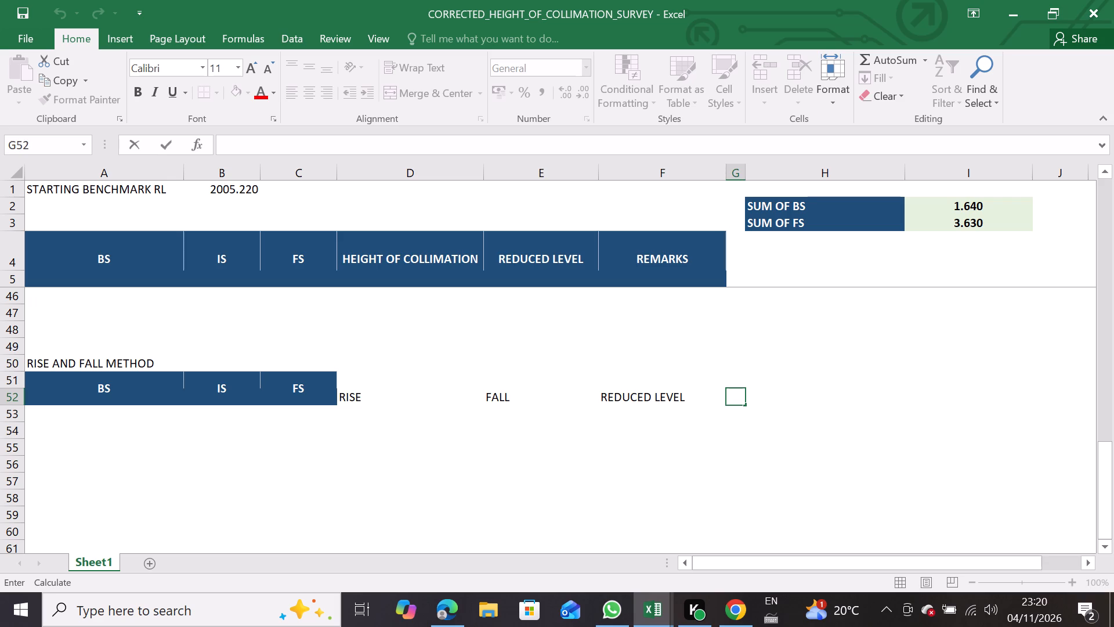
key("r")
left_click(782, 306)
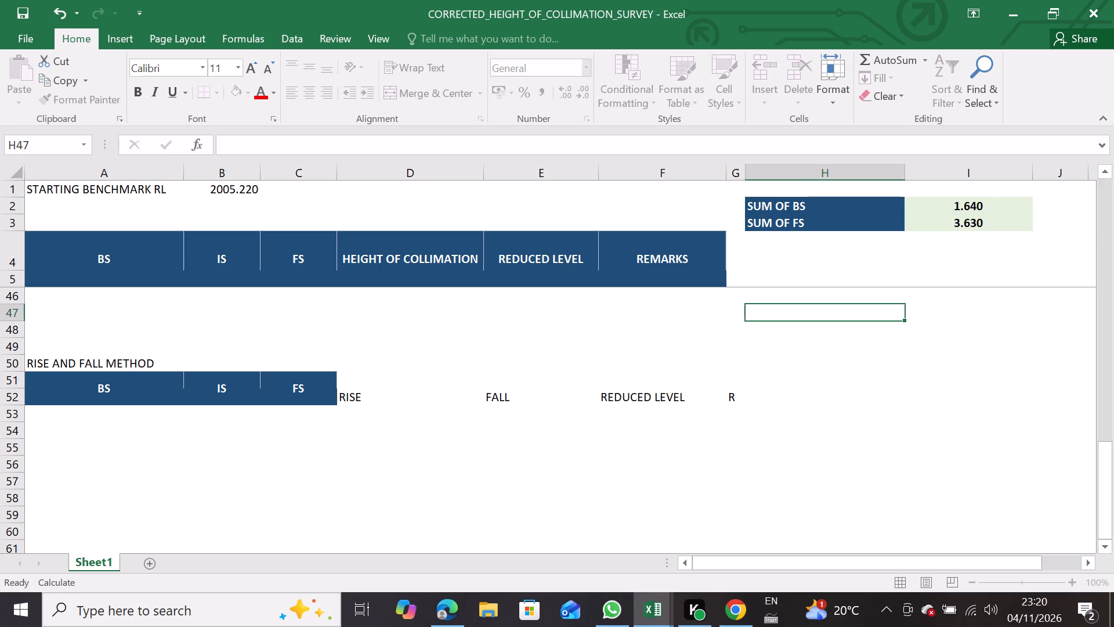
left_click_drag(744, 174, 791, 172)
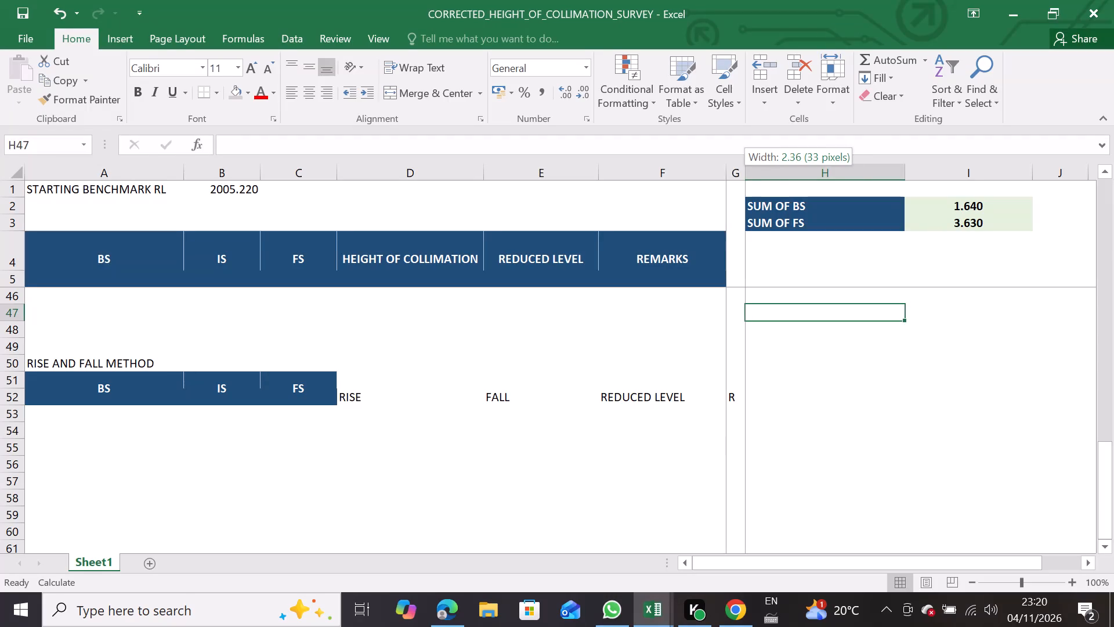
left_click_drag(791, 172, 818, 174)
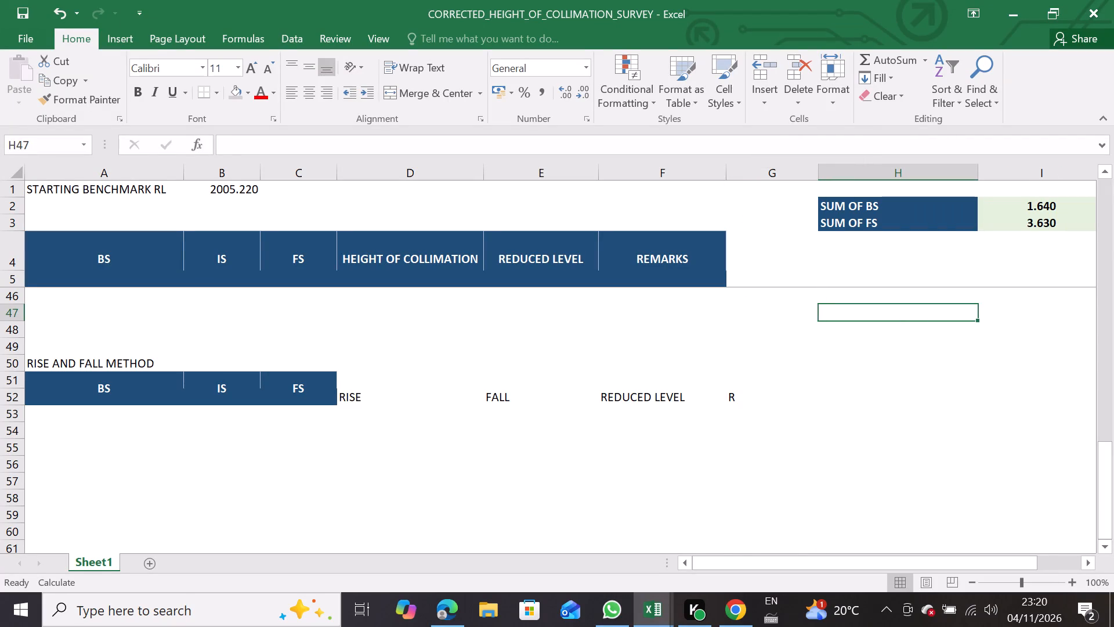
left_click(752, 392)
key("e")
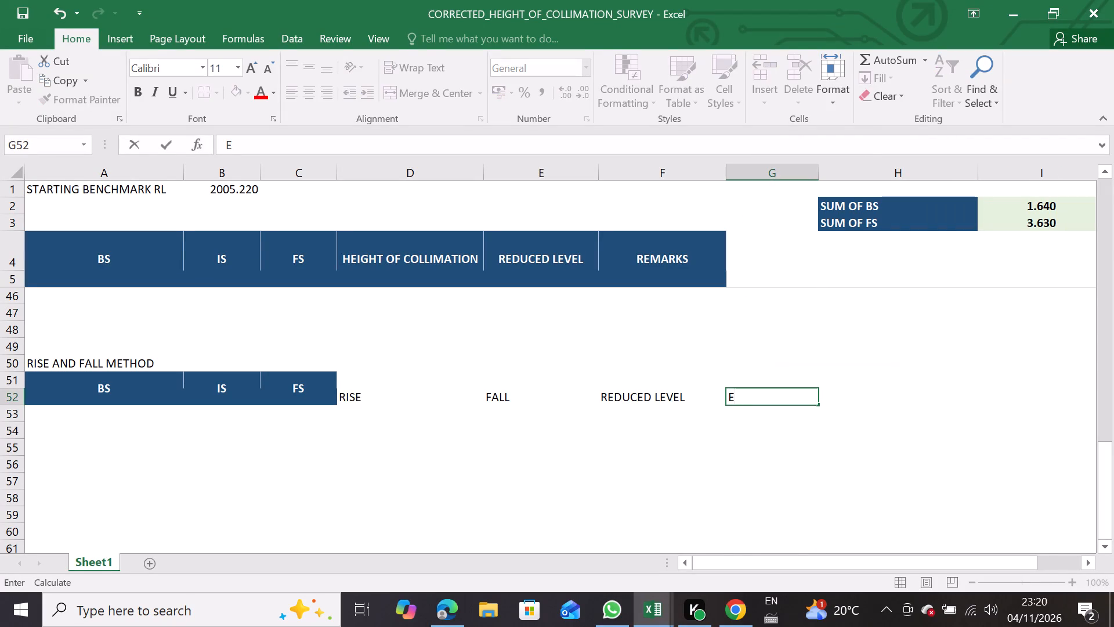
key("BackSpace")
type("REM")
type("ARKS")
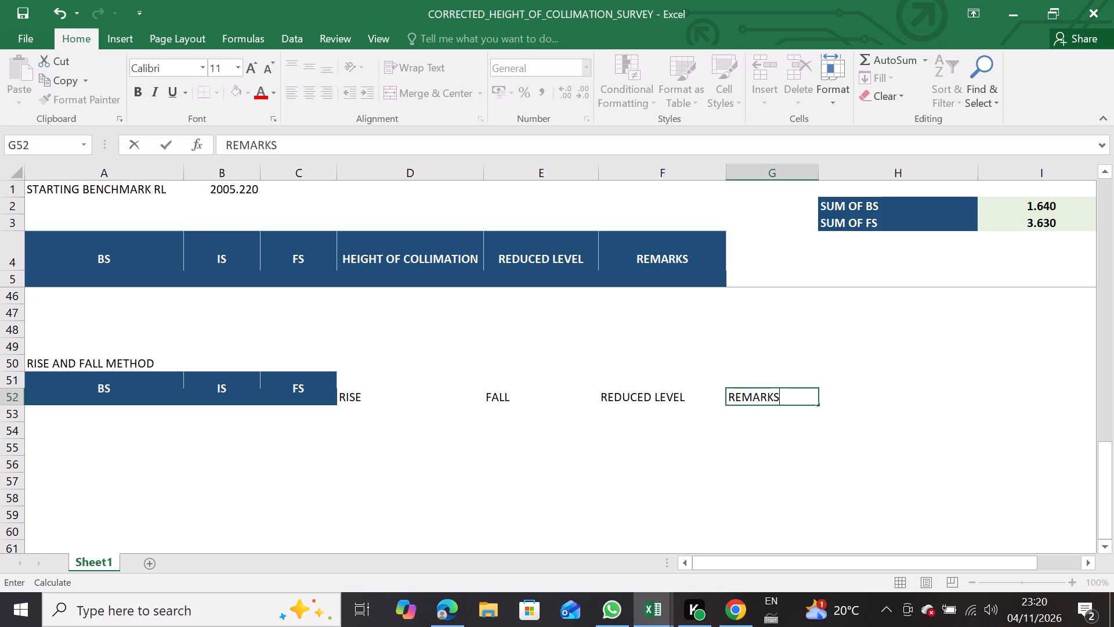
left_click(434, 428)
Format the RISE and FALL header cells D51:E52 with a red font colour and a dark gold fill.
left_click(418, 417)
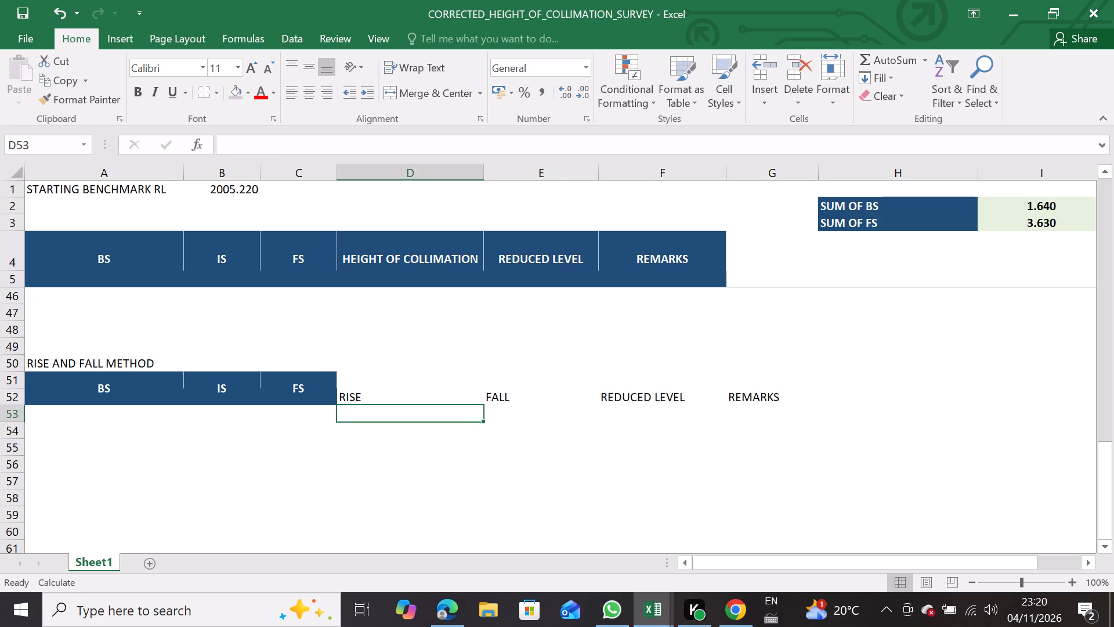
left_click_drag(371, 370, 433, 393)
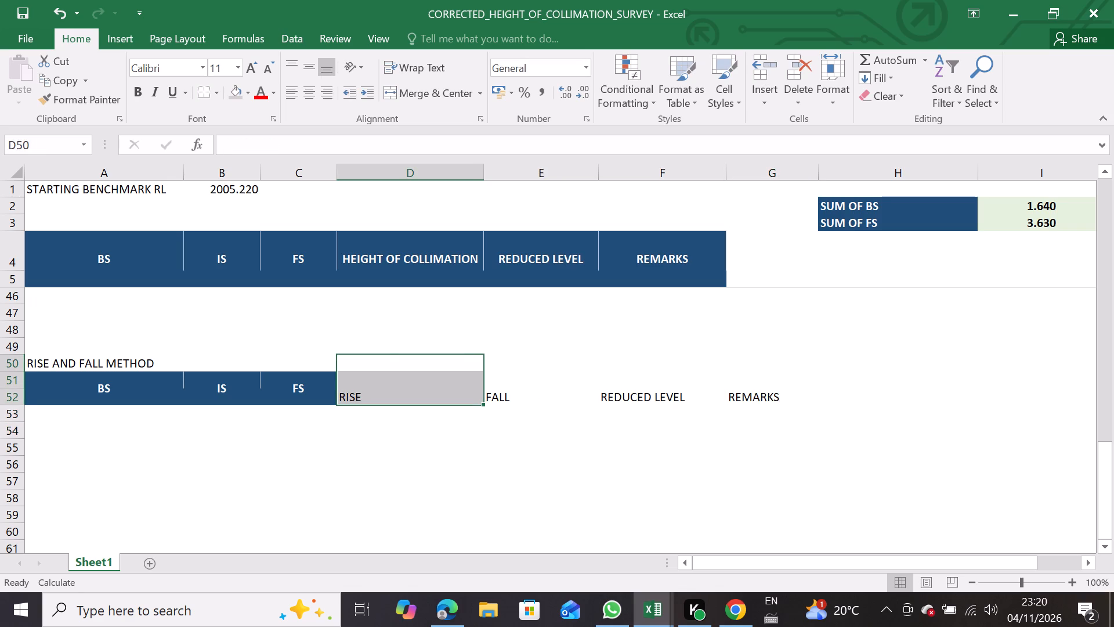
left_click(519, 369)
left_click_drag(545, 390, 483, 387)
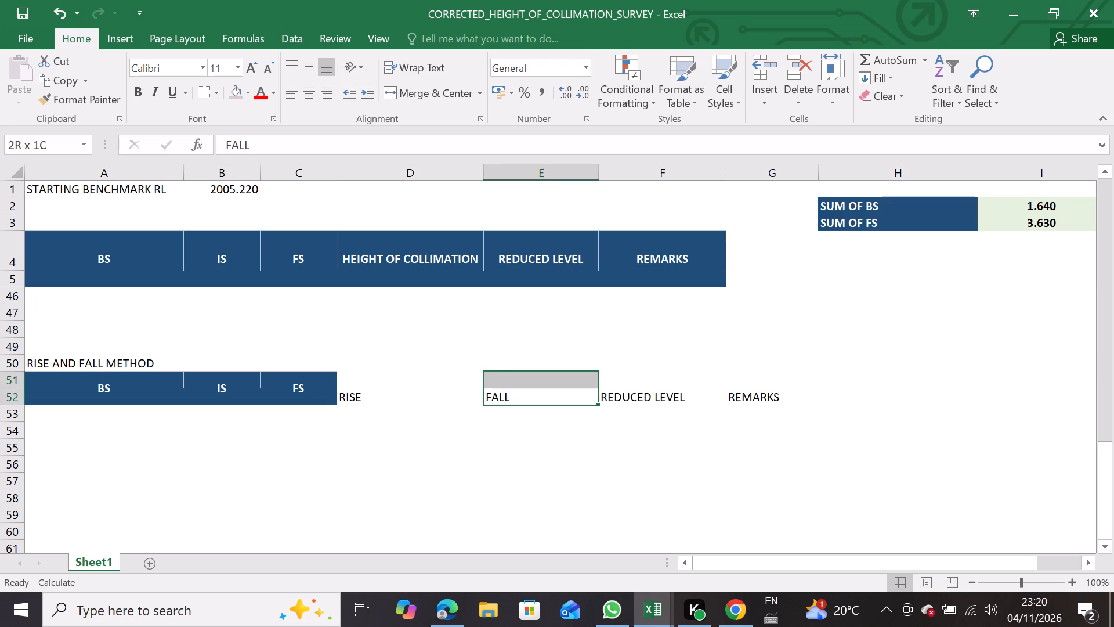
left_click_drag(483, 387, 451, 387)
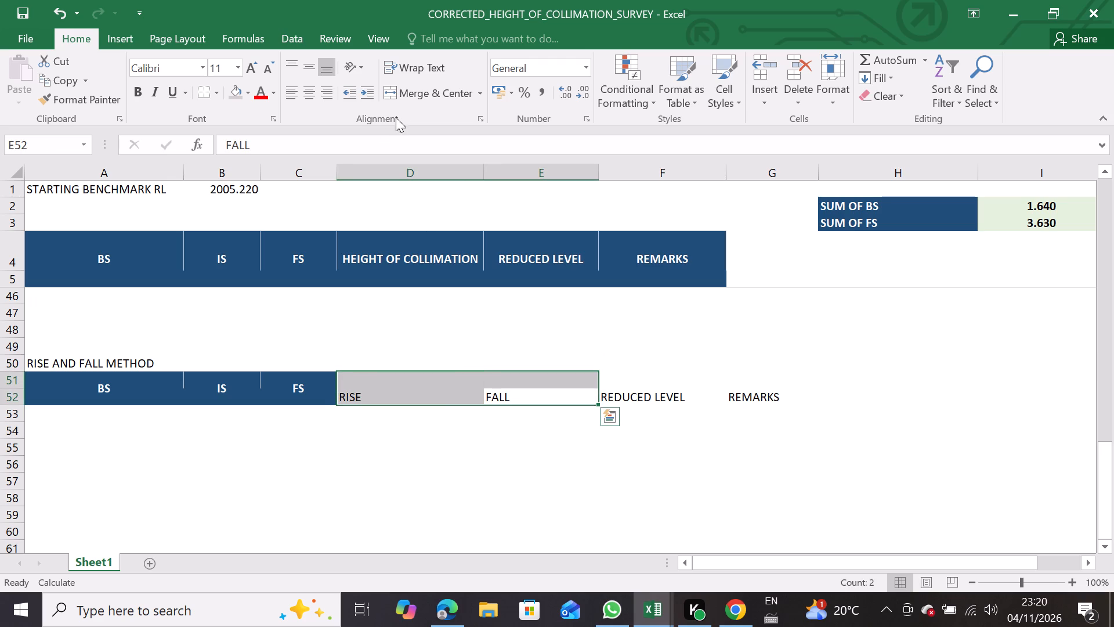
left_click(266, 91)
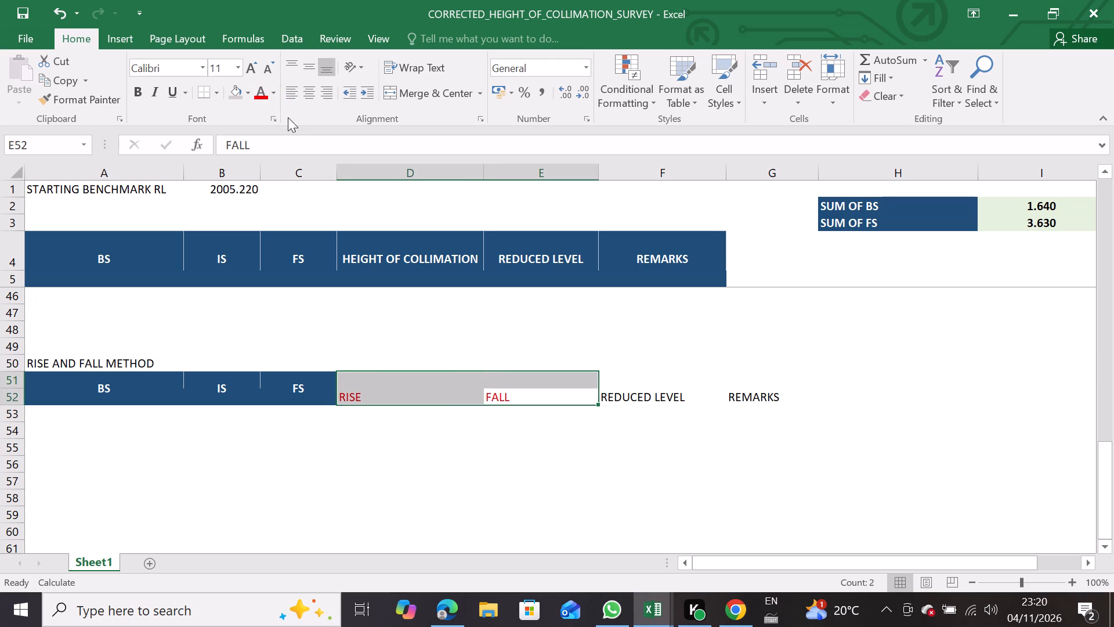
left_click(236, 93)
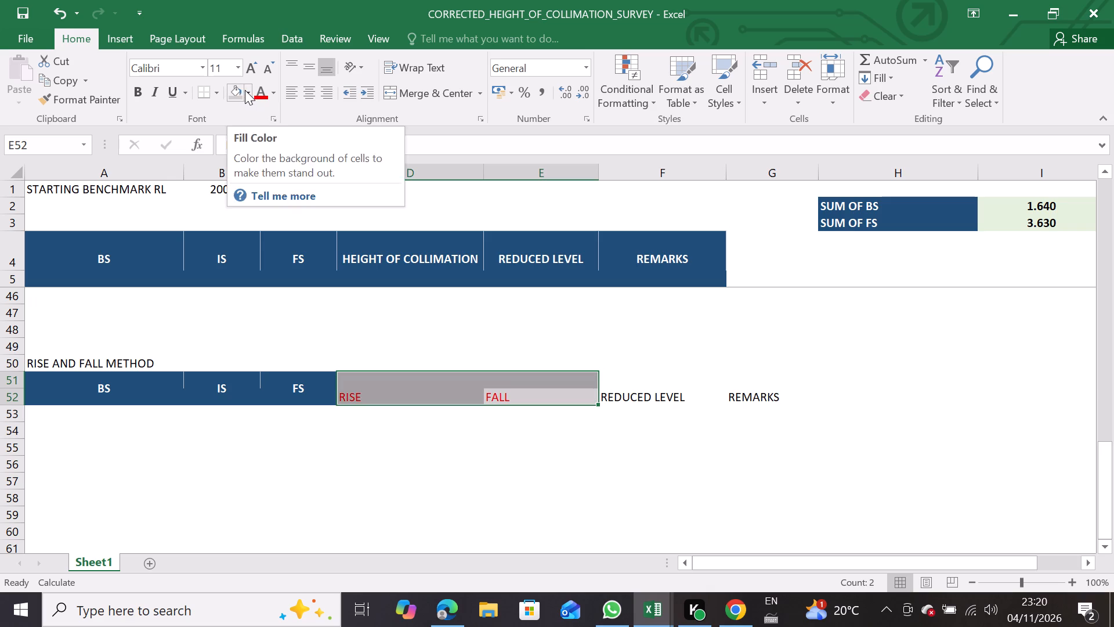
left_click(245, 90)
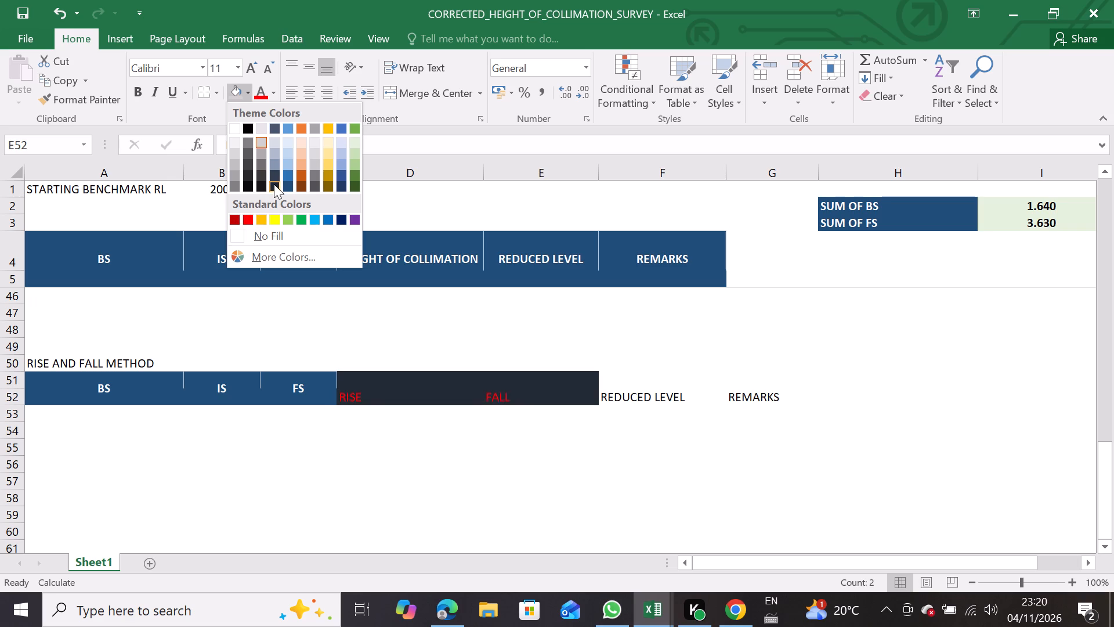
left_click(325, 174)
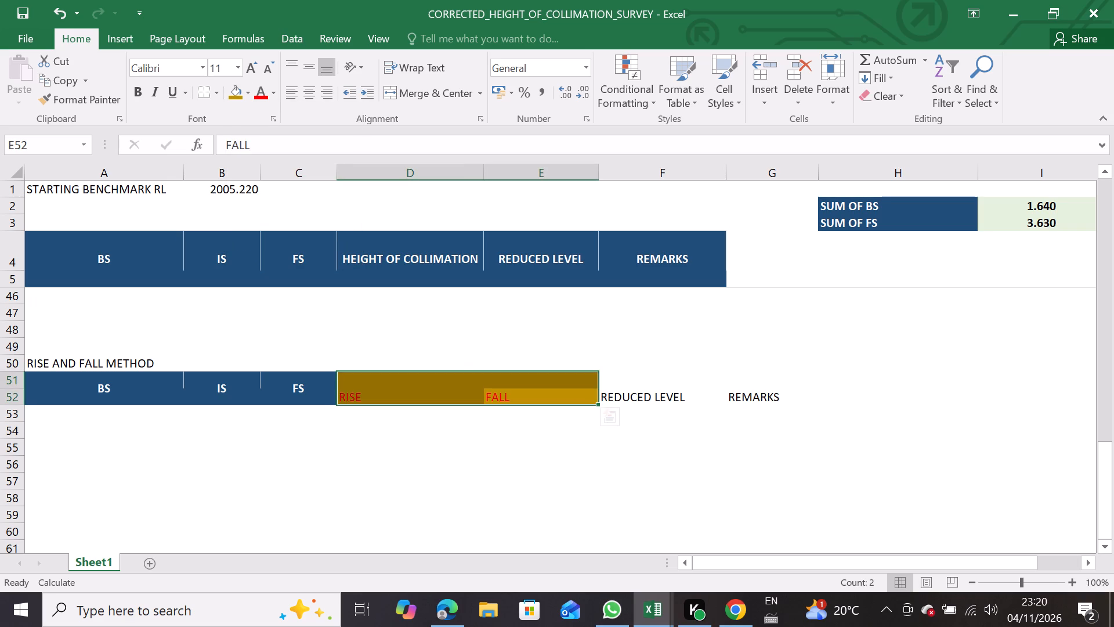
Merge and center the RISE header across D51:D52 and the FALL header across E51:E52.
left_click(404, 389)
left_click(406, 381)
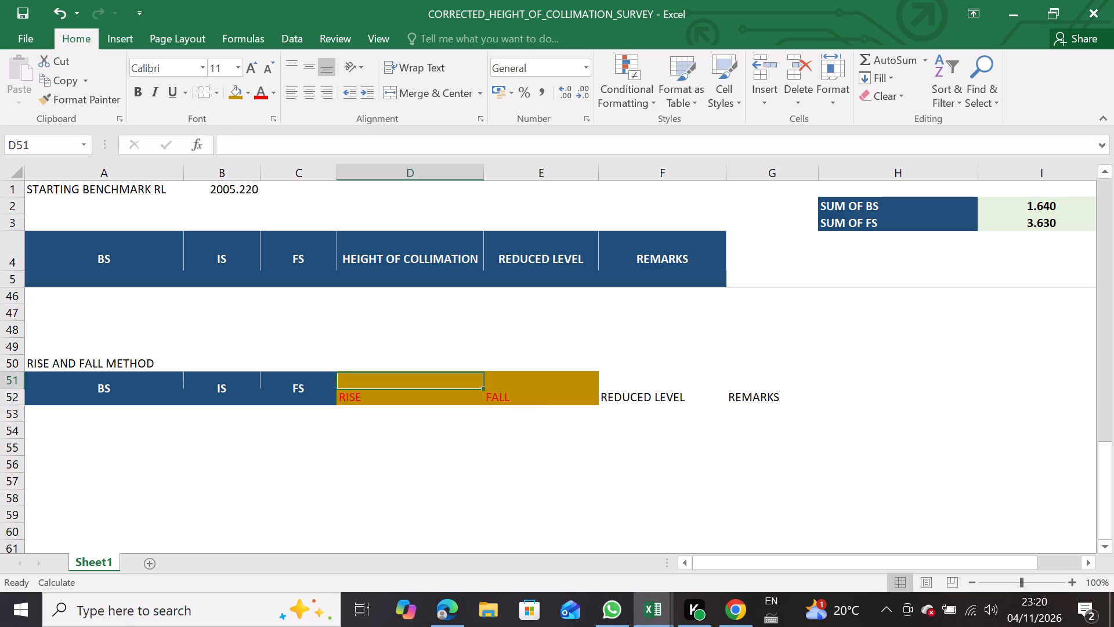
left_click_drag(406, 381, 402, 403)
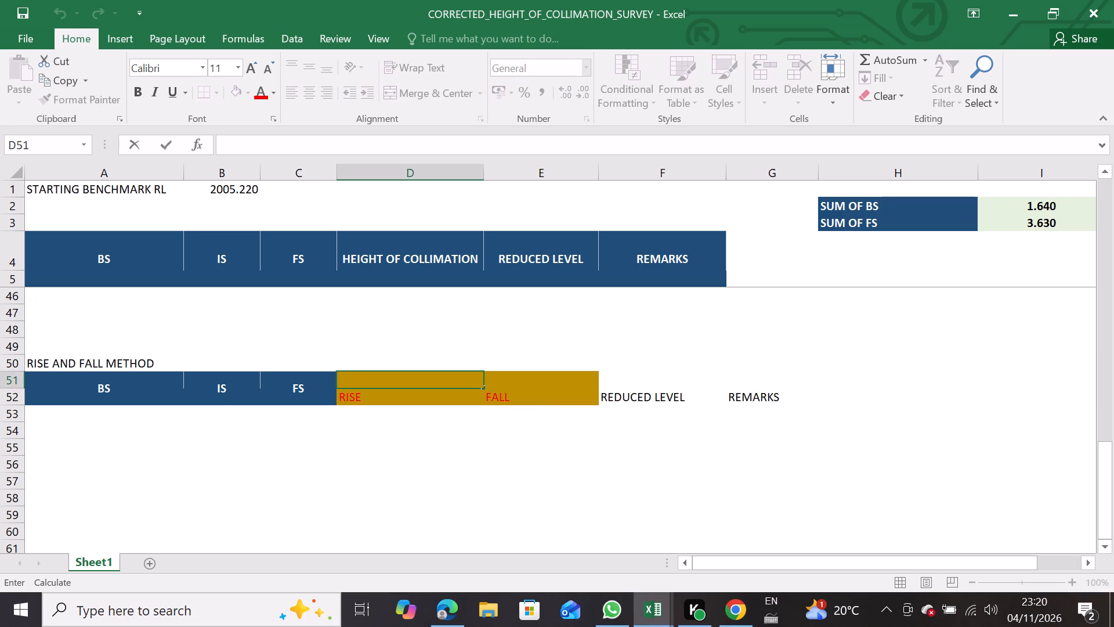
left_click_drag(367, 384, 388, 384)
left_click_drag(388, 384, 413, 400)
left_click(329, 364)
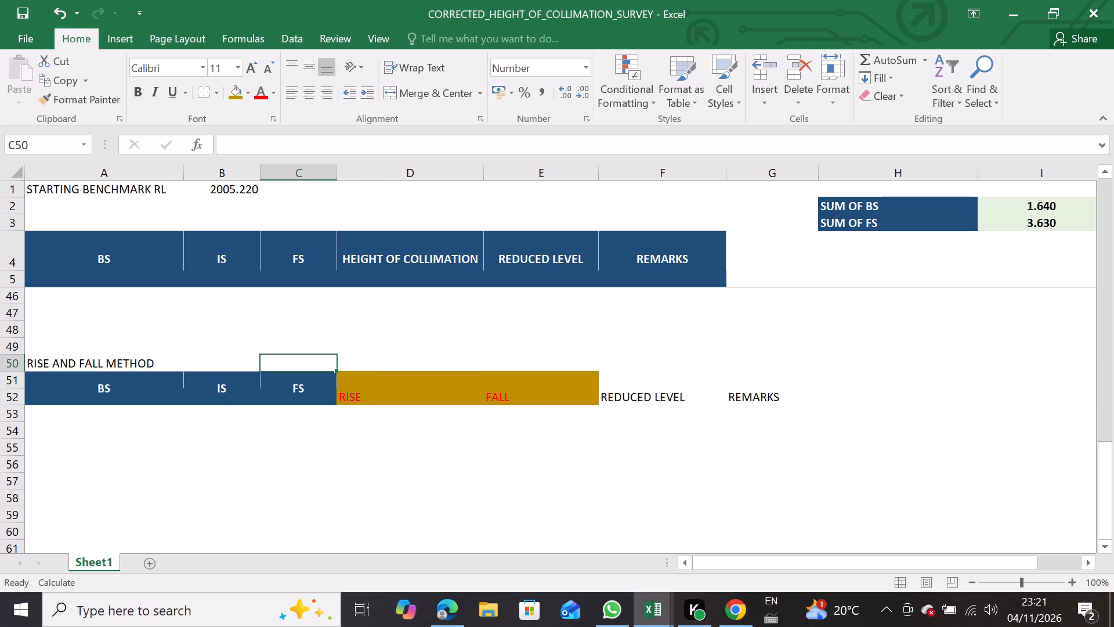
left_click_drag(352, 381, 414, 395)
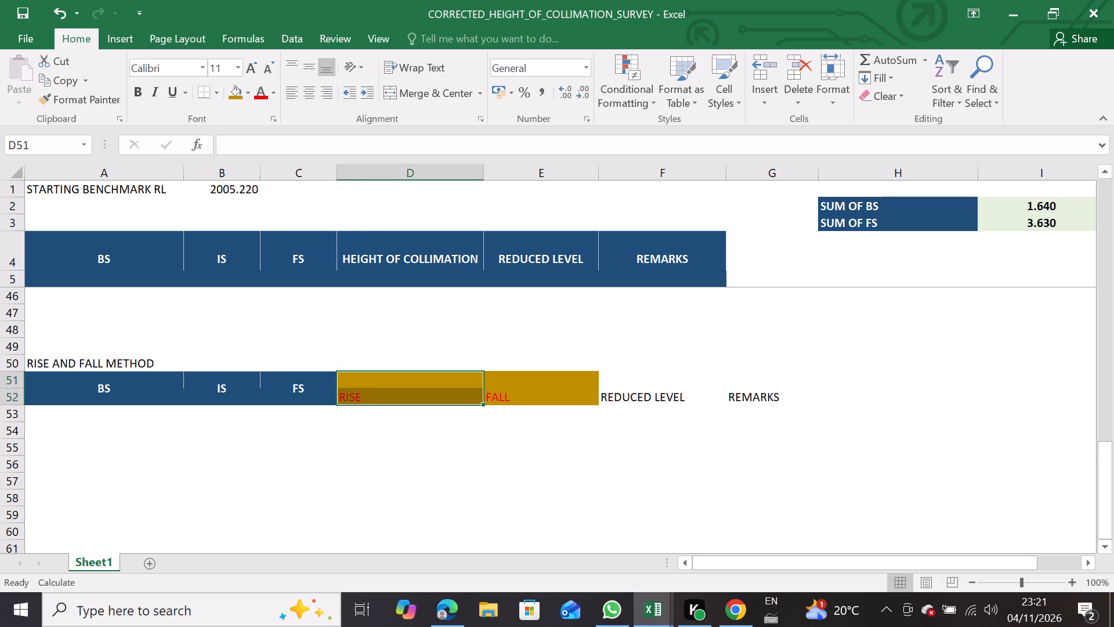
left_click(430, 96)
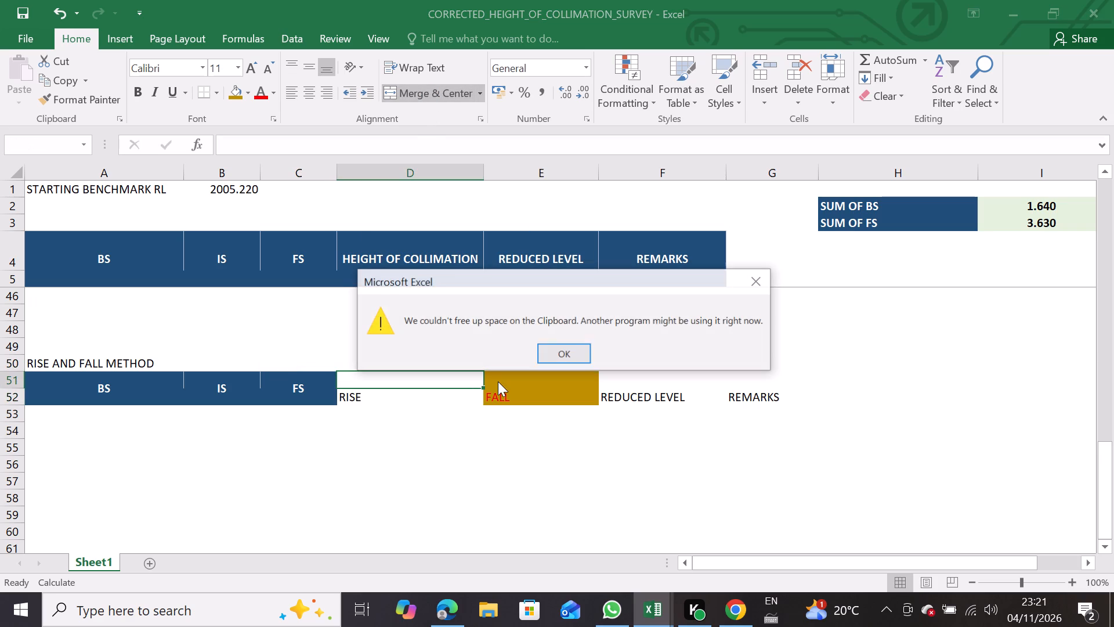
left_click(566, 348)
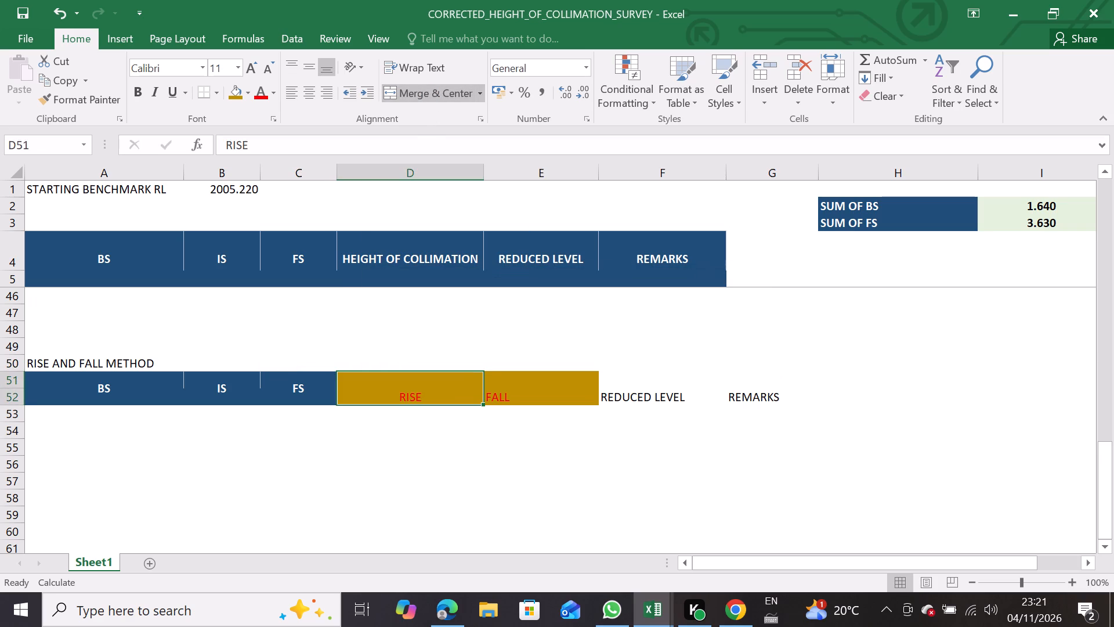
left_click_drag(505, 386, 525, 402)
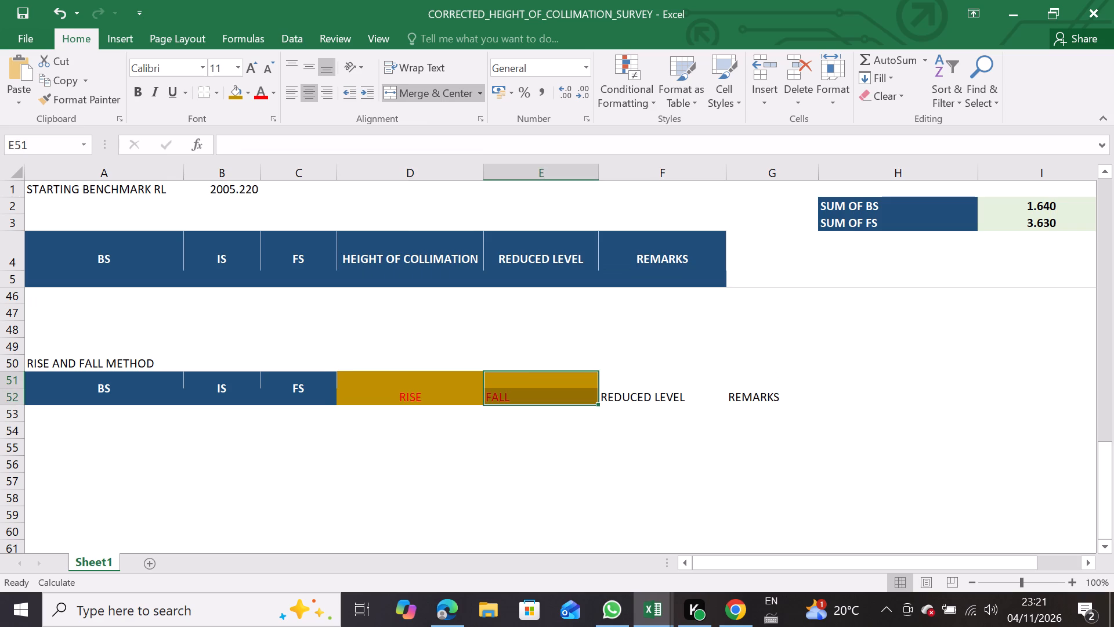
left_click(406, 87)
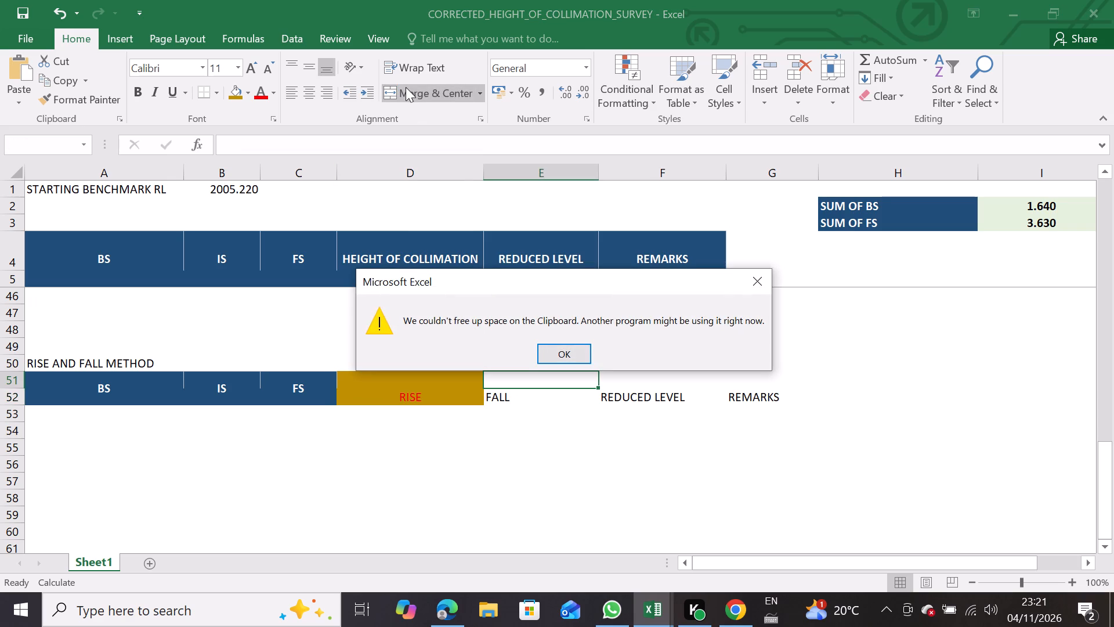
left_click(552, 358)
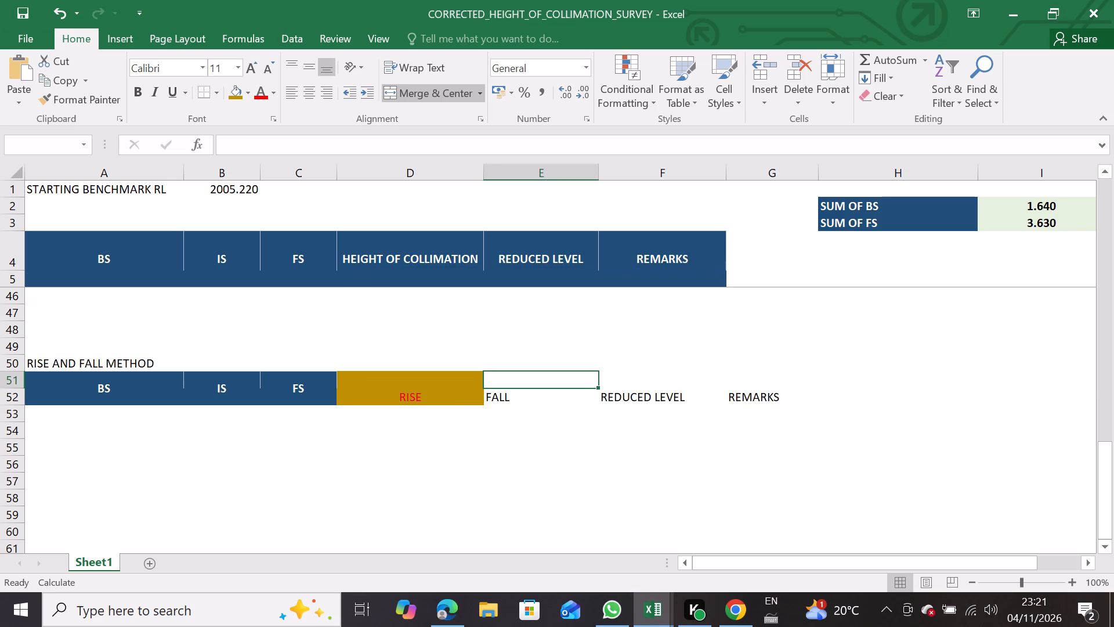
Change the fill of the merged FALL header cell to green.
left_click_drag(375, 386, 408, 388)
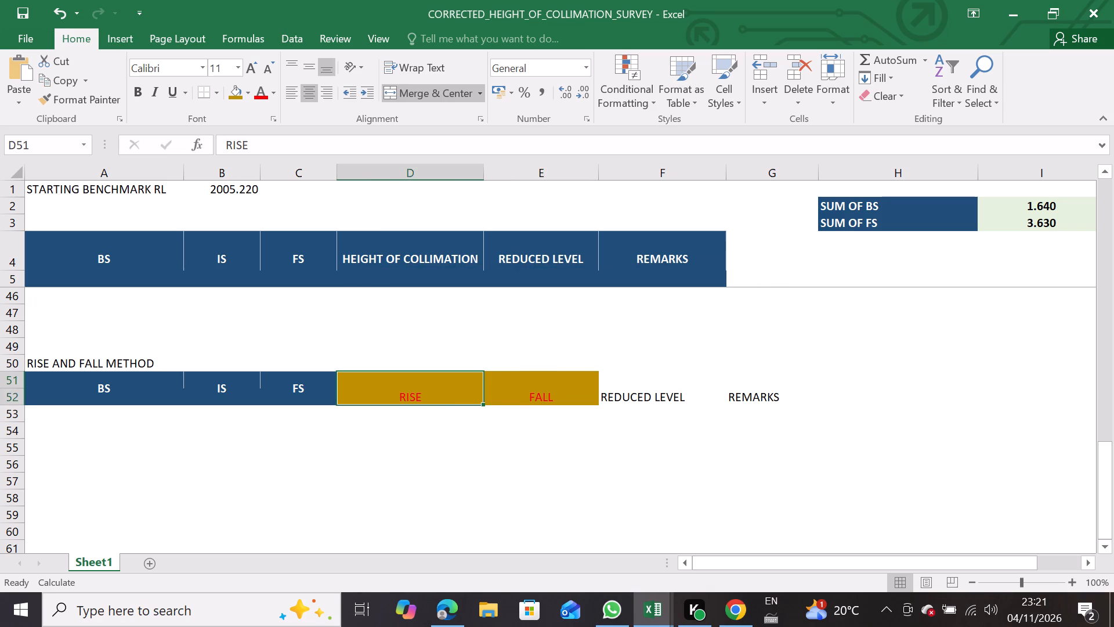
left_click(627, 385)
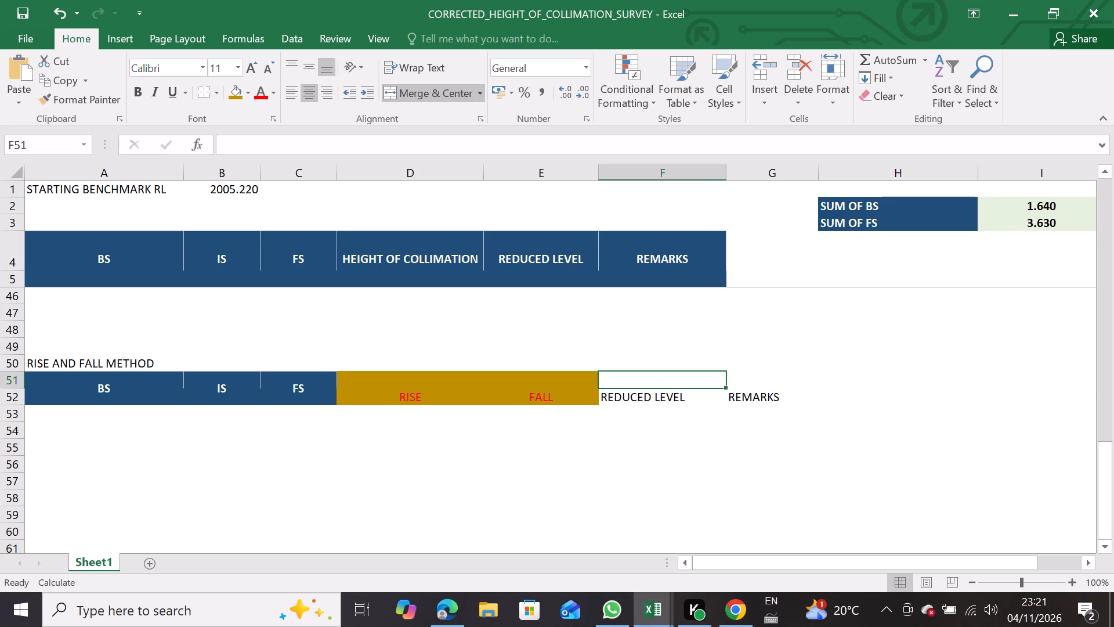
left_click(527, 388)
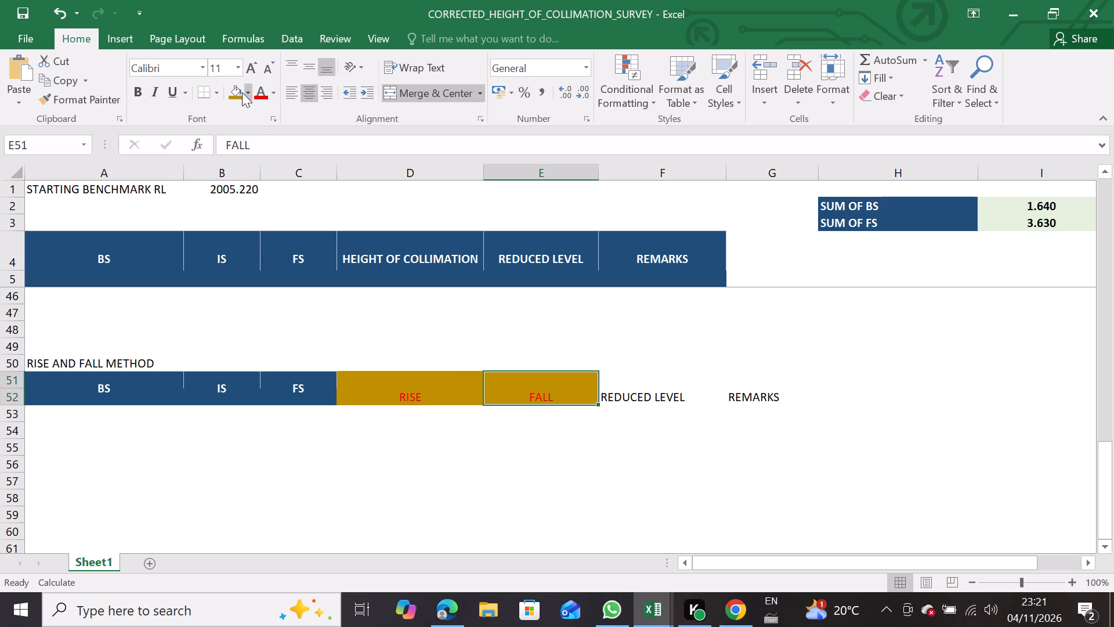
left_click(242, 92)
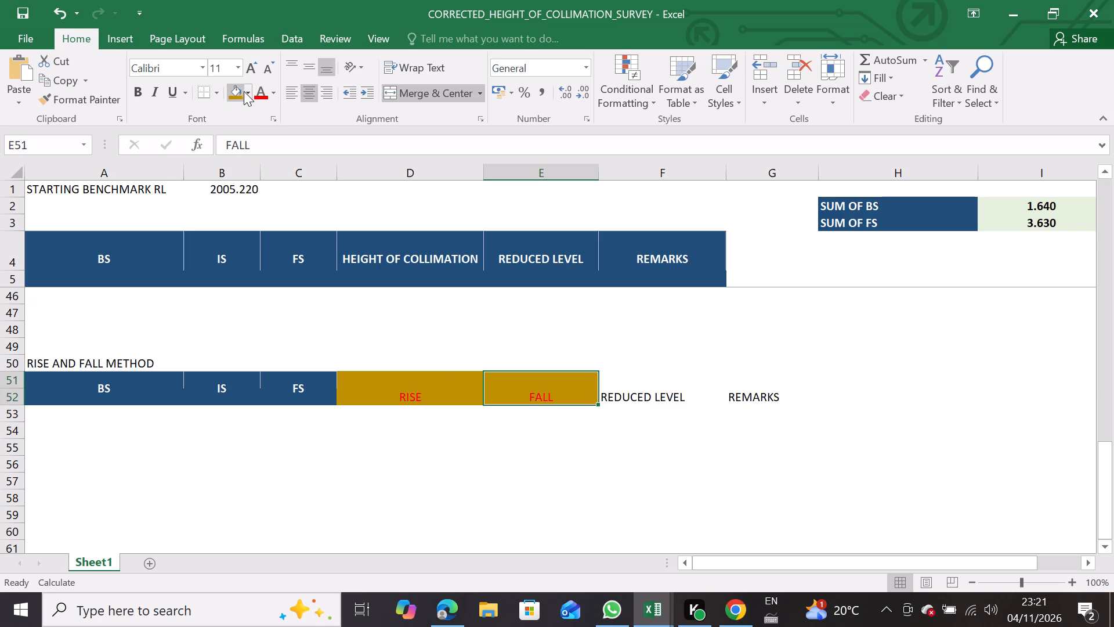
left_click(246, 90)
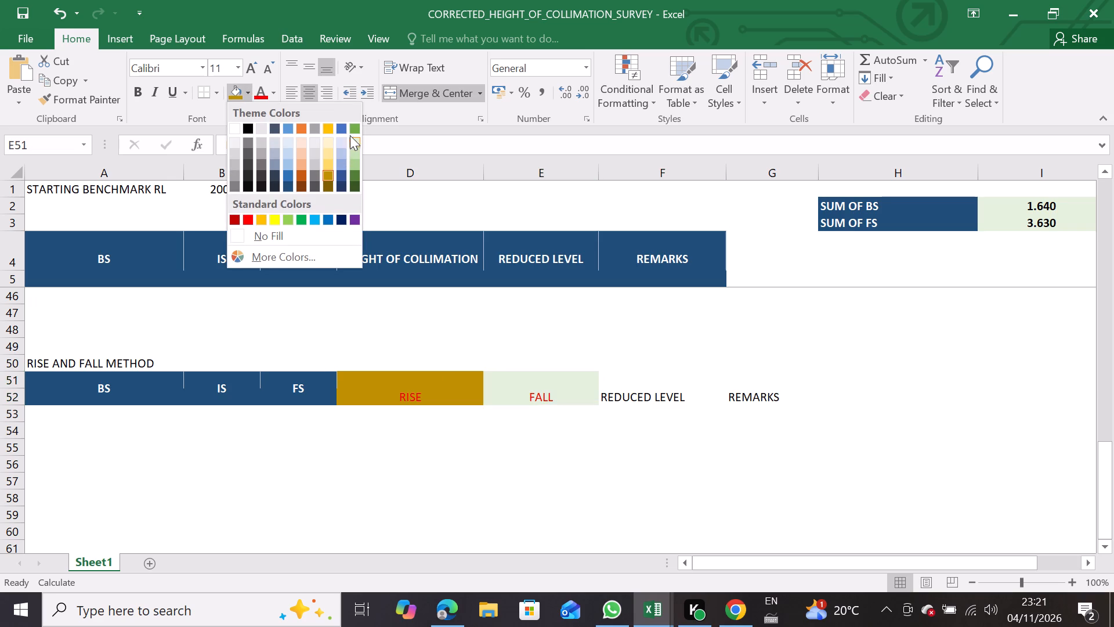
left_click(350, 129)
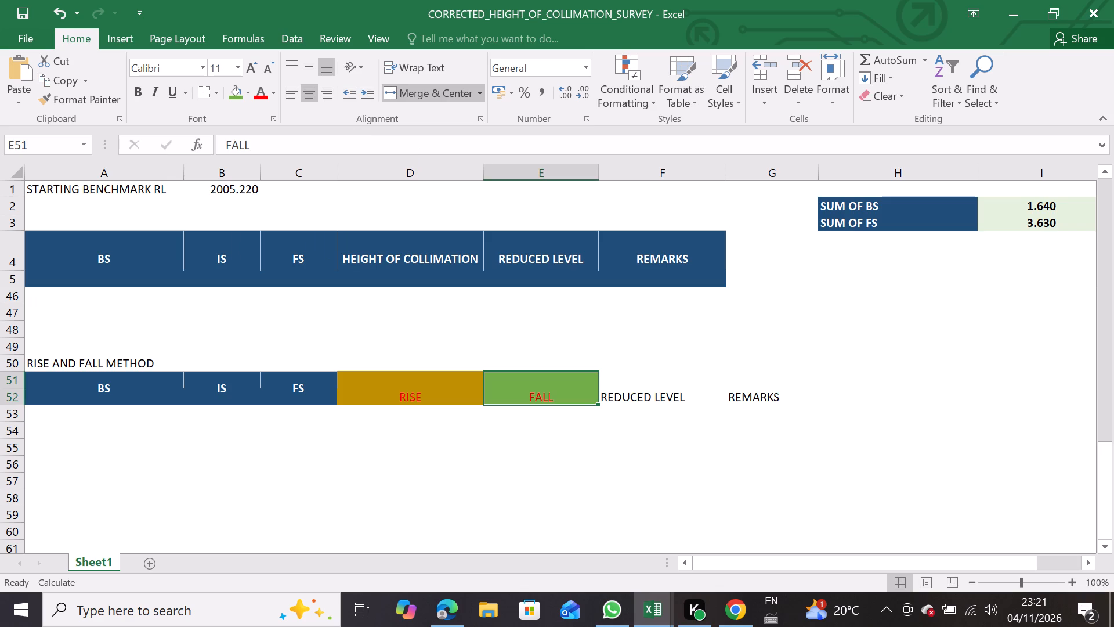
Merge and center the REDUCED LEVEL header across F51:F52 and the REMARKS header across G51:G52.
left_click(641, 379)
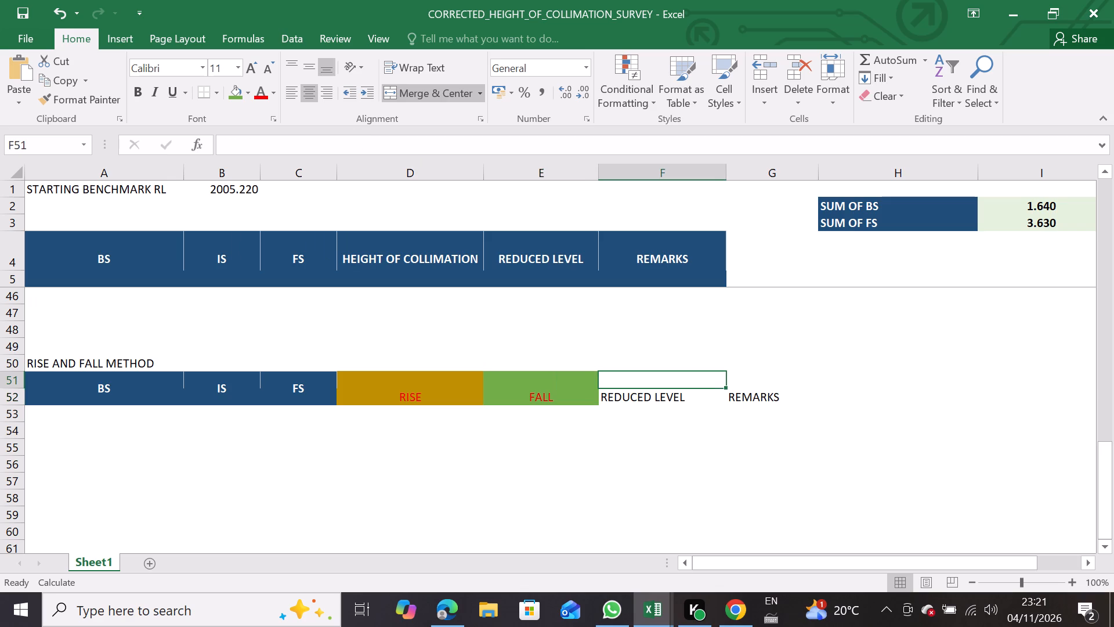
left_click_drag(639, 382, 634, 400)
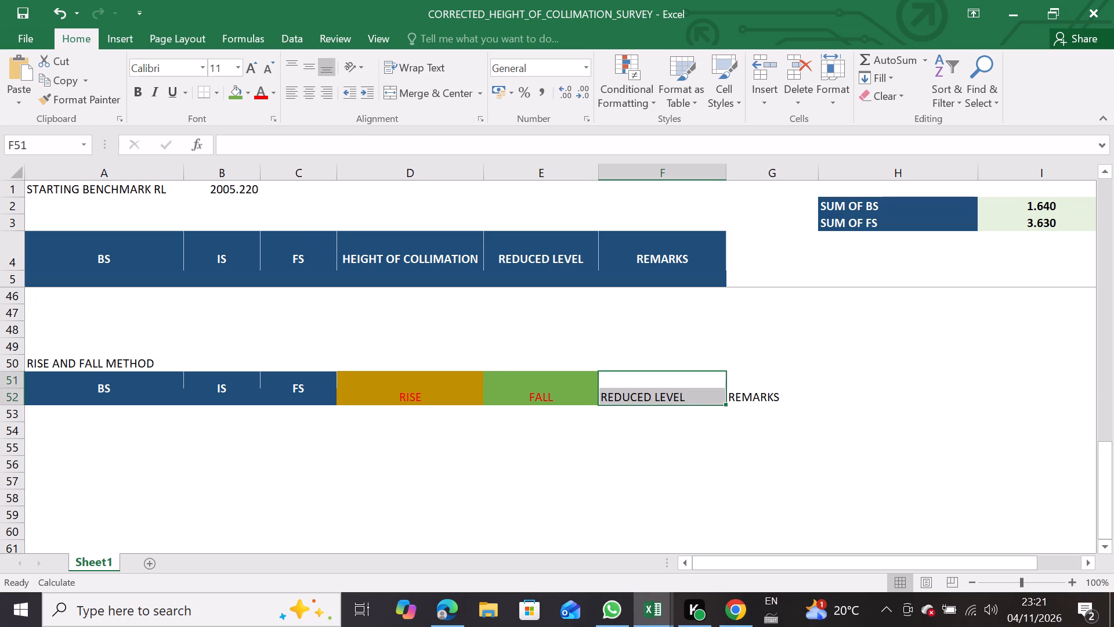
left_click(389, 89)
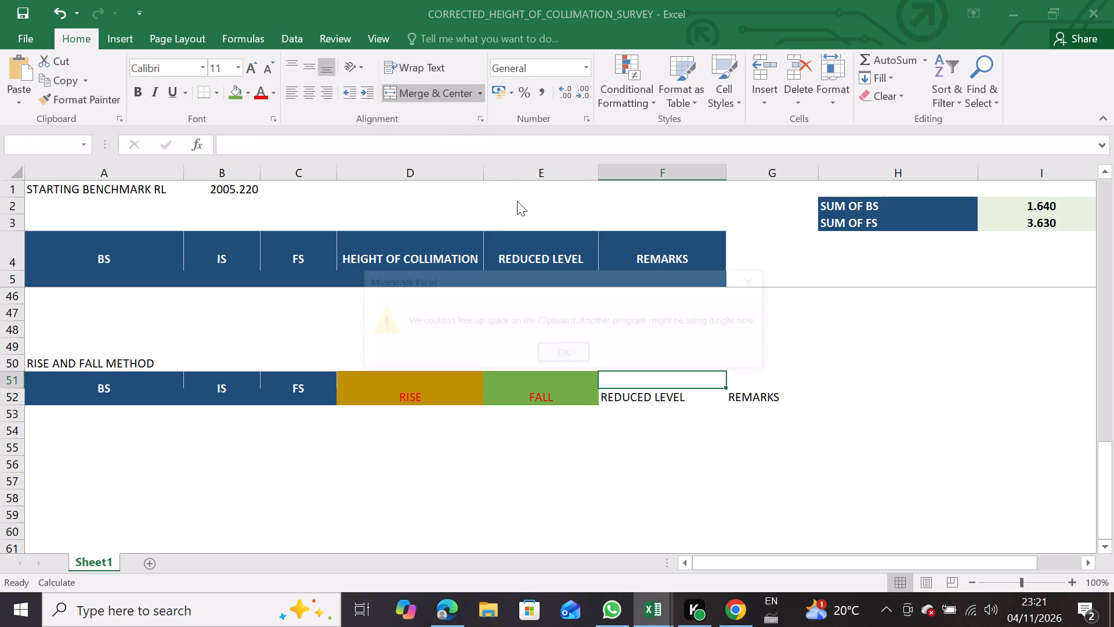
left_click(563, 348)
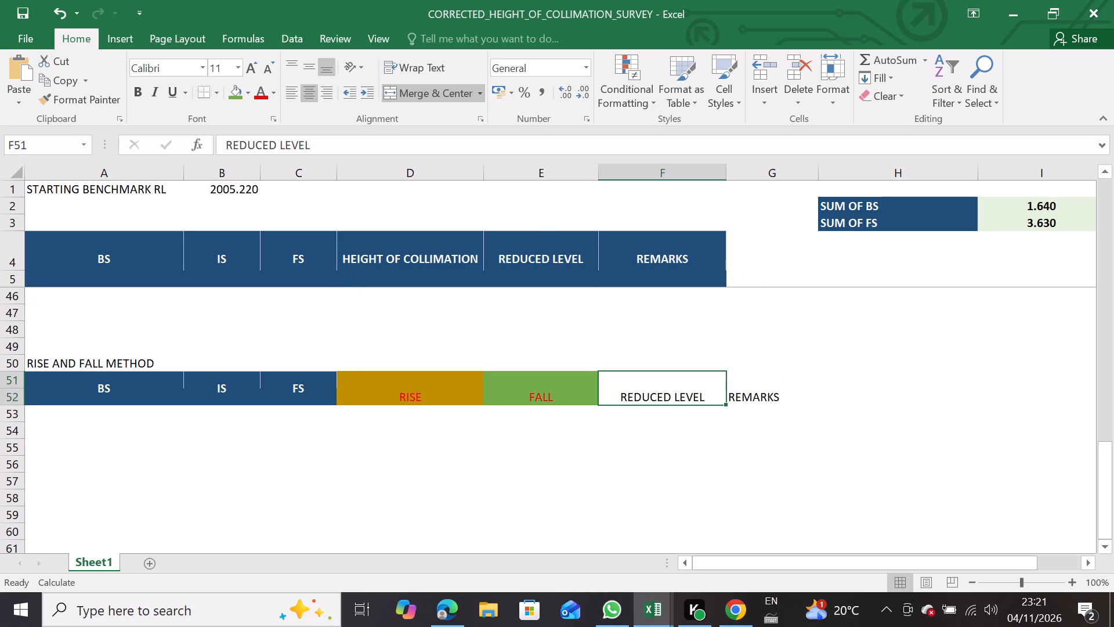
left_click_drag(740, 383, 755, 402)
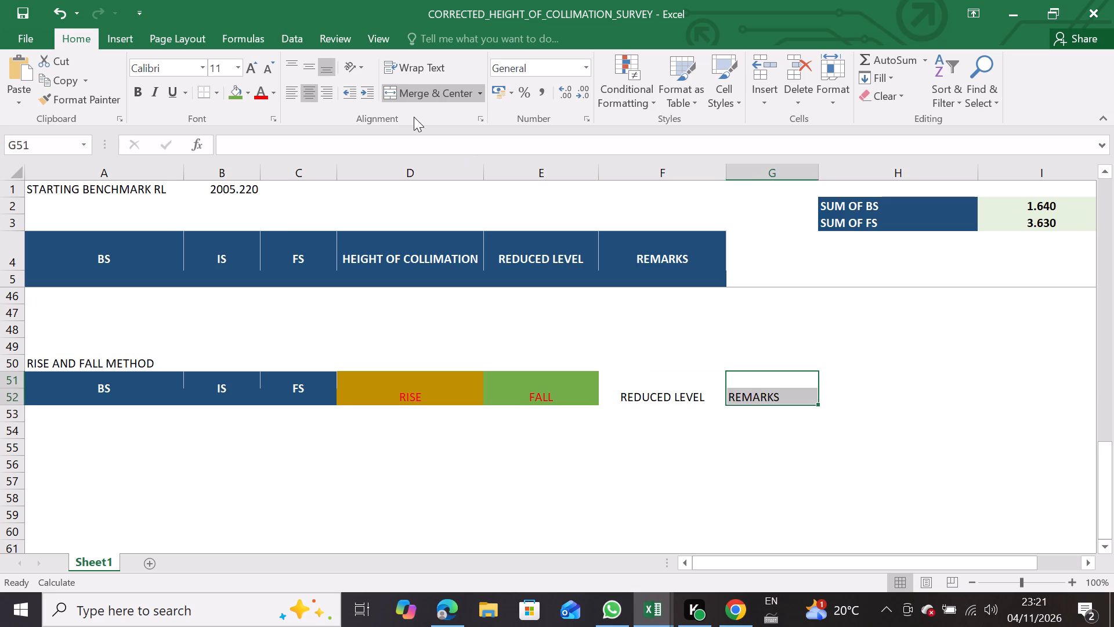
left_click(426, 95)
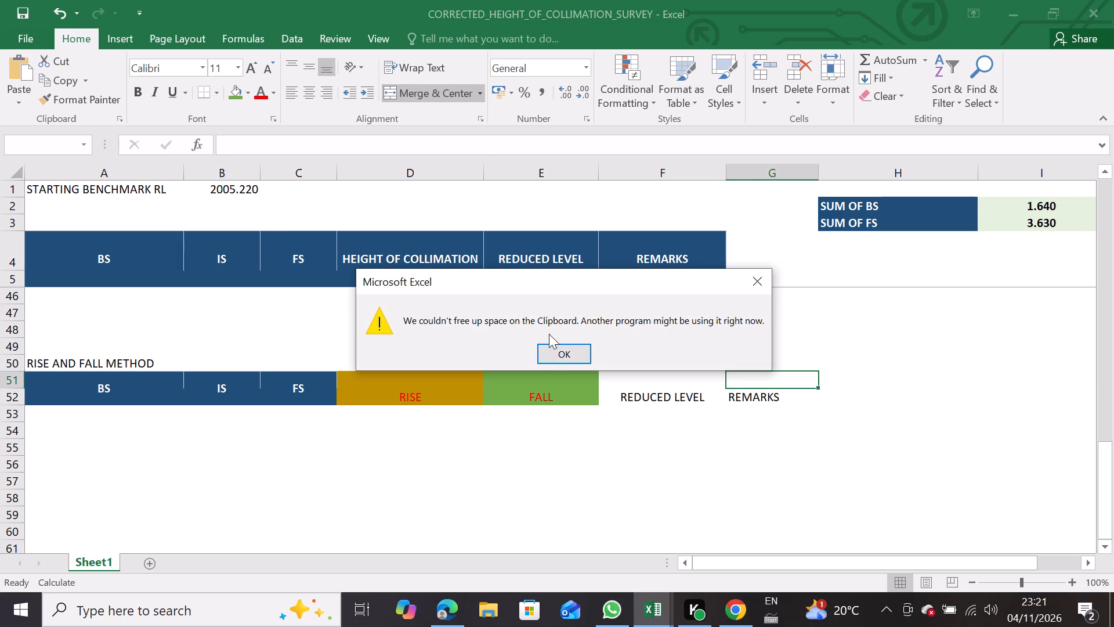
left_click(550, 352)
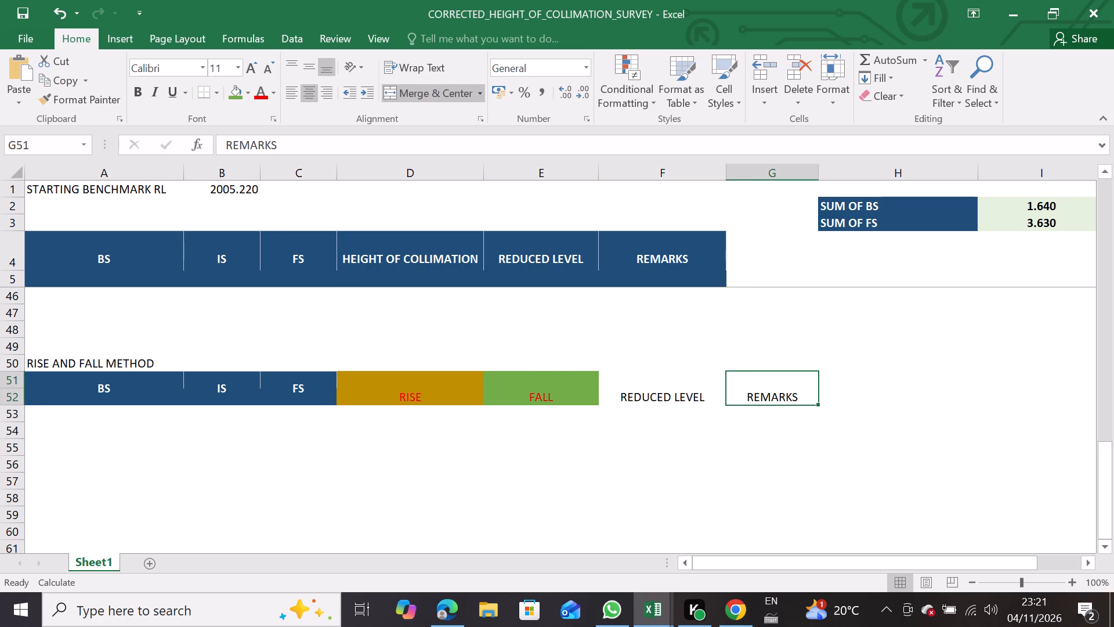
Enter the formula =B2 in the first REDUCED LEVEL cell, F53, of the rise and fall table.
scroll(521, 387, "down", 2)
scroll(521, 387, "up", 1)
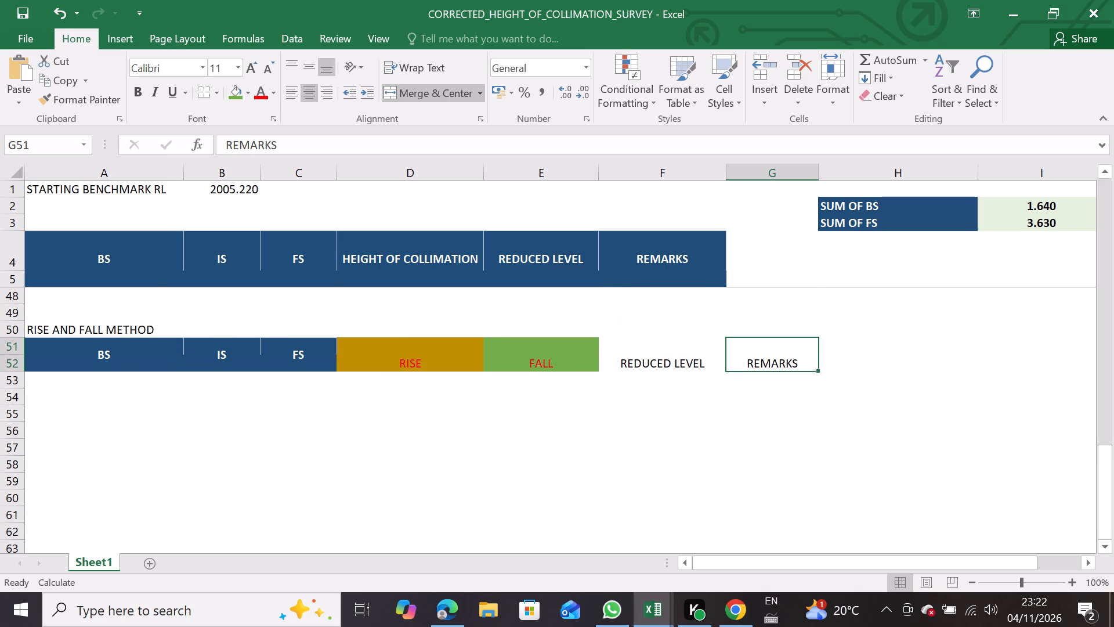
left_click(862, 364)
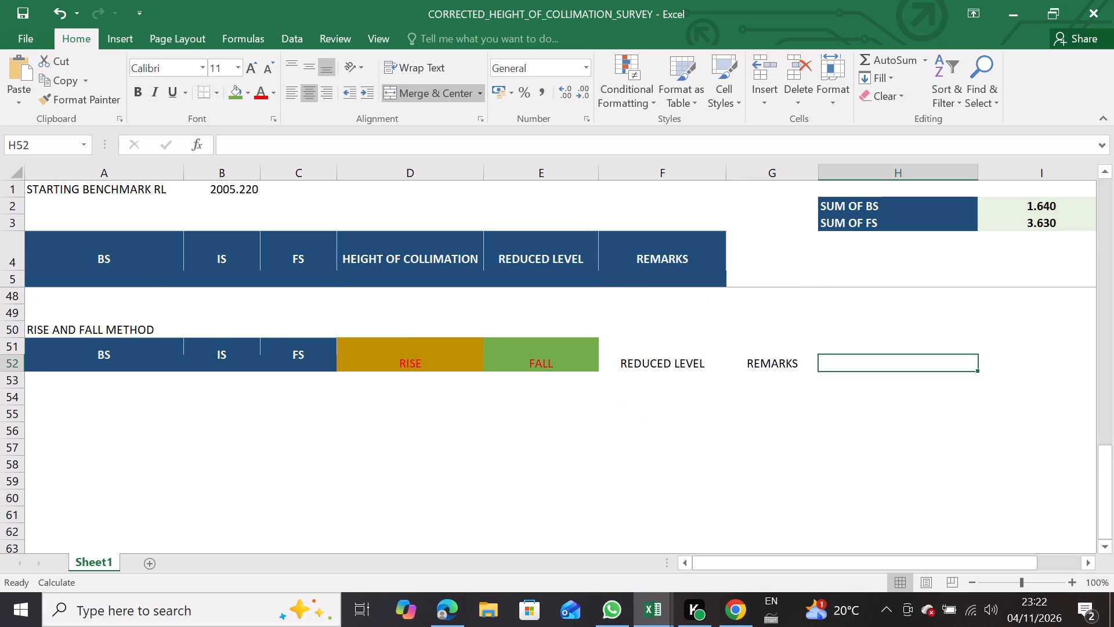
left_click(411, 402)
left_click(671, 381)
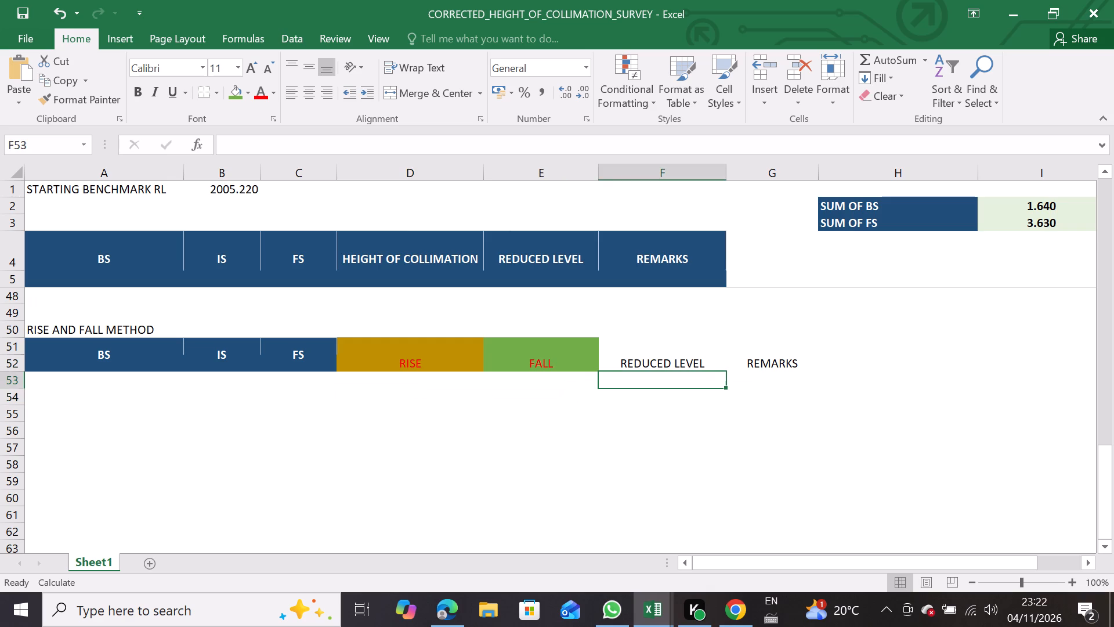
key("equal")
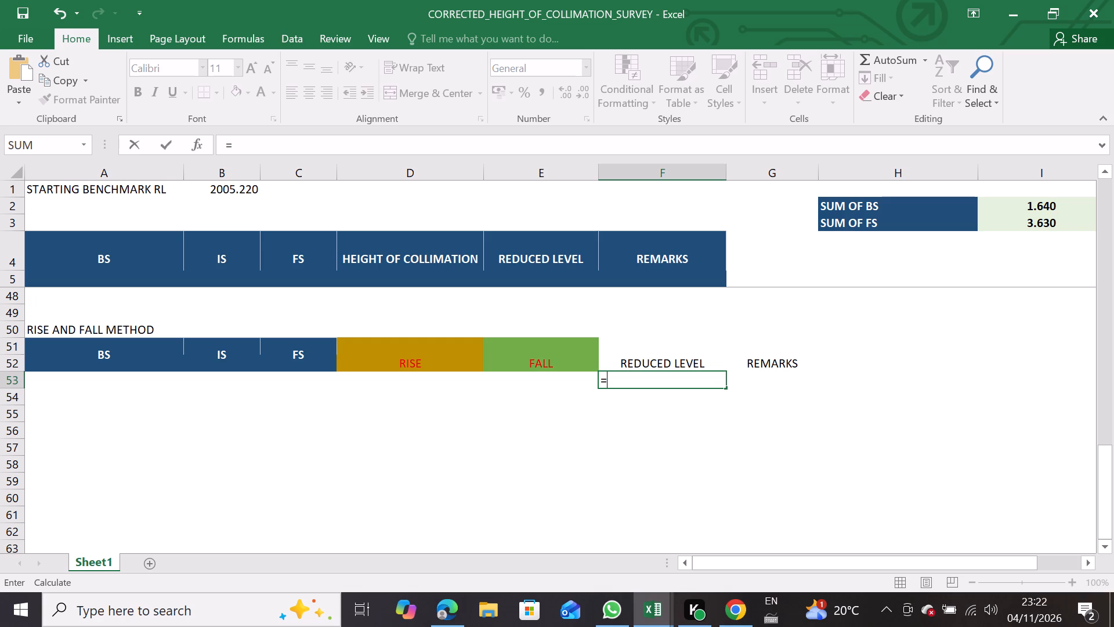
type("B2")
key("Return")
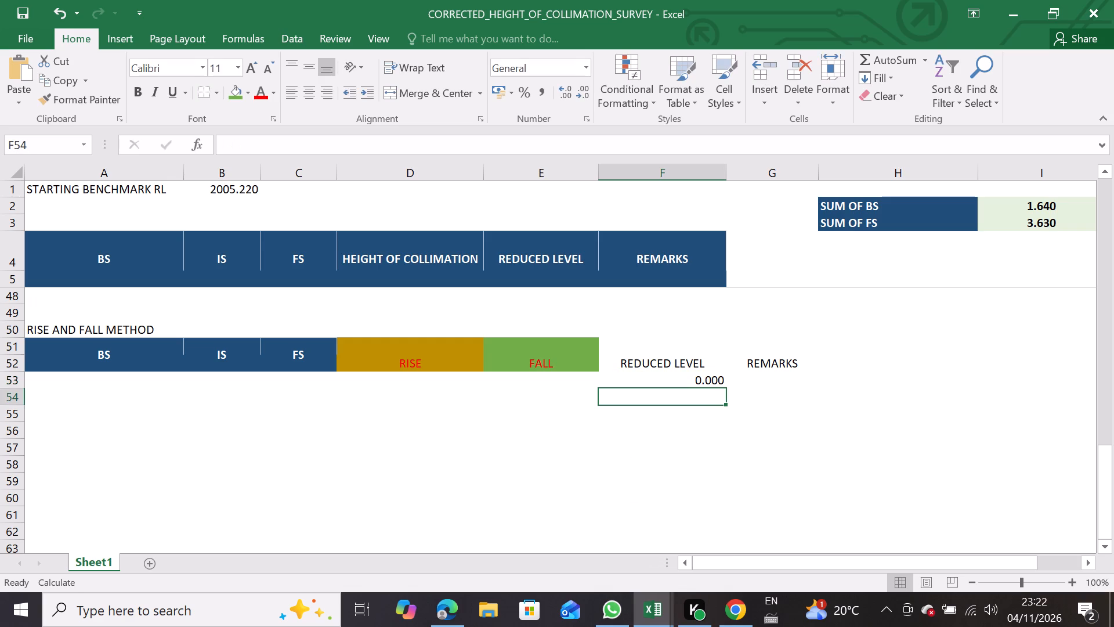
Correct the formula in F53 to =B1 so that it references the starting benchmark RL.
scroll(677, 381, "up", 11)
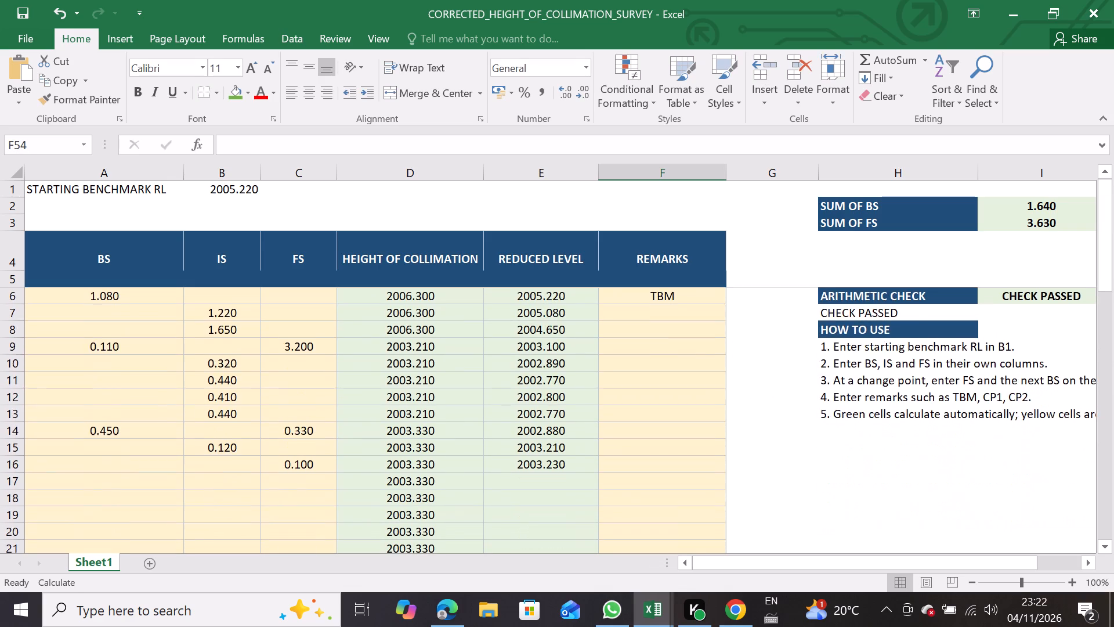
scroll(677, 381, "up", 3)
scroll(677, 381, "left", 1)
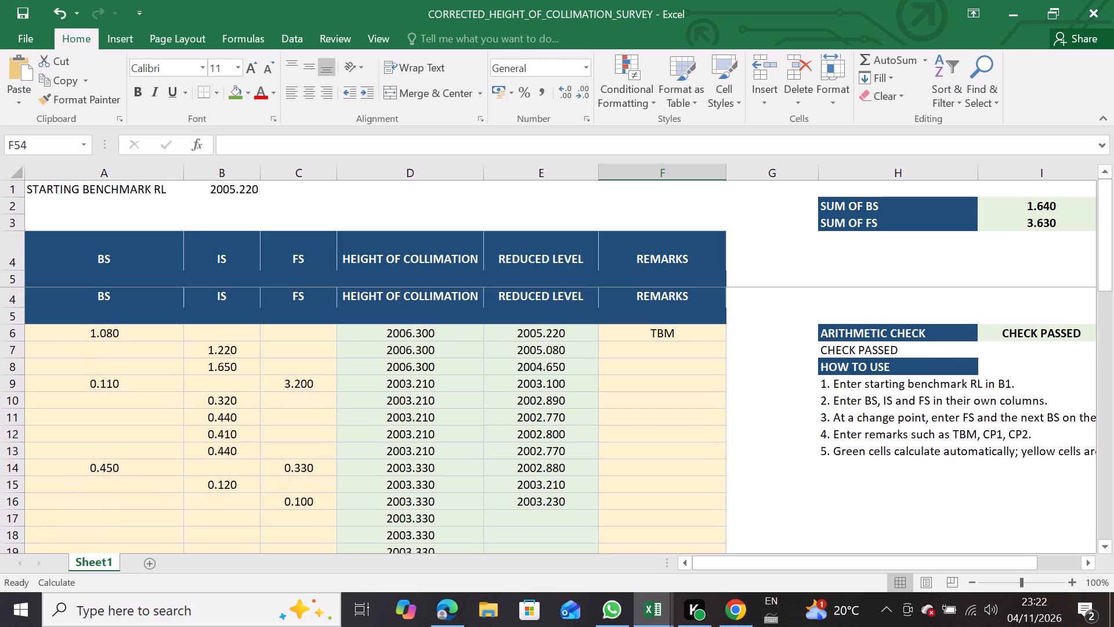
scroll(677, 381, "left", 3)
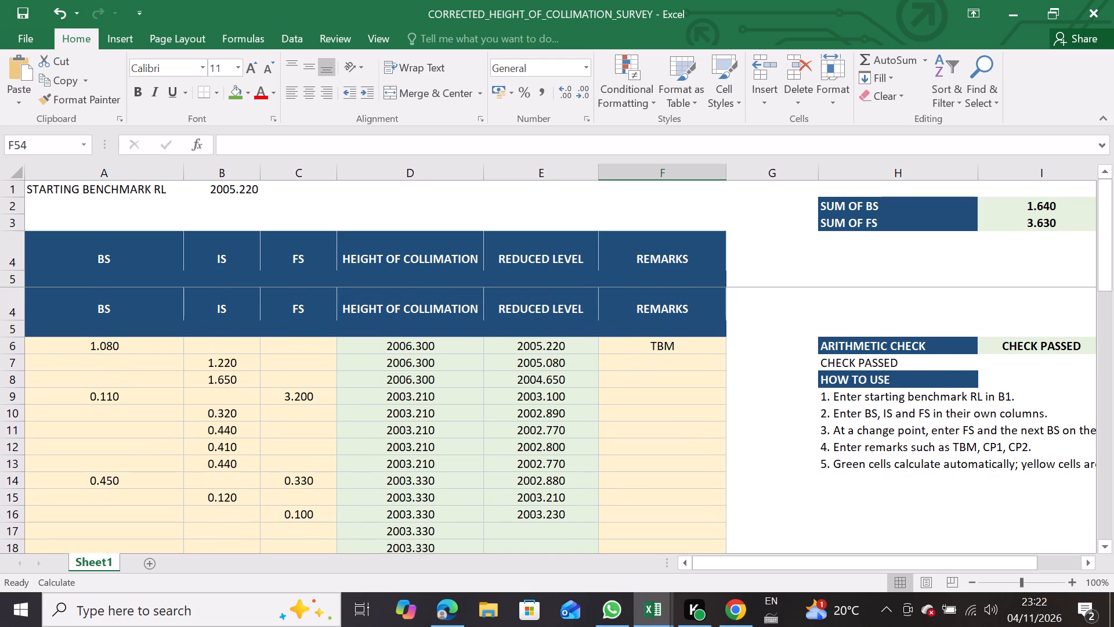
scroll(677, 381, "left", 1)
scroll(677, 381, "down", 2)
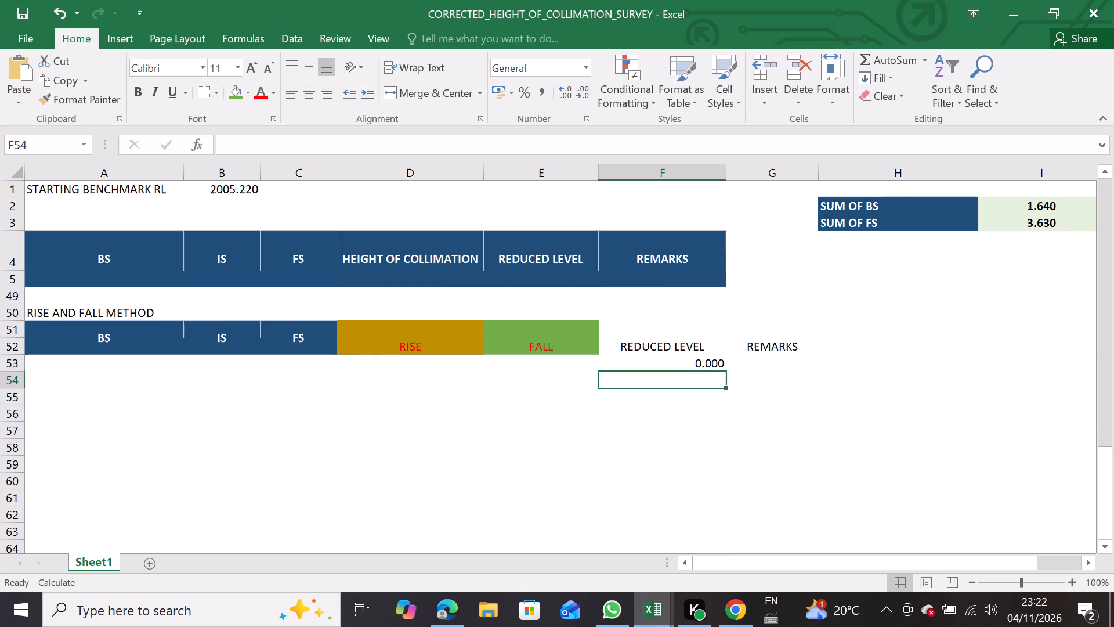
left_click(703, 369)
double_click(703, 362)
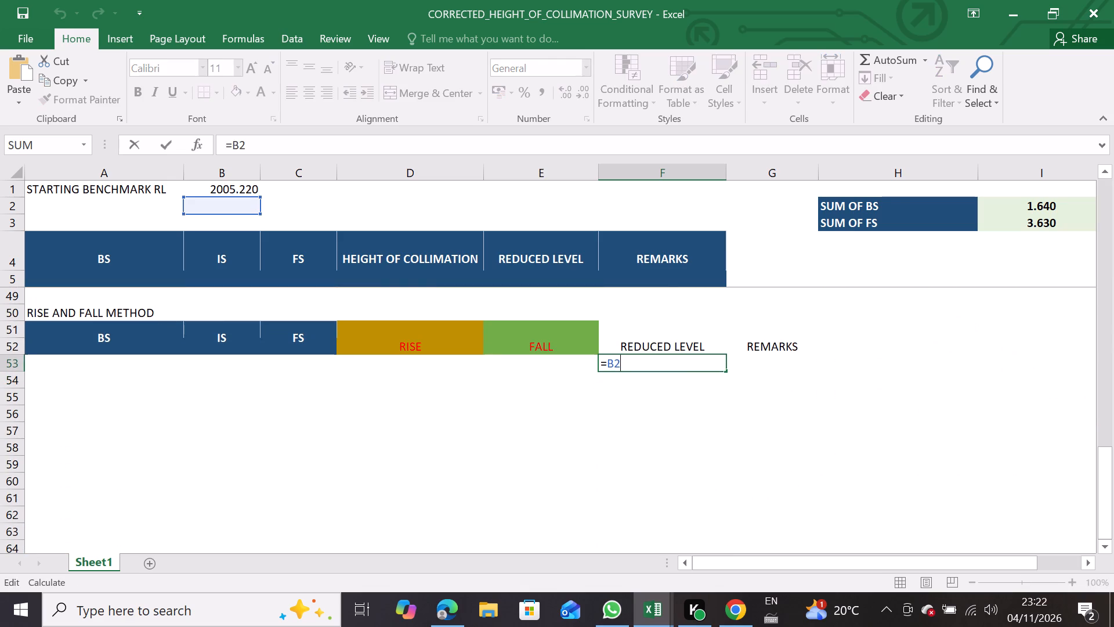
key("BackSpace")
key("1")
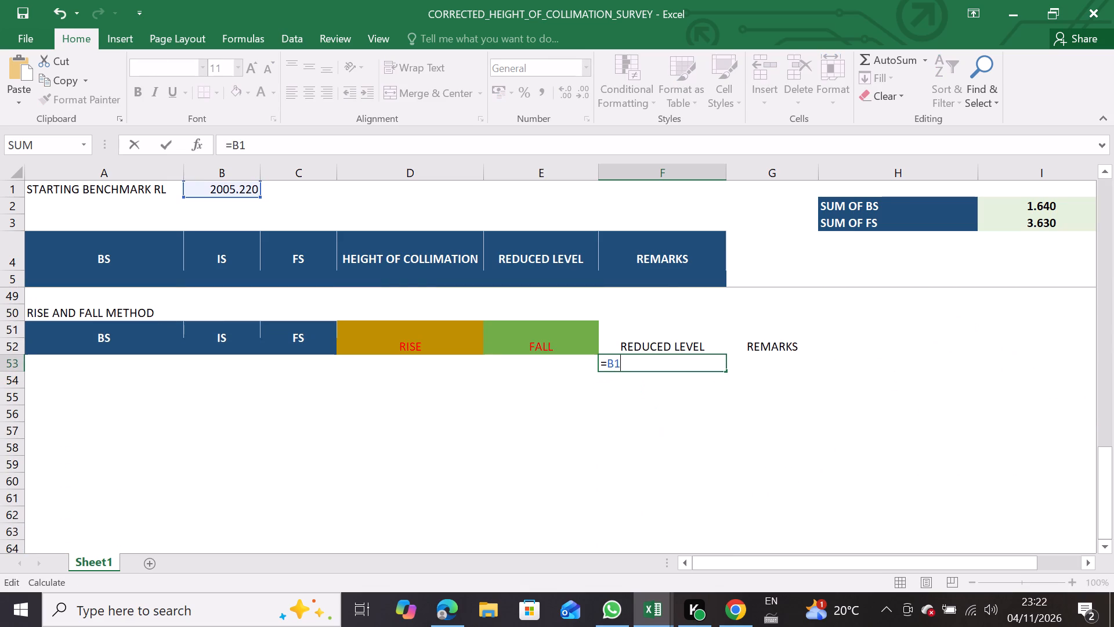
key("Return")
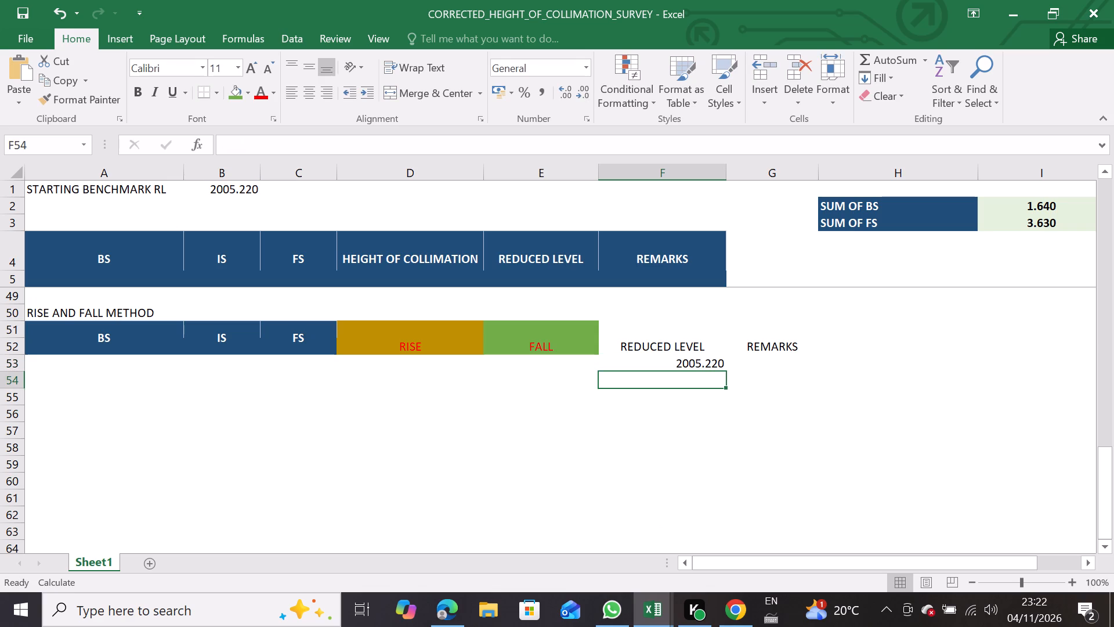
Enter the remark TBM in cell G53, beside the first reduced level.
scroll(690, 470, "down", 1)
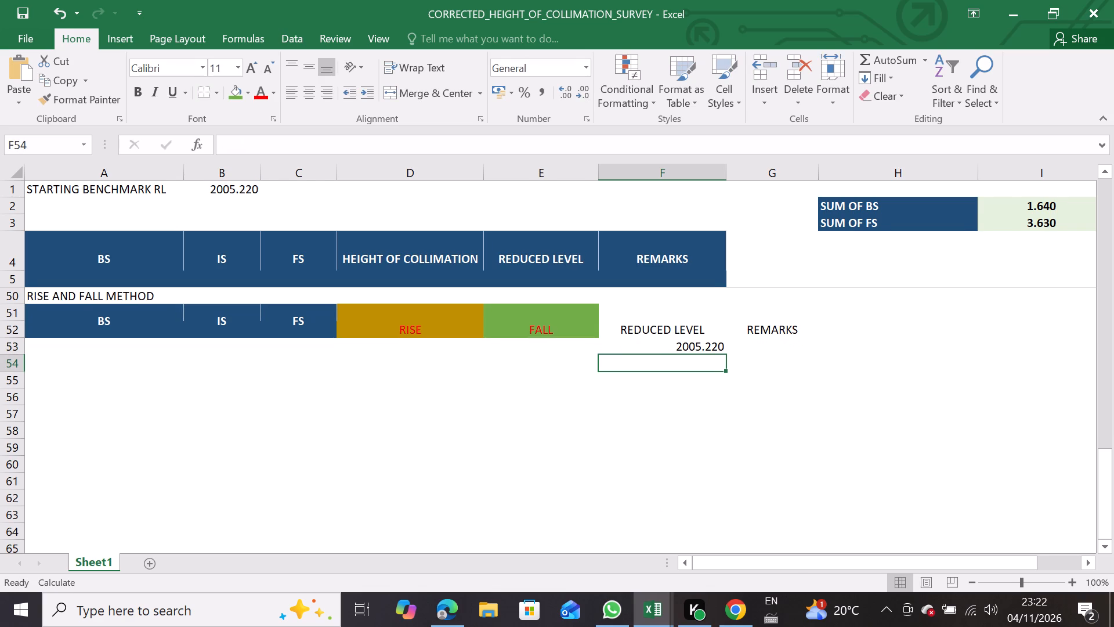
left_click(750, 347)
double_click(750, 347)
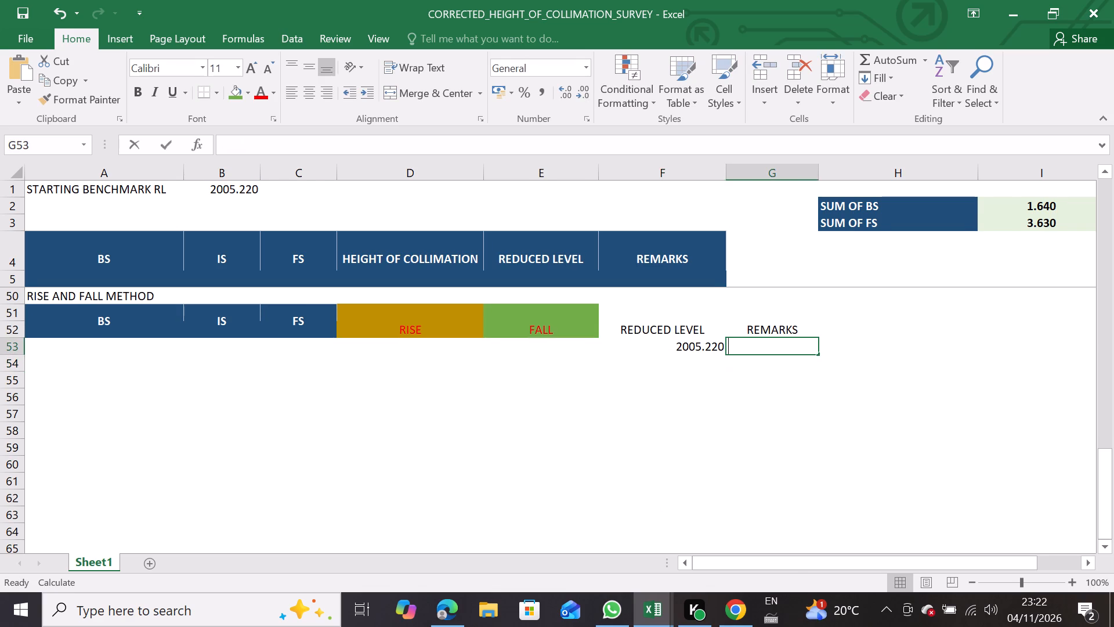
key("t")
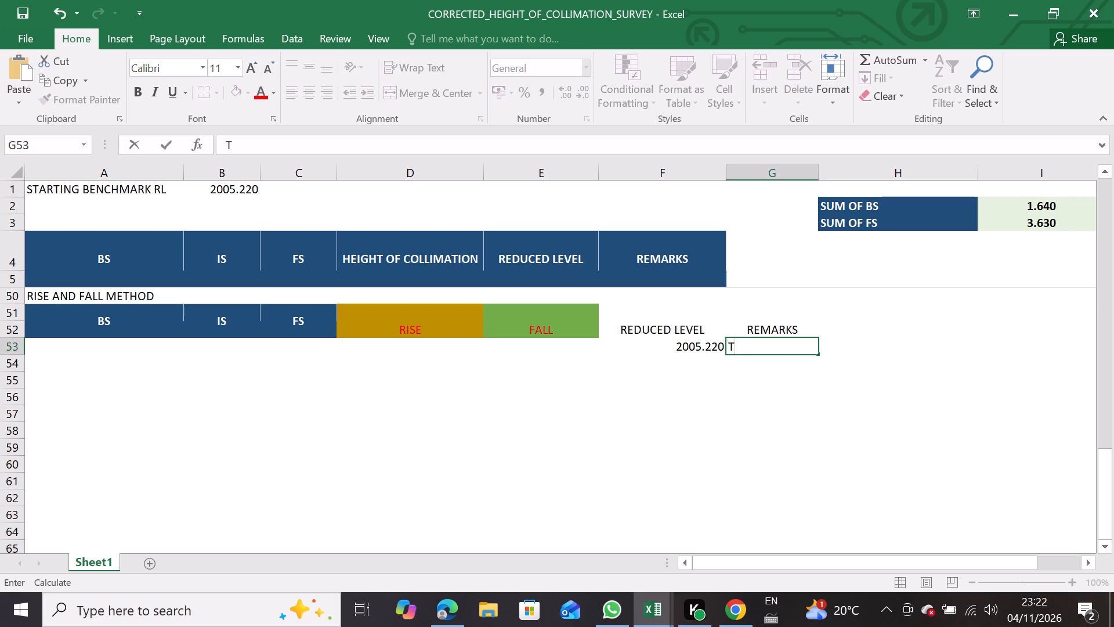
key("b")
key("m")
Fill the merged REDUCED LEVEL header of the rise and fall table with a medium blue-grey theme colour.
left_click(653, 324)
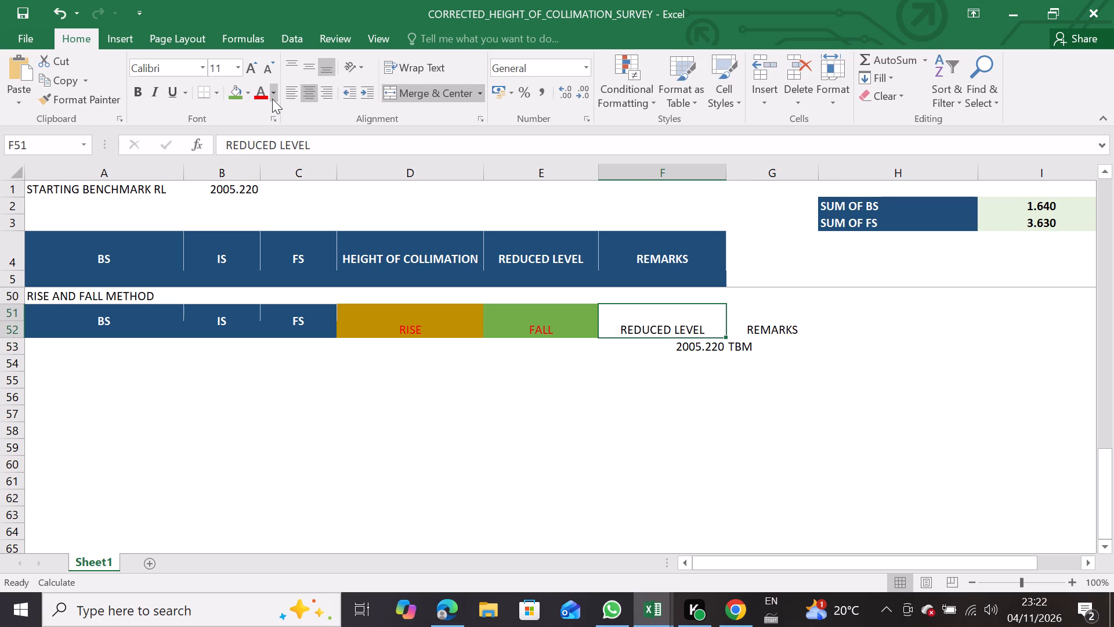
left_click(241, 90)
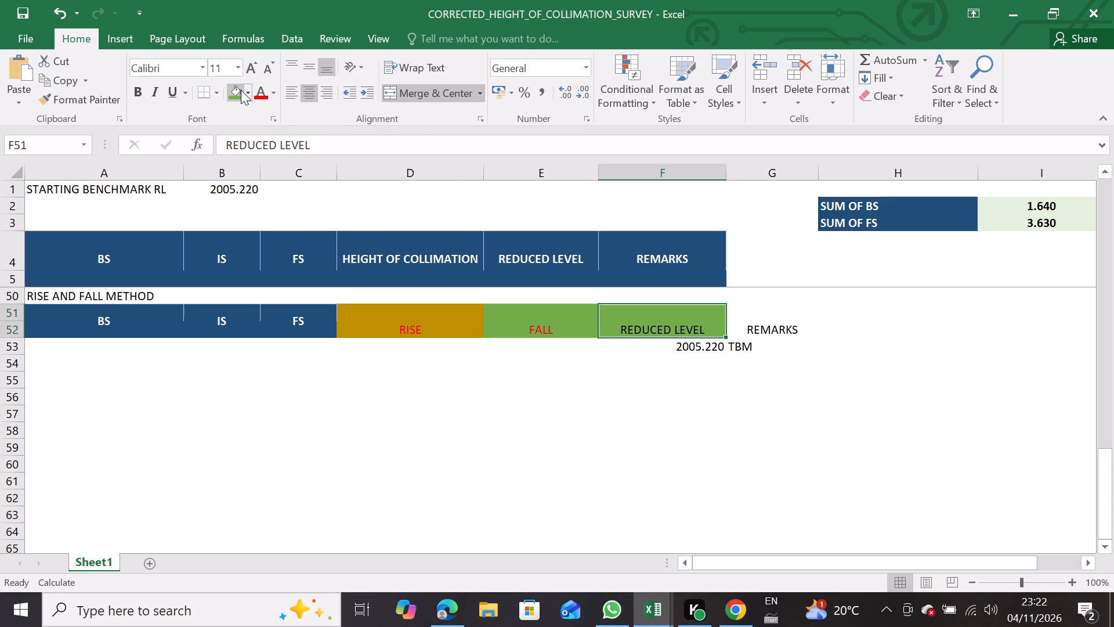
left_click(246, 91)
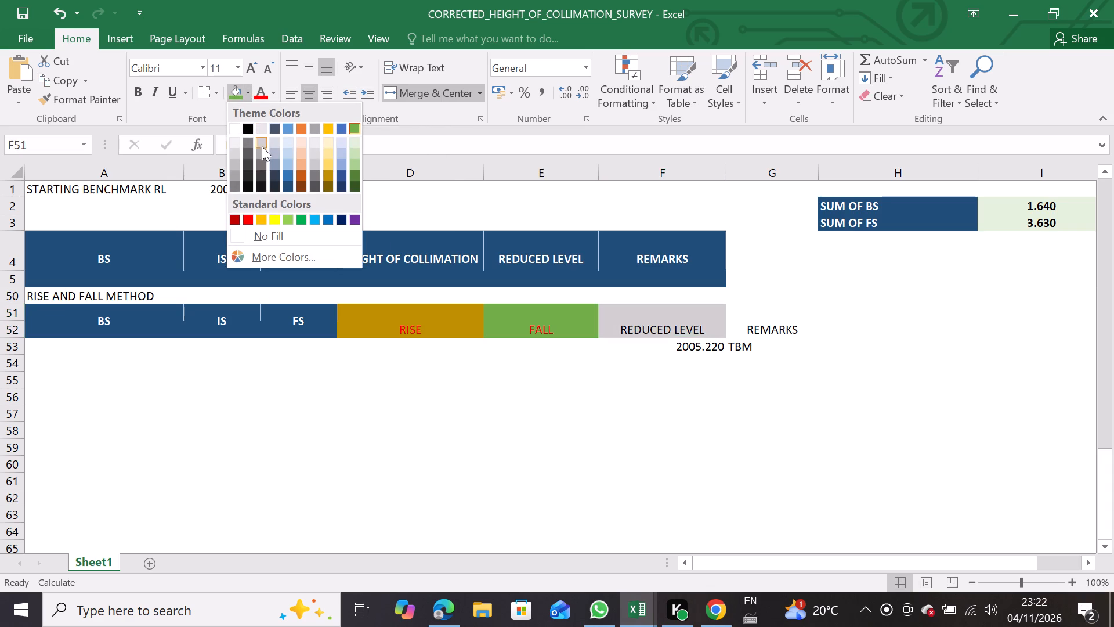
left_click(262, 176)
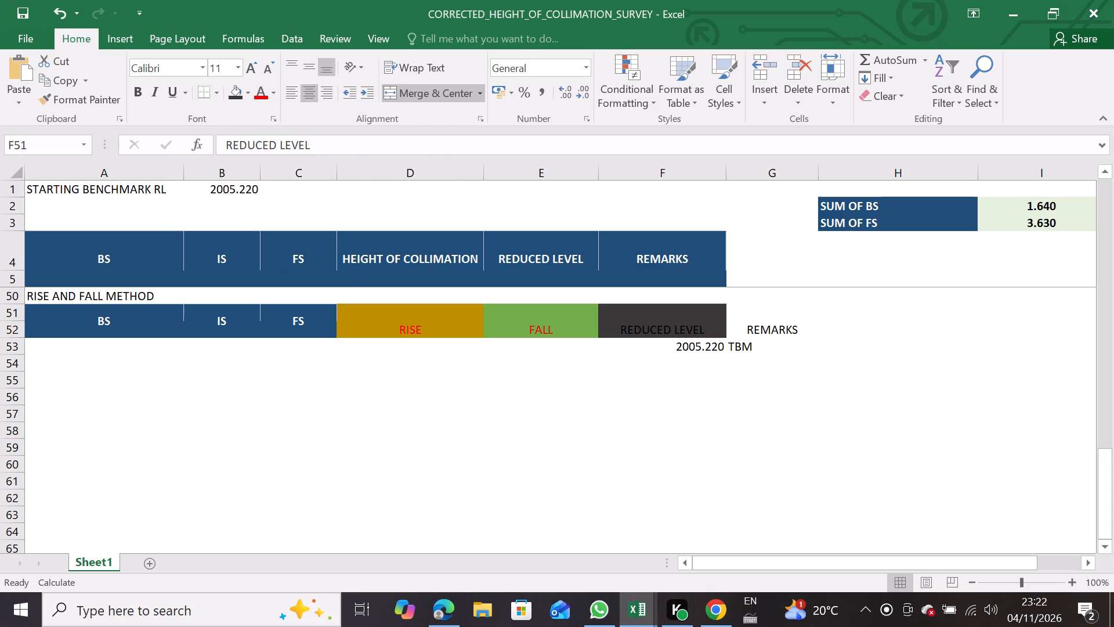
left_click(247, 94)
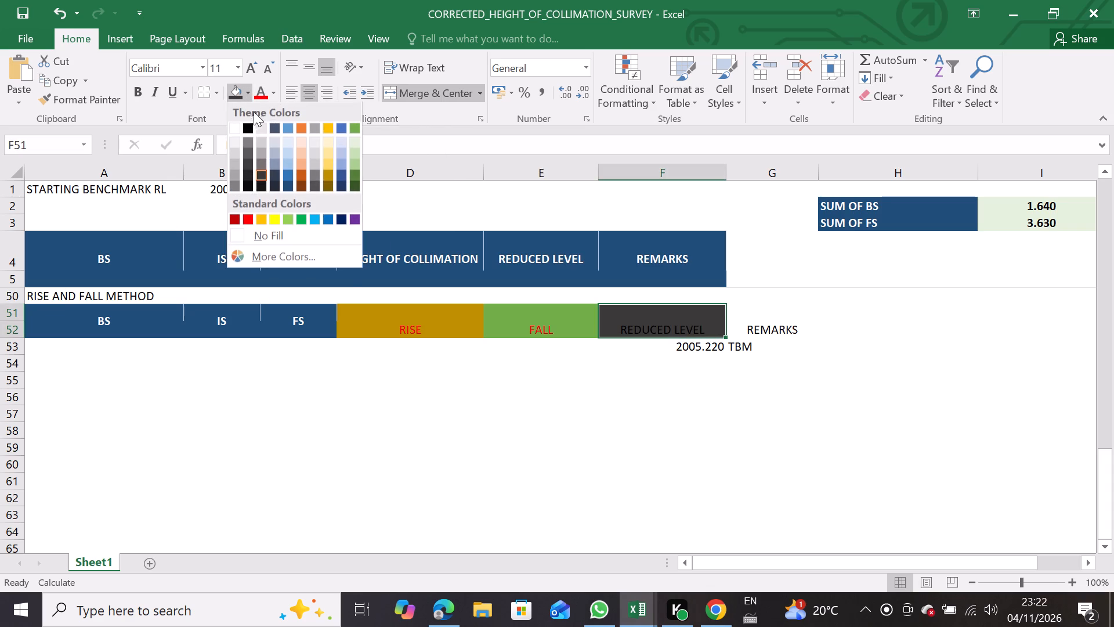
left_click(272, 168)
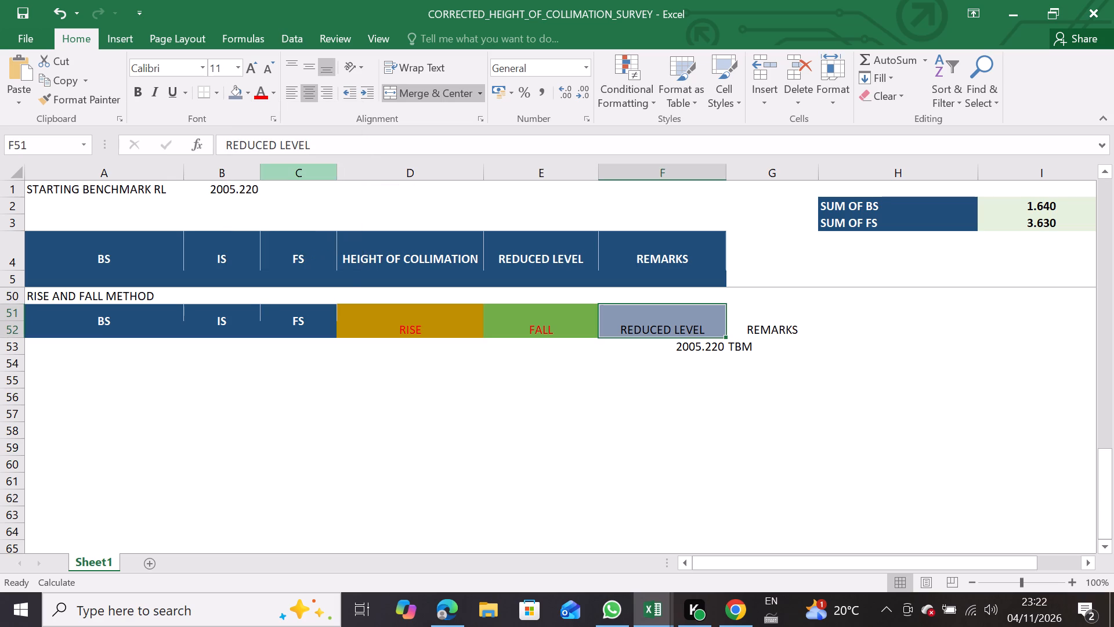
Fill the merged REMARKS header of the rise and fall table with a light warm grey theme colour.
left_click(737, 319)
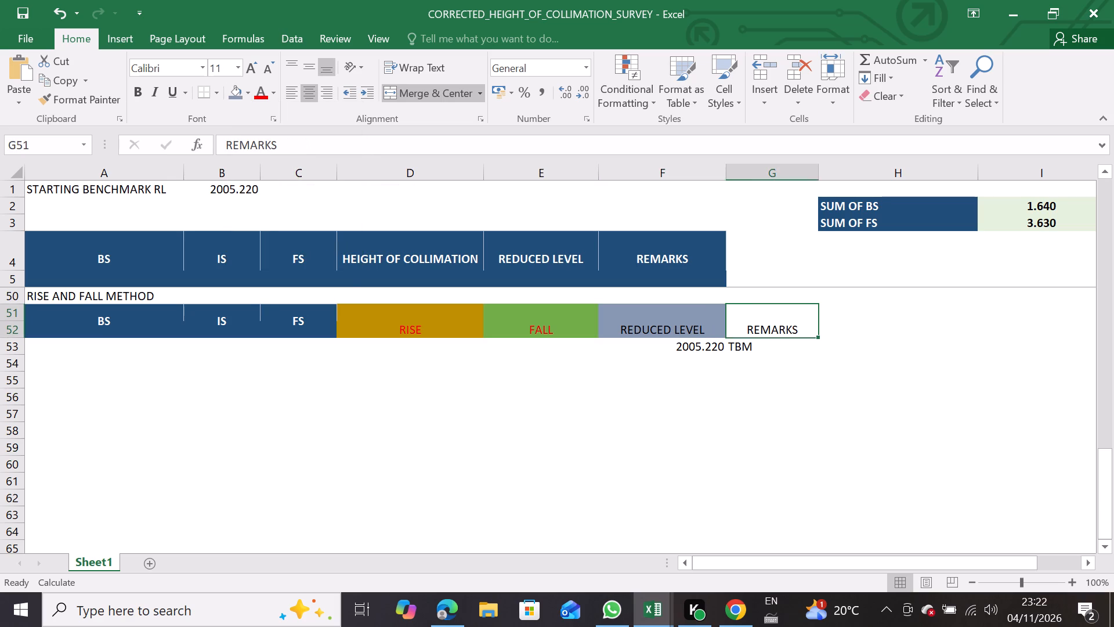
left_click(248, 98)
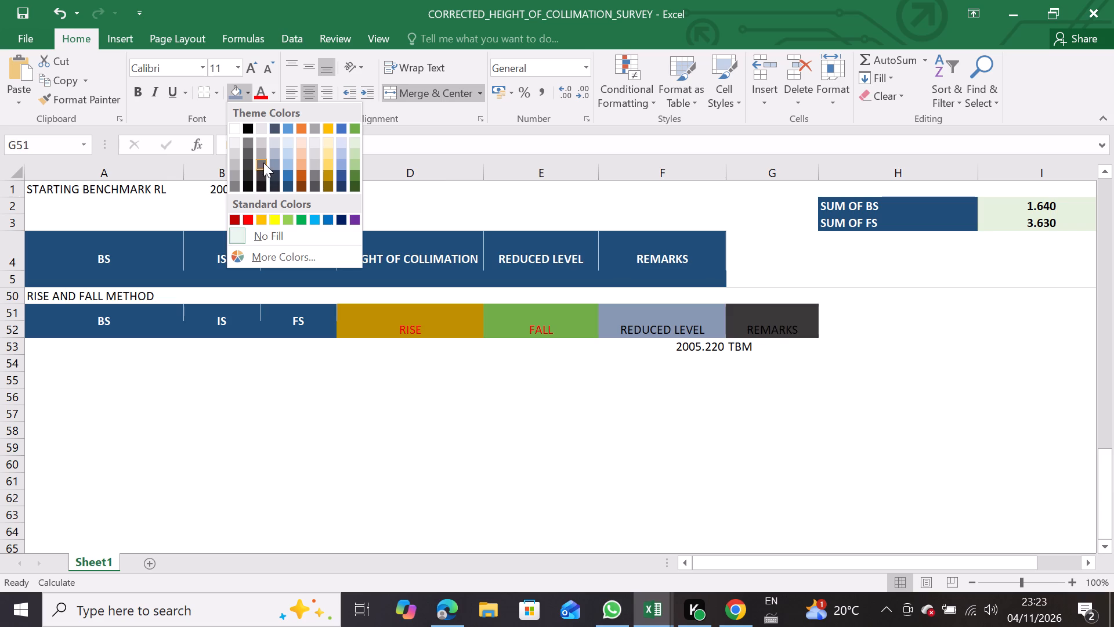
left_click(263, 156)
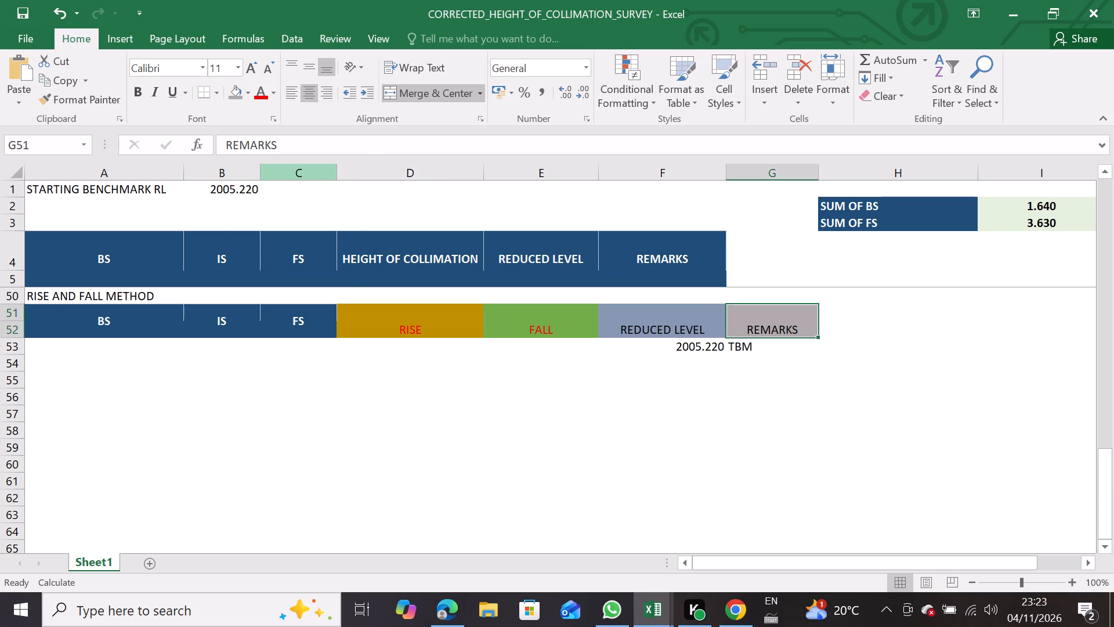
Widen column G, which holds the rise and fall remarks, slightly.
left_click_drag(816, 173, 821, 173)
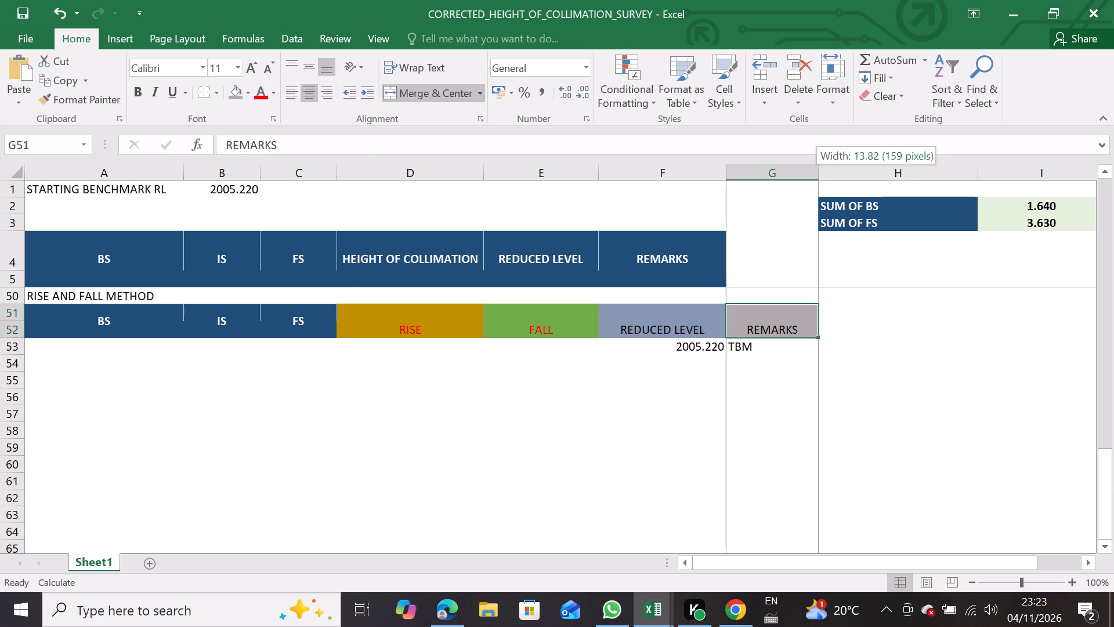
left_click_drag(821, 173, 830, 172)
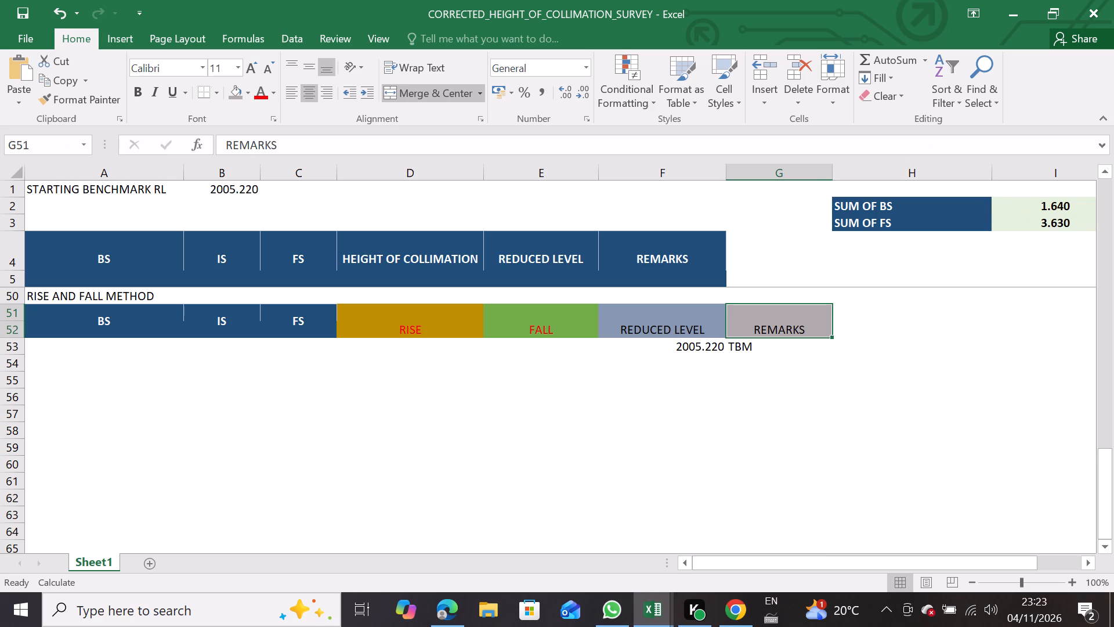
Start an IF formula in cell D53, the first row under the RISE header of the rise and fall table.
left_click(374, 362)
scroll(377, 356, "down", 2)
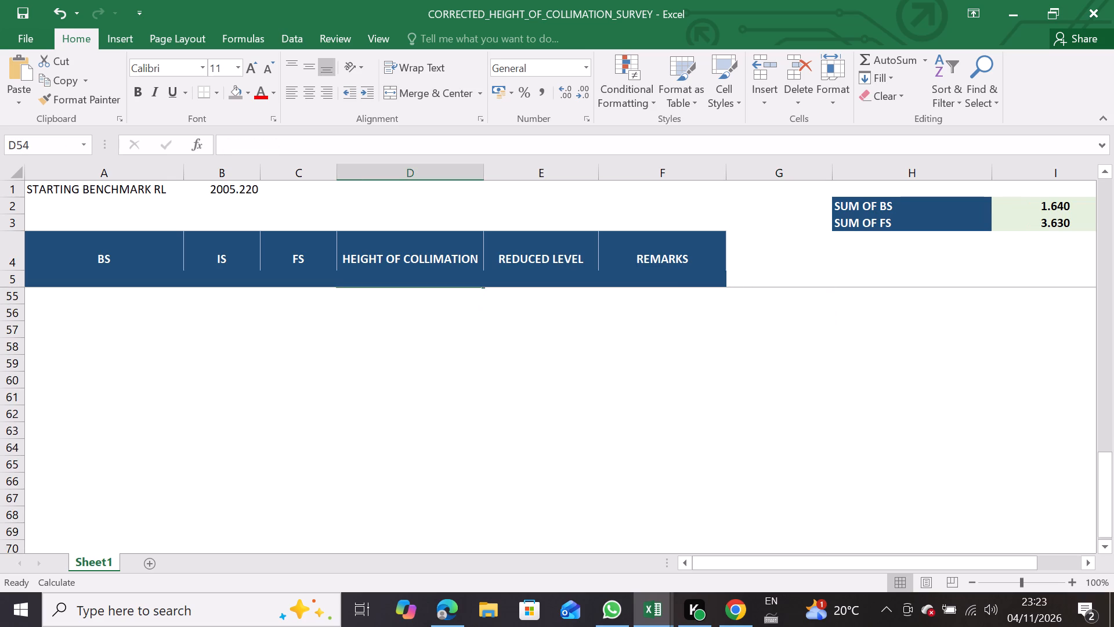
scroll(377, 356, "down", 2)
scroll(377, 356, "up", 2)
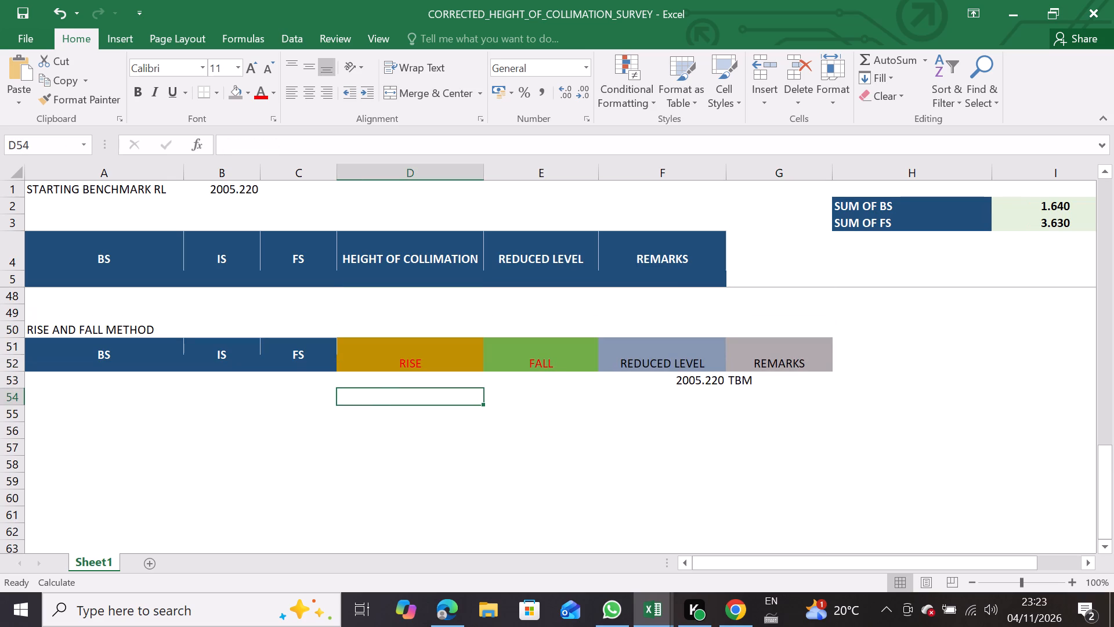
left_click(374, 383)
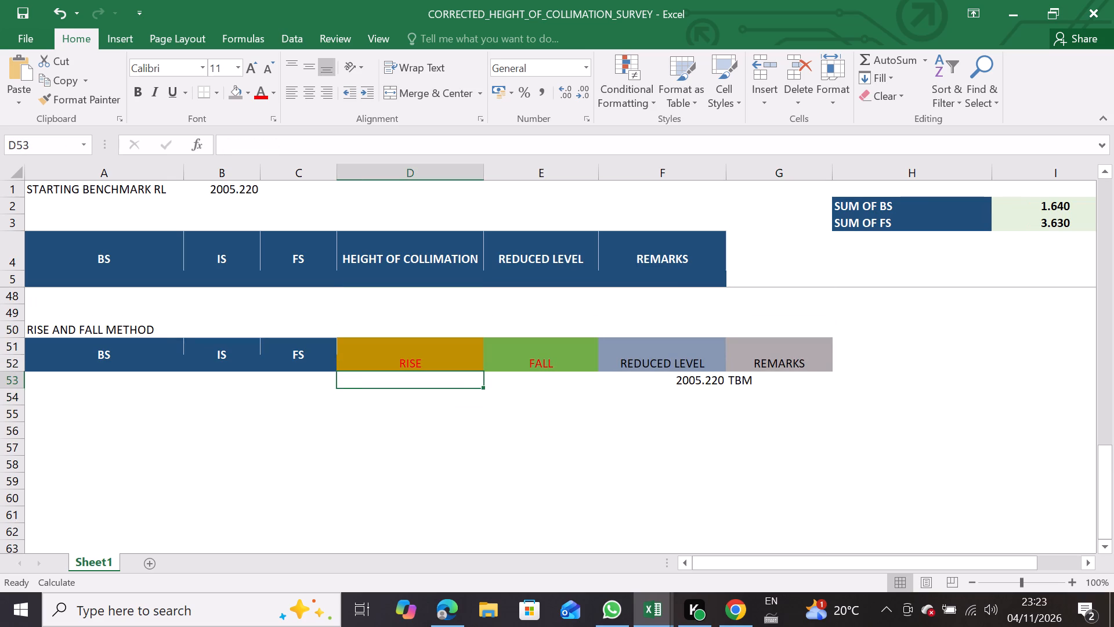
key("equal")
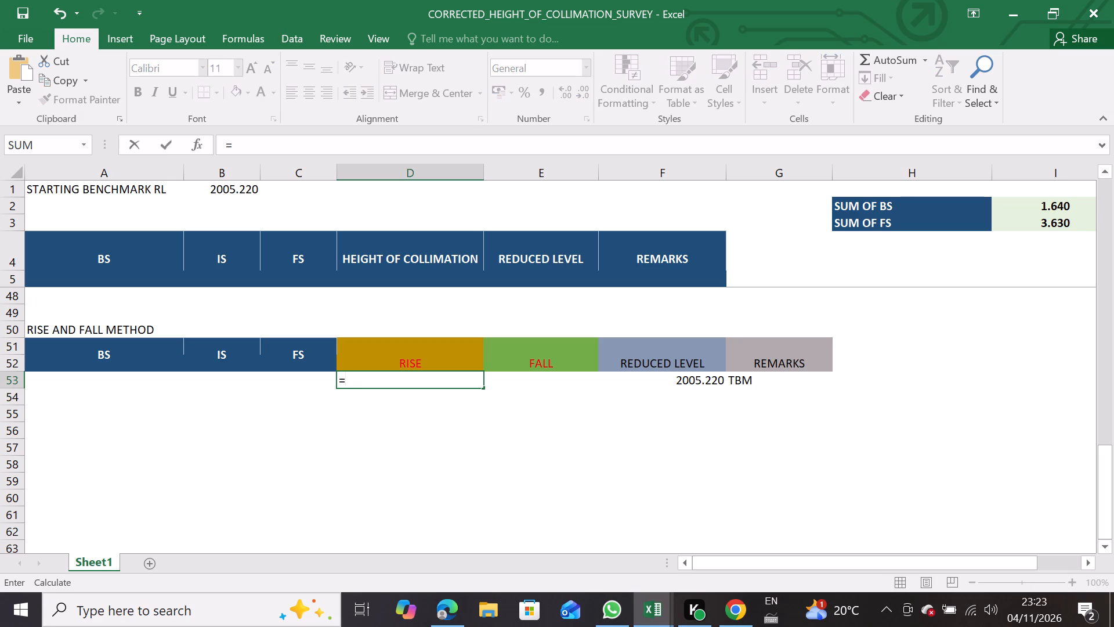
type("IF")
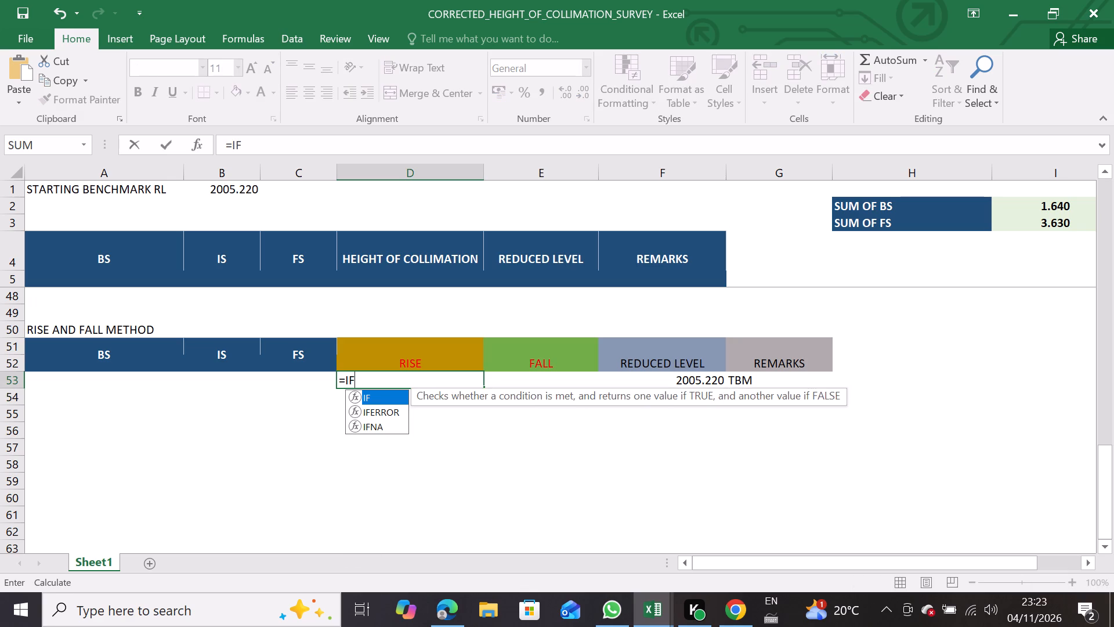
key("9")
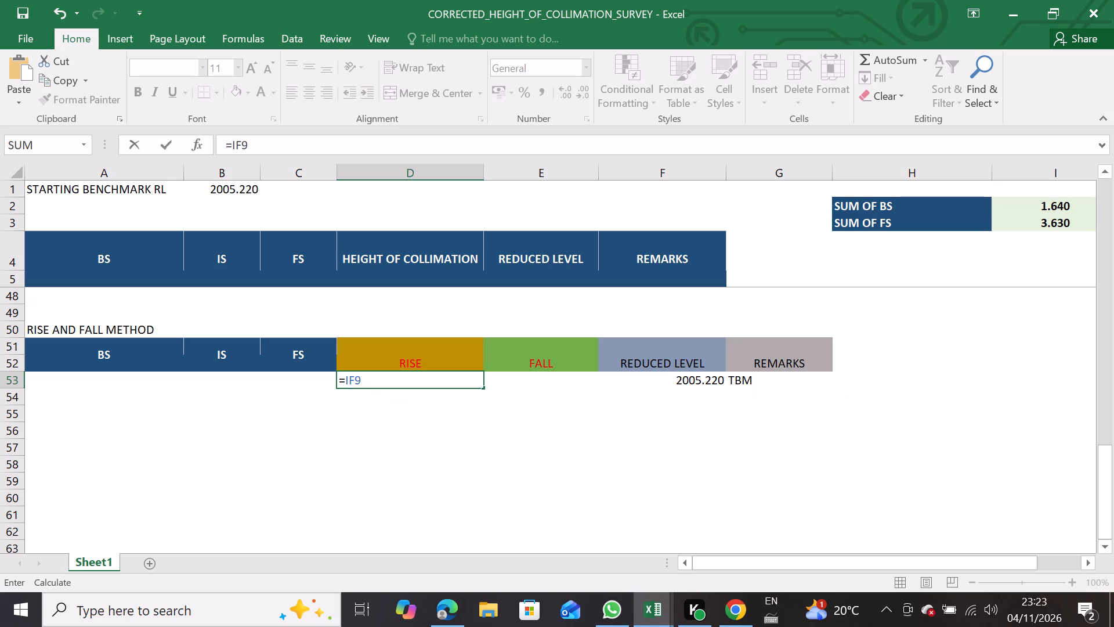
key("BackSpace")
key("shift+parenleft")
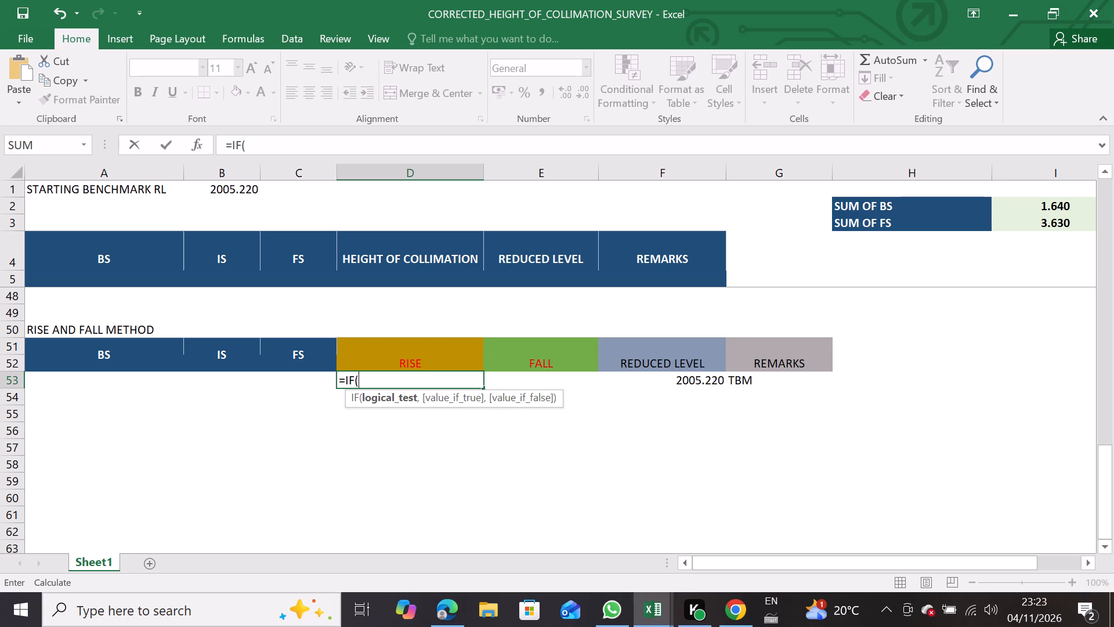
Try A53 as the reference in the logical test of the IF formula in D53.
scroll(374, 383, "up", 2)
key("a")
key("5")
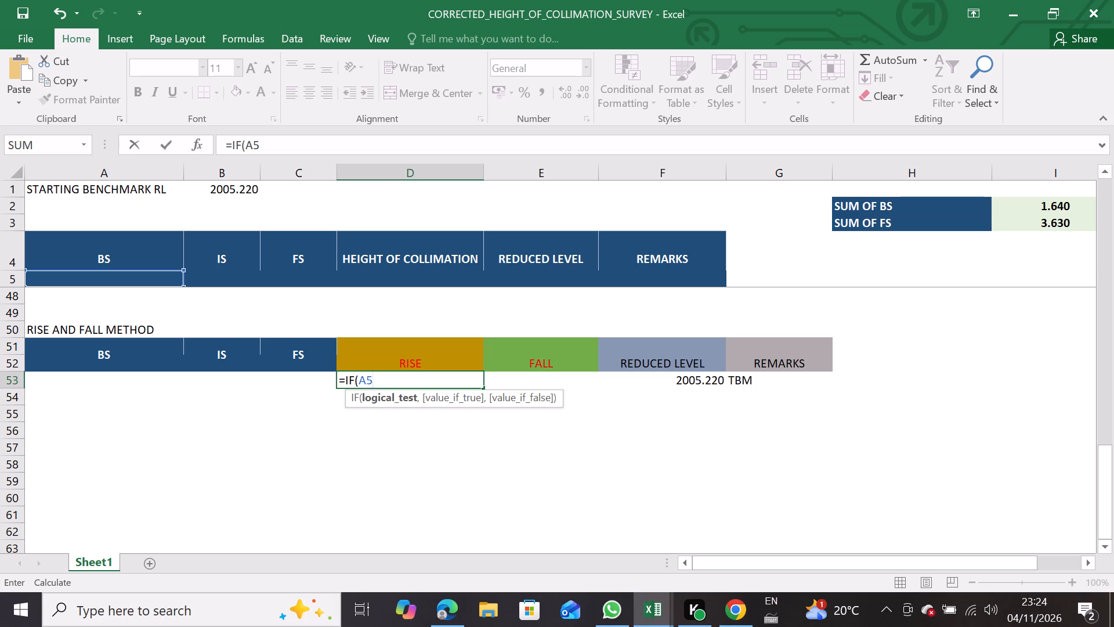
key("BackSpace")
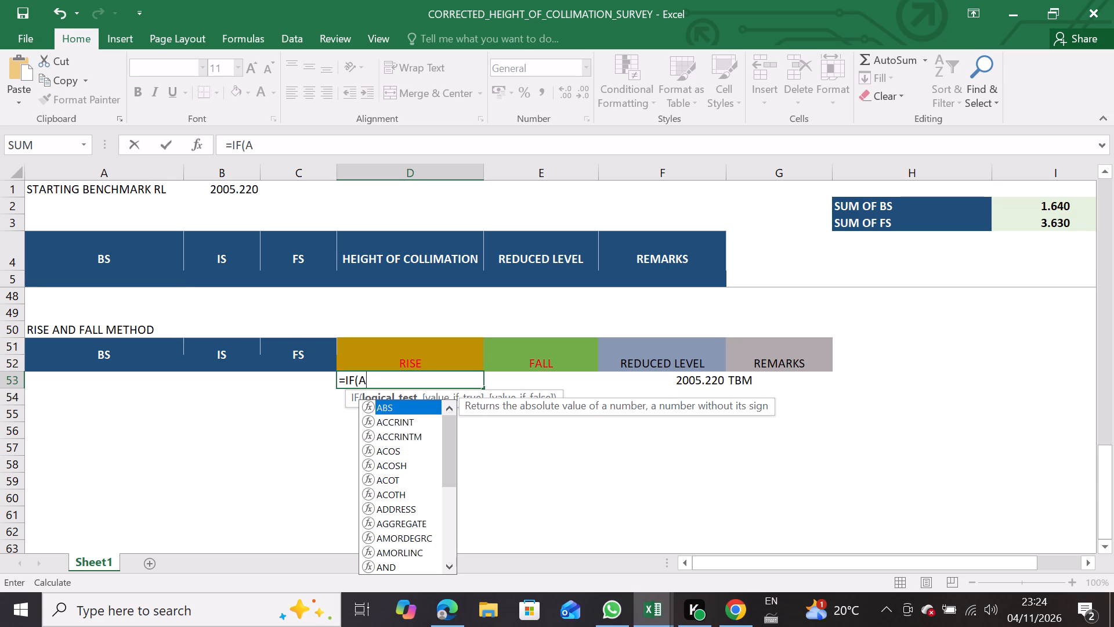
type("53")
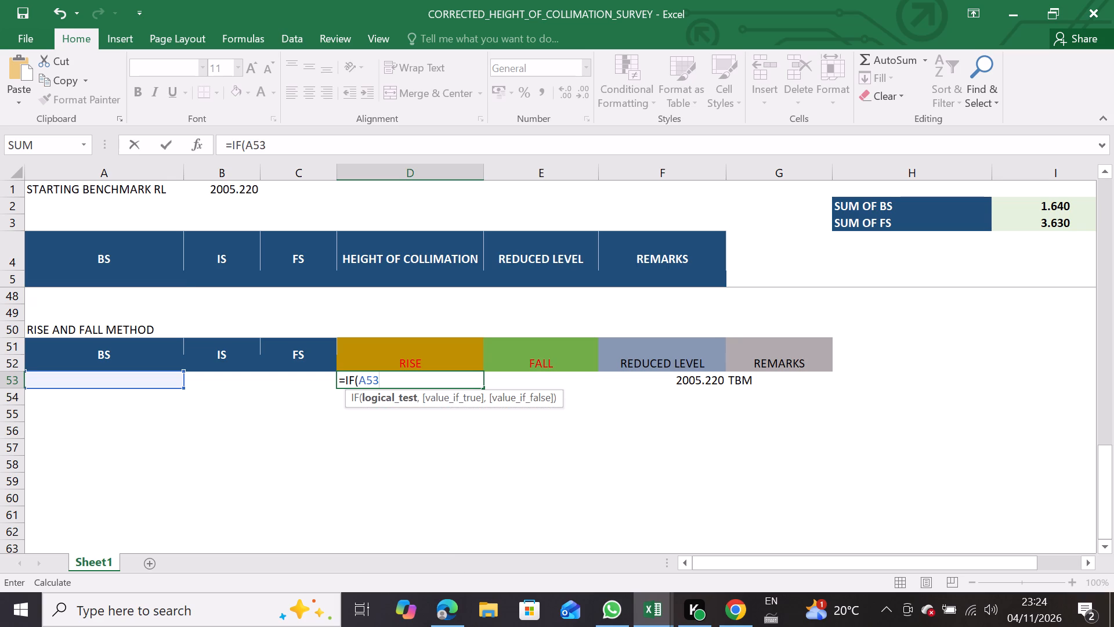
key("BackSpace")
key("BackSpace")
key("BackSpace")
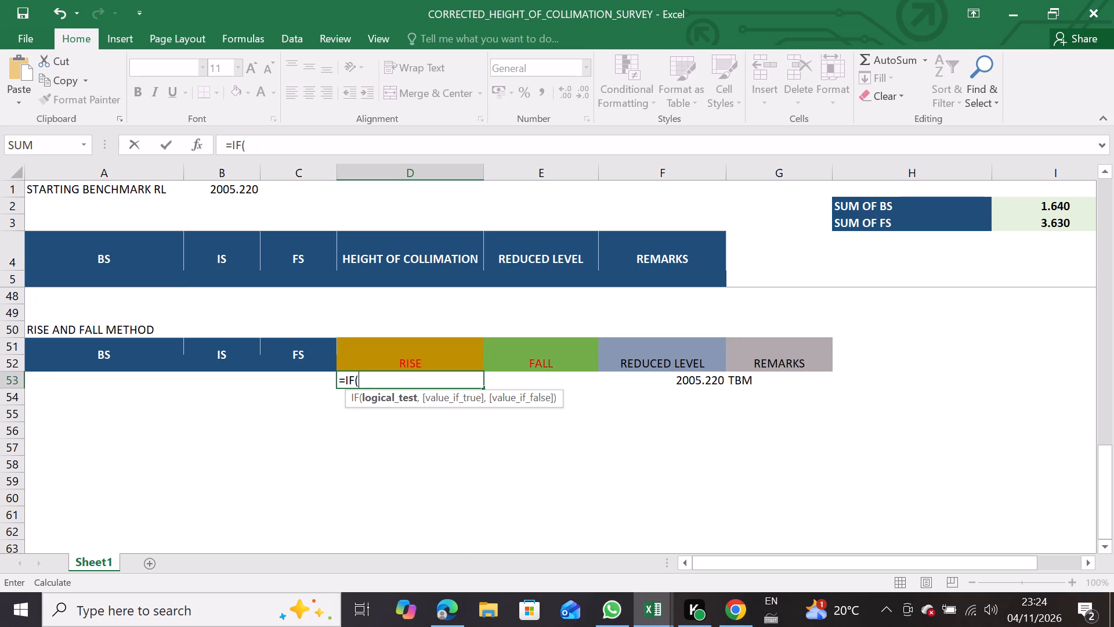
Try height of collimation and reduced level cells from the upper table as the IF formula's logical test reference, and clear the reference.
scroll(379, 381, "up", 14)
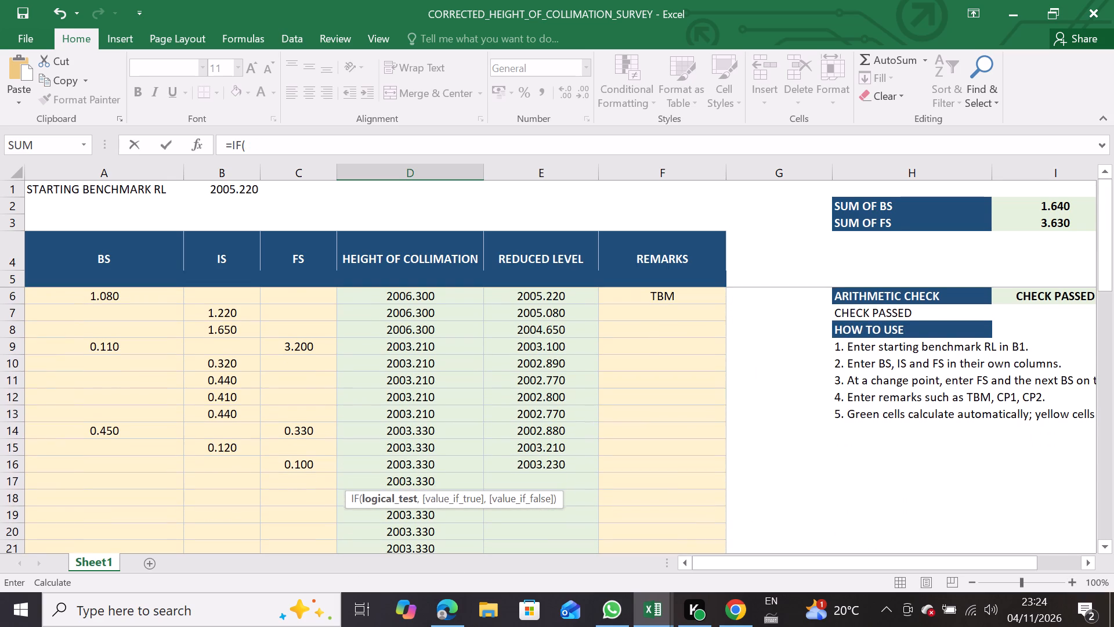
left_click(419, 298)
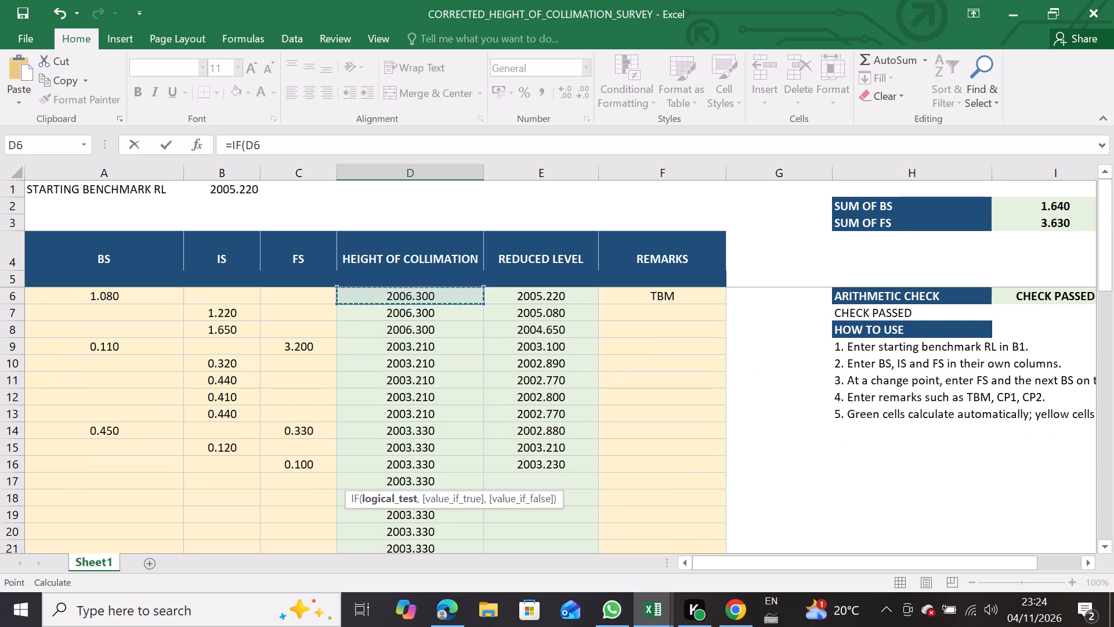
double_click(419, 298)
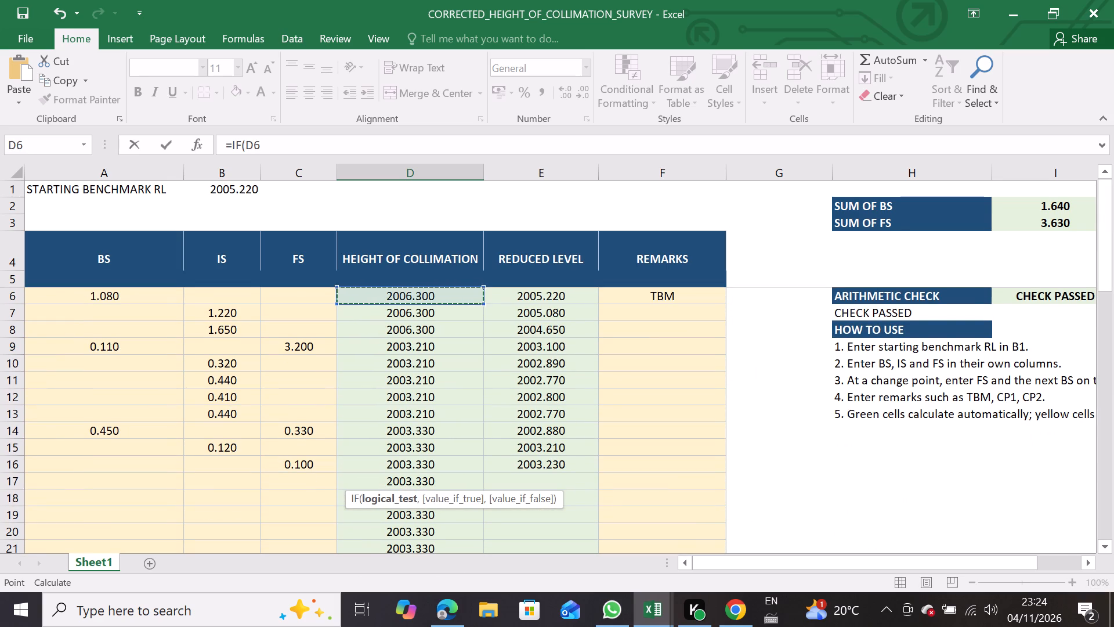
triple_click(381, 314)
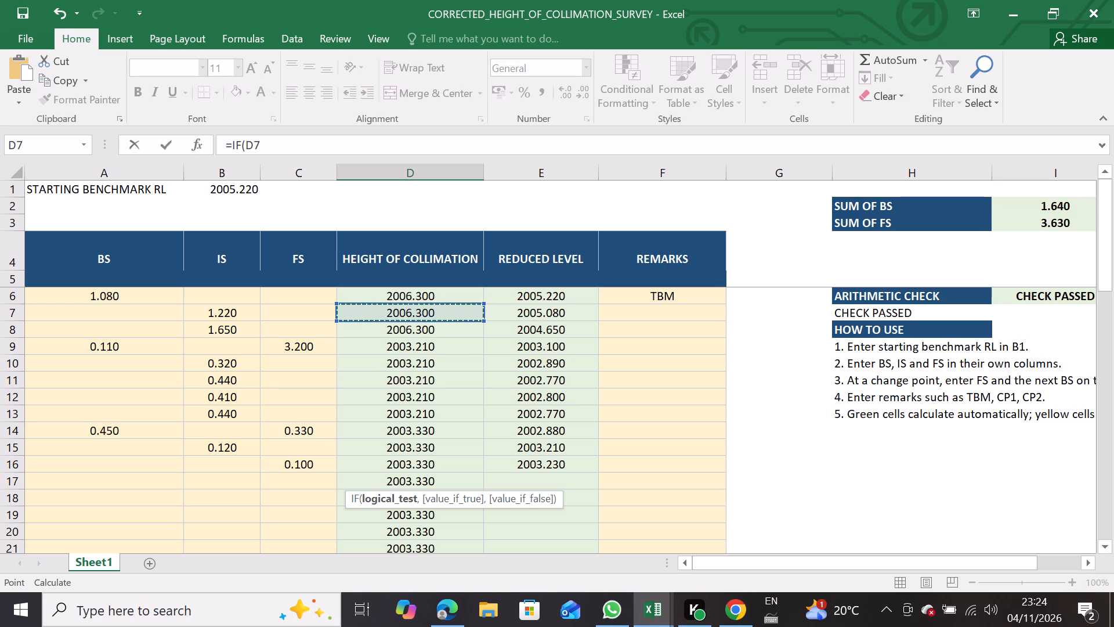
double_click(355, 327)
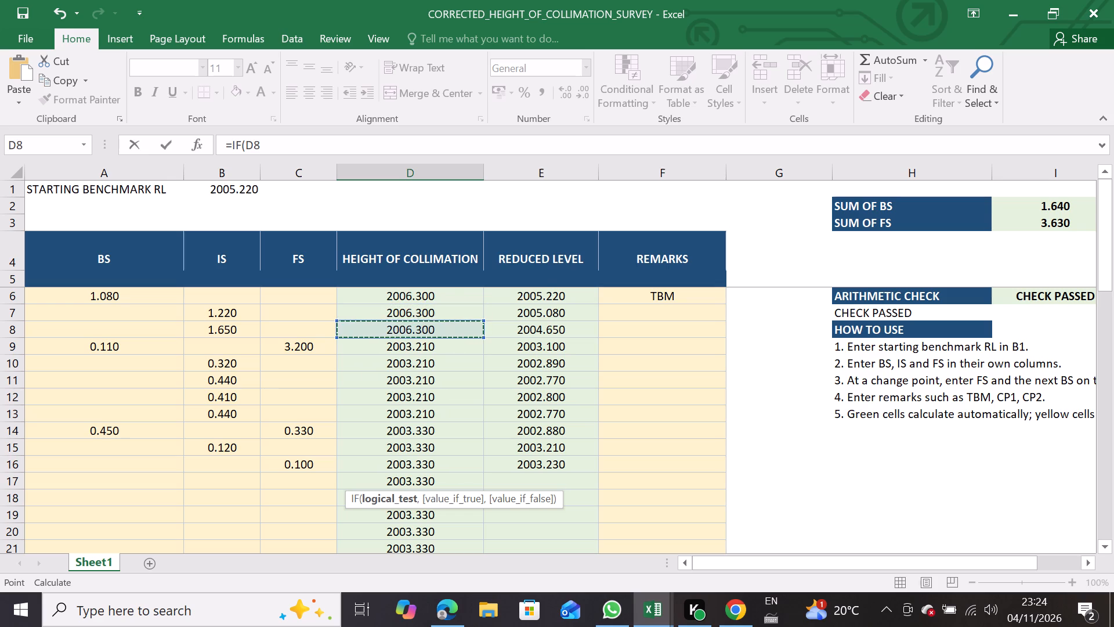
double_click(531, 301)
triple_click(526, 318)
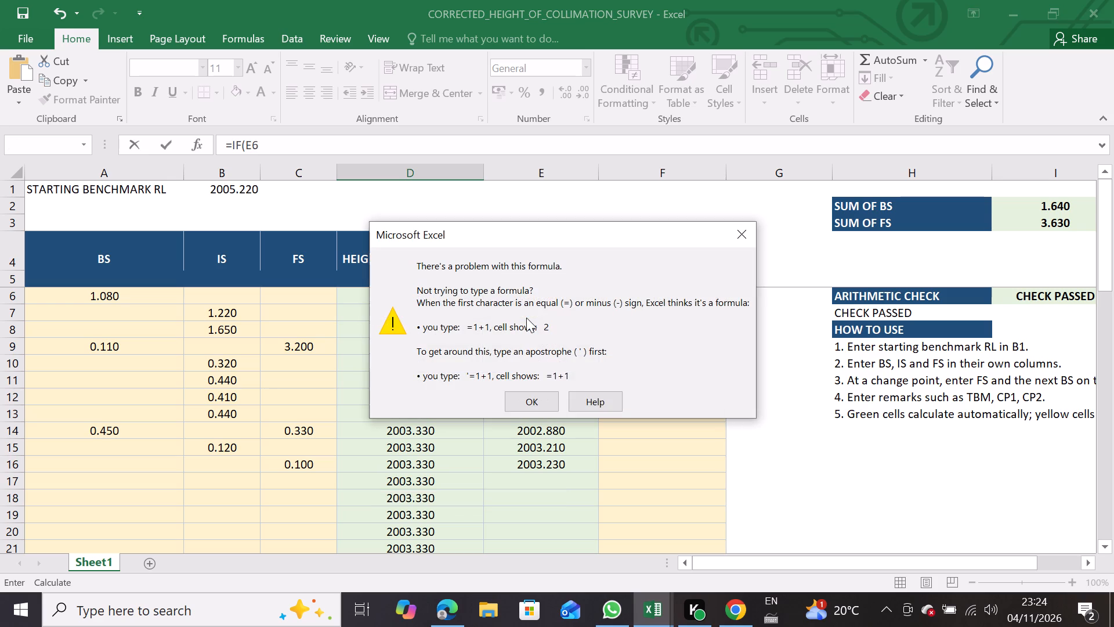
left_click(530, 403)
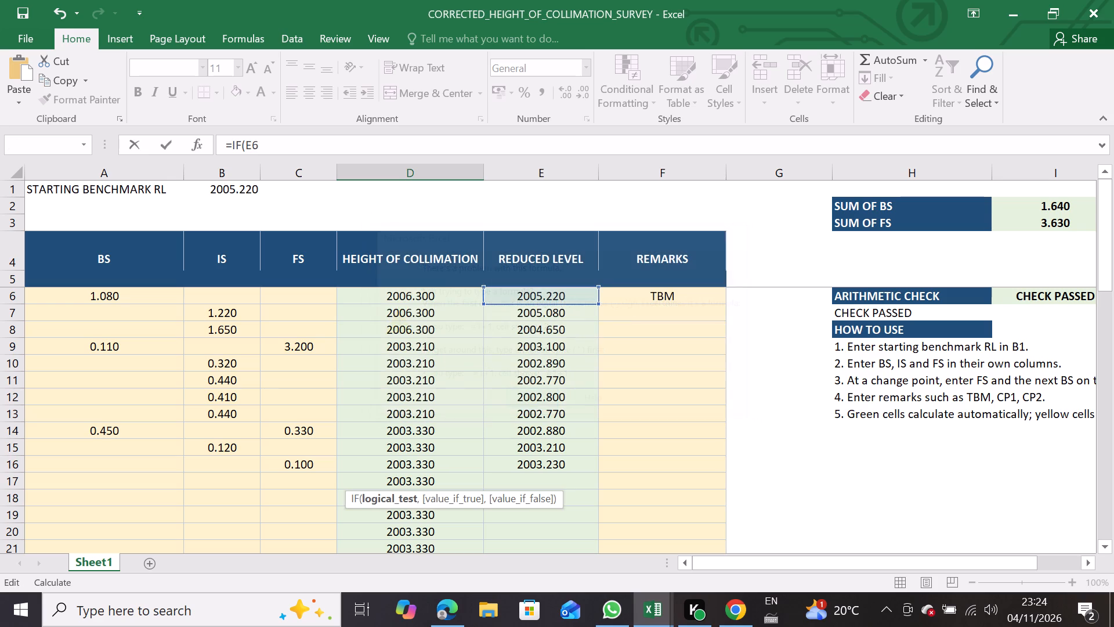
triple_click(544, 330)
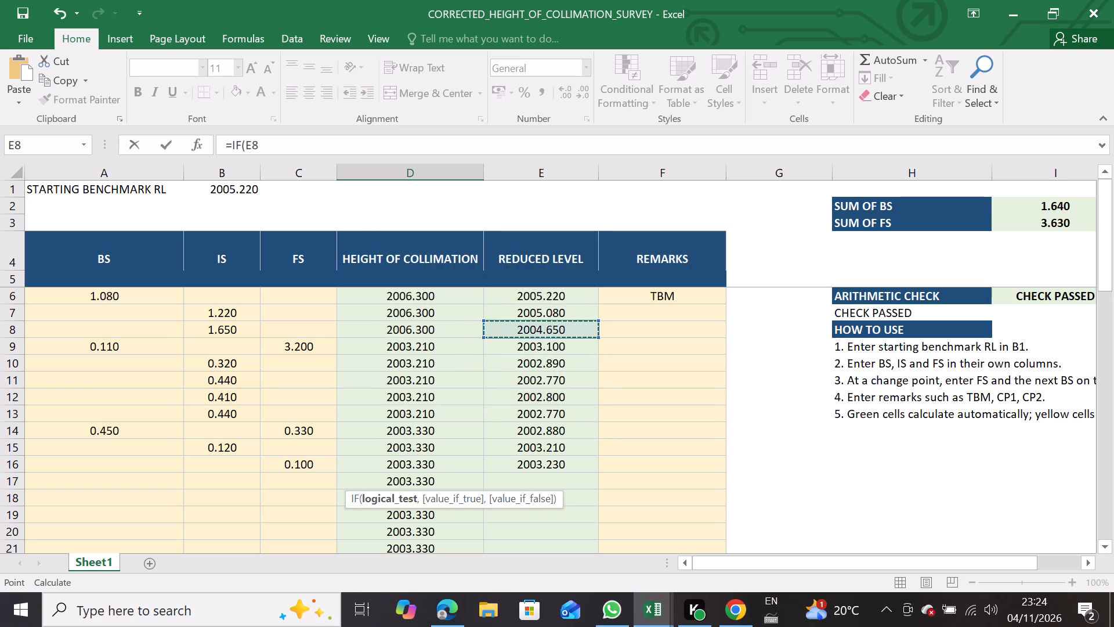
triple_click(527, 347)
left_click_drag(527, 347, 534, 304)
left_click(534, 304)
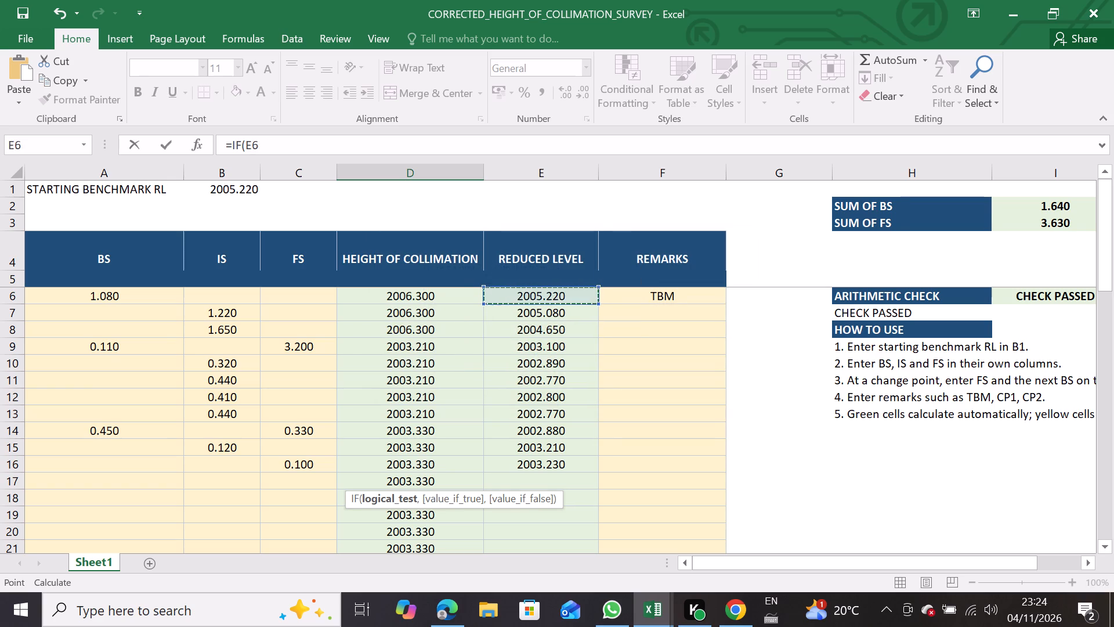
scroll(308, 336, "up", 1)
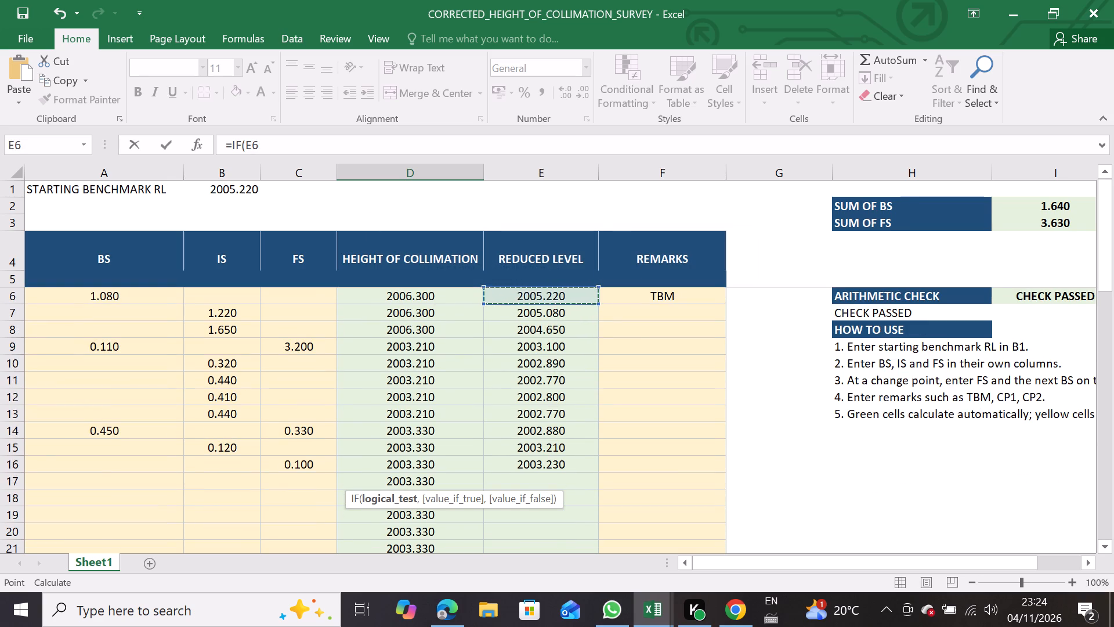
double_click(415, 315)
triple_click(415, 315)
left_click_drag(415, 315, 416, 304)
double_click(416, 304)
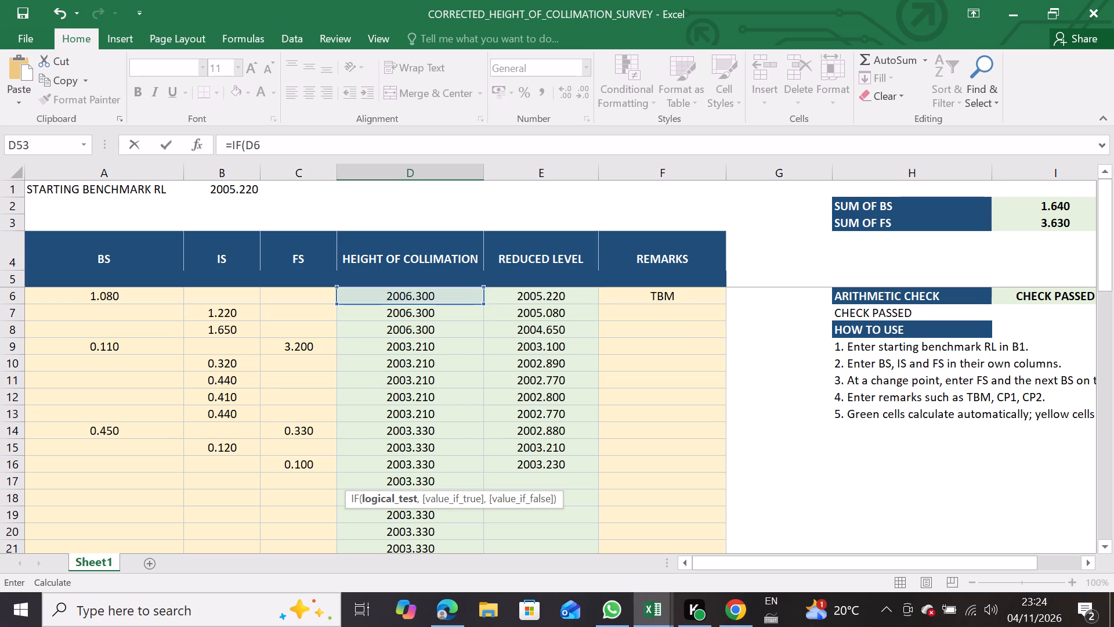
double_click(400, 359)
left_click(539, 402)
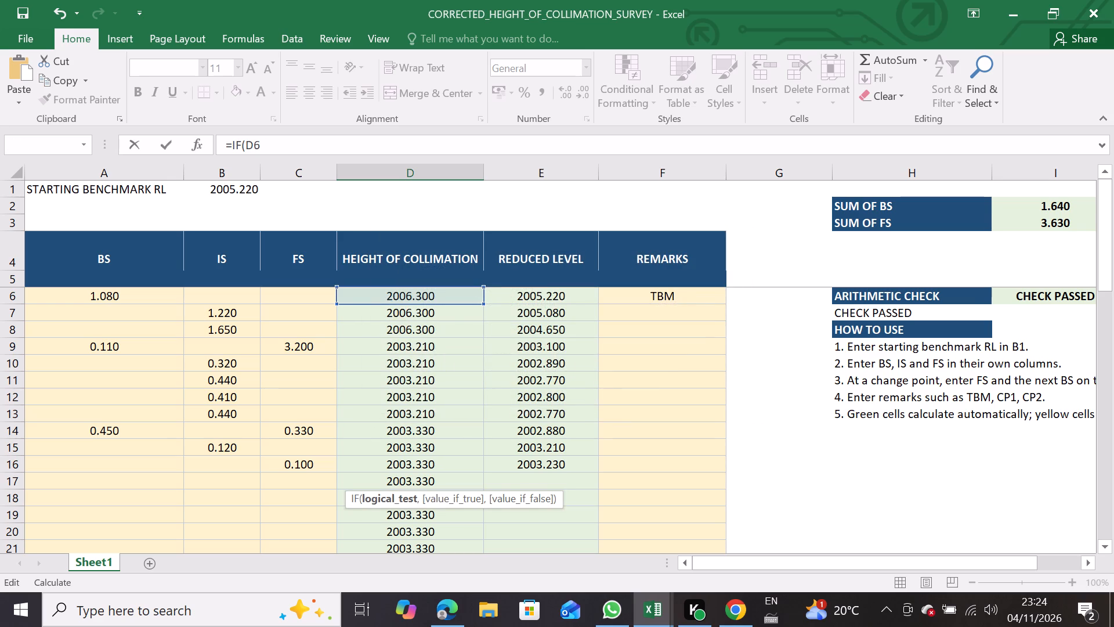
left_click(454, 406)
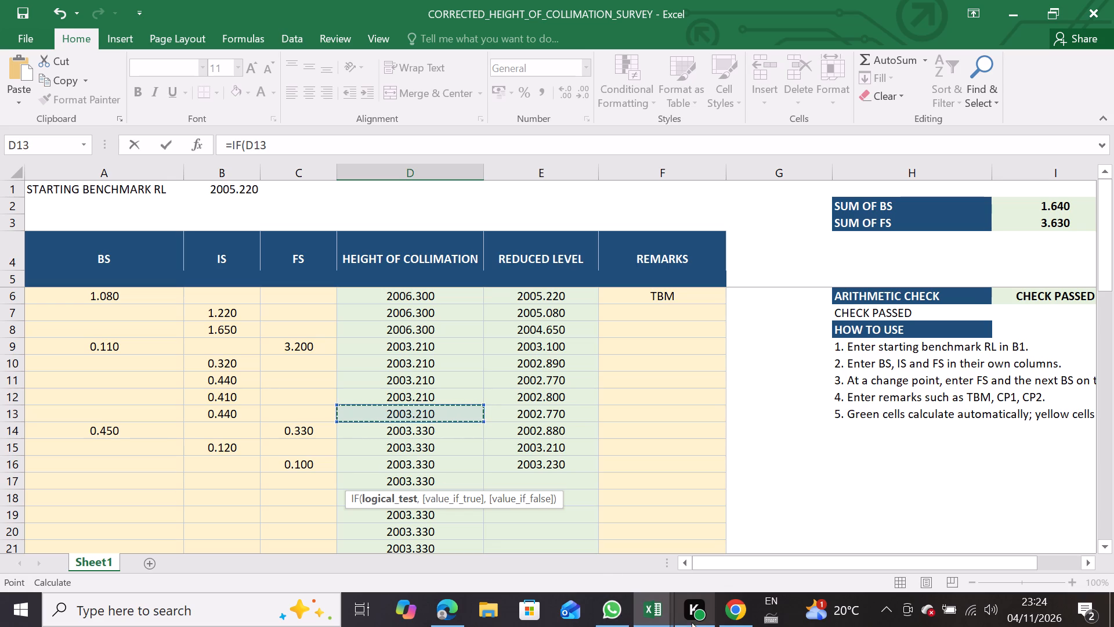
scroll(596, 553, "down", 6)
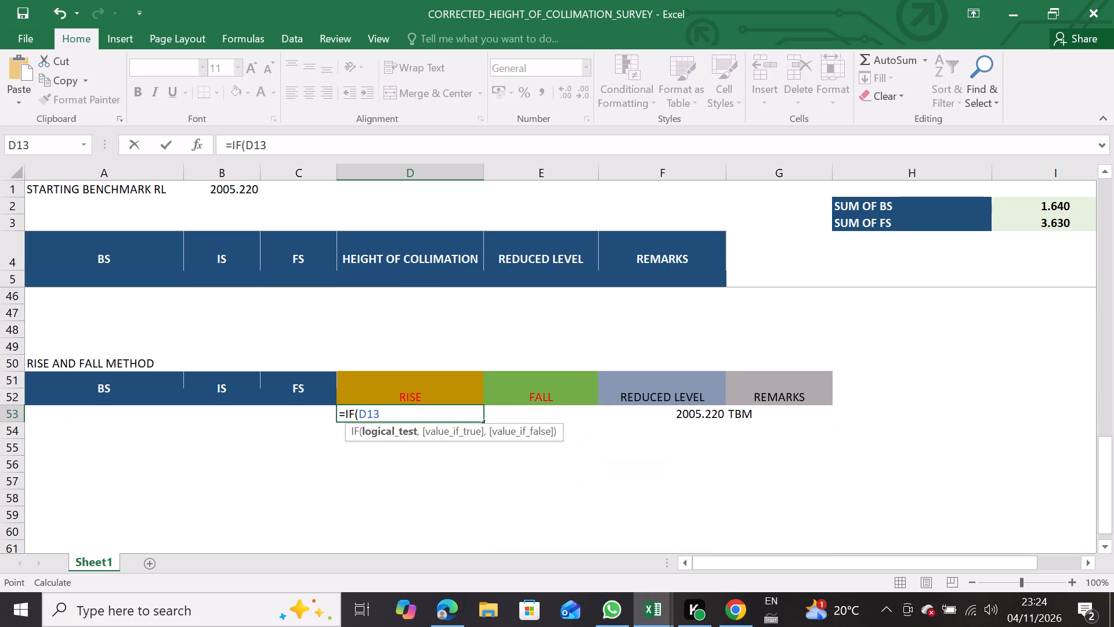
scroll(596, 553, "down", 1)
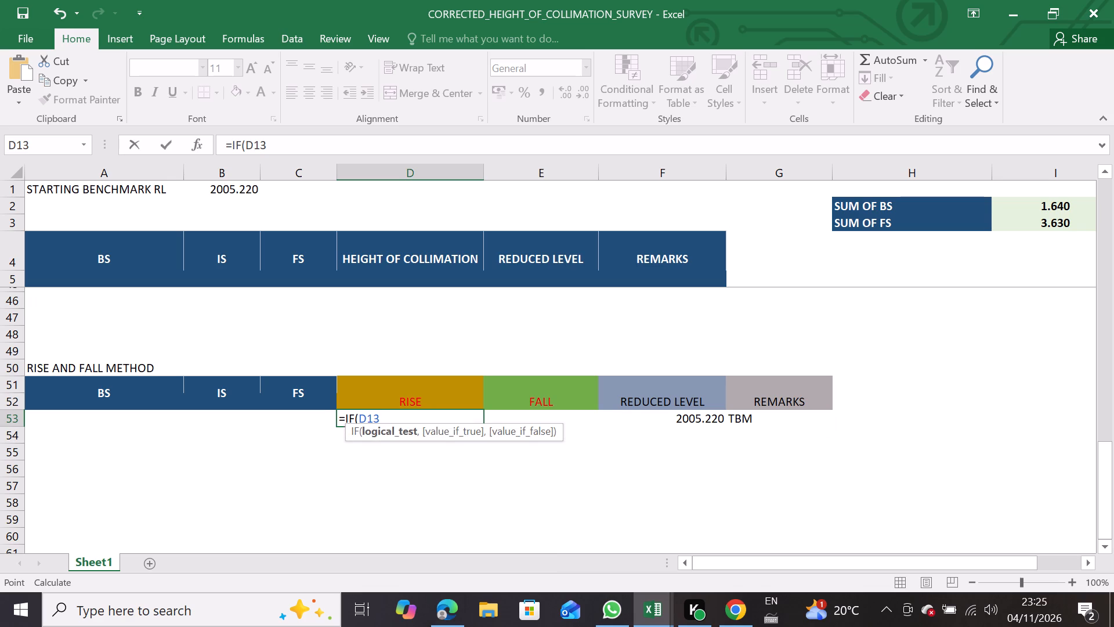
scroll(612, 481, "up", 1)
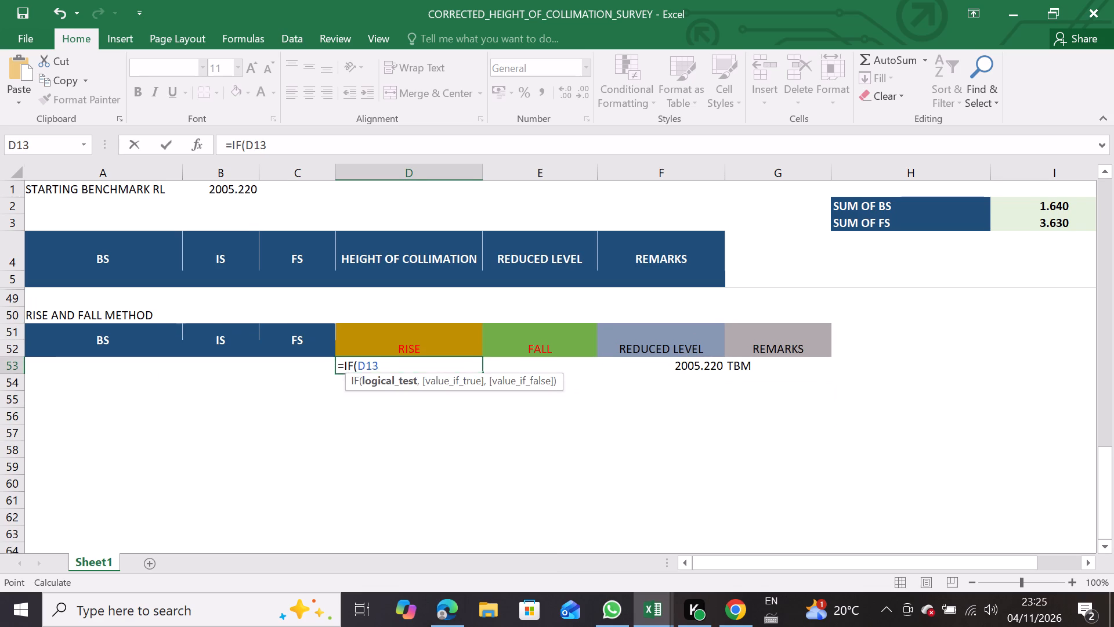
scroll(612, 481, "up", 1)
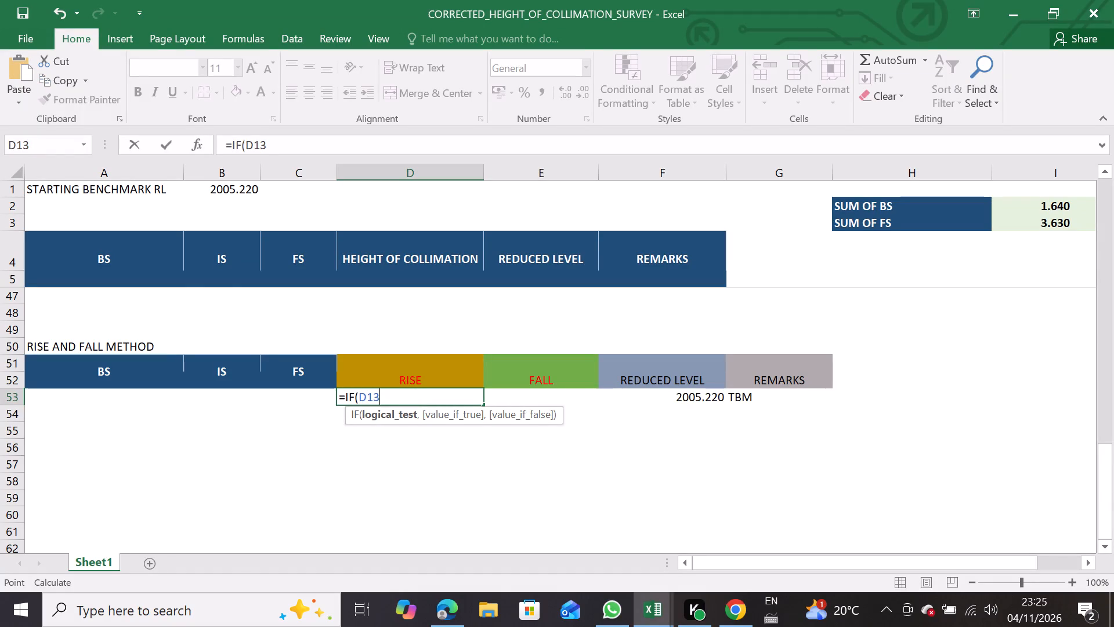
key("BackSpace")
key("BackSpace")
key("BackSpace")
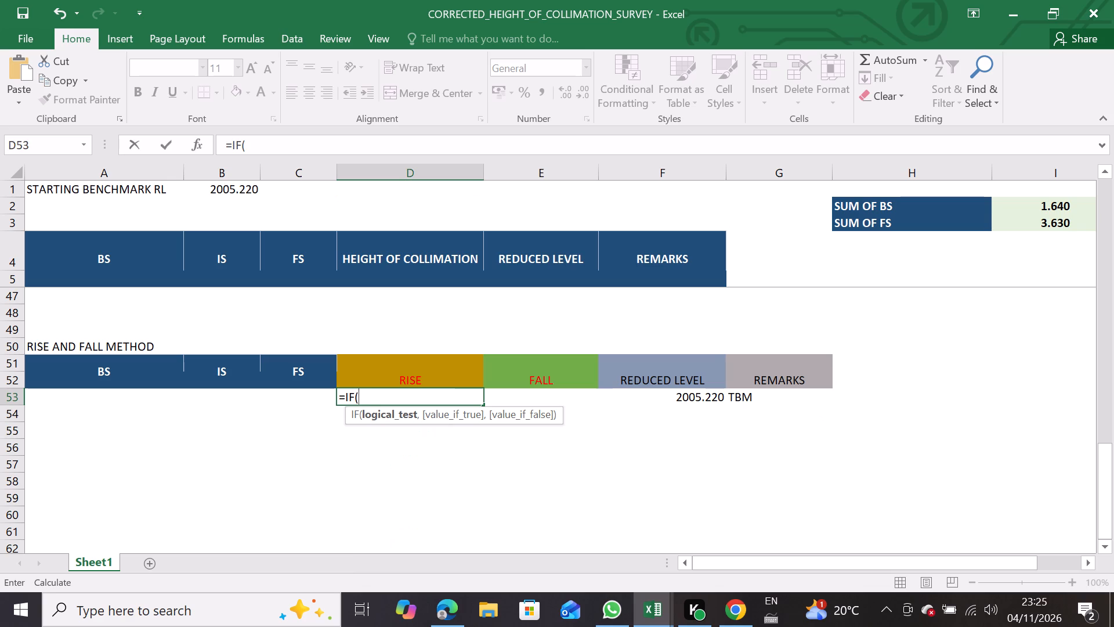
Set the logical test of the IF formula in D53 to B53<>"", checking that the IS cell is not blank.
key("d")
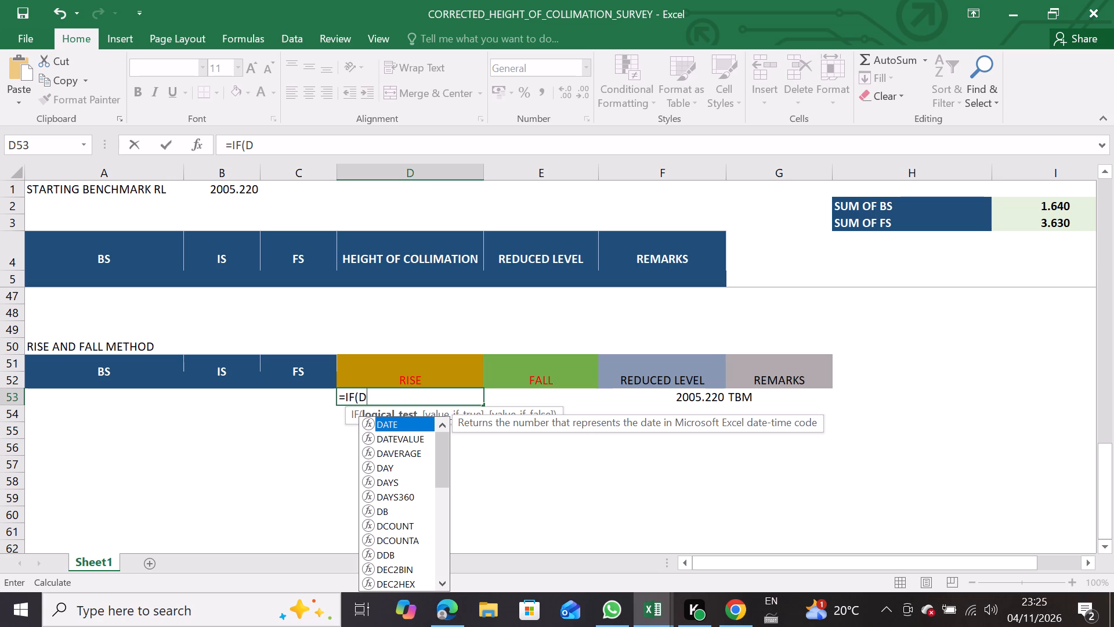
key("BackSpace")
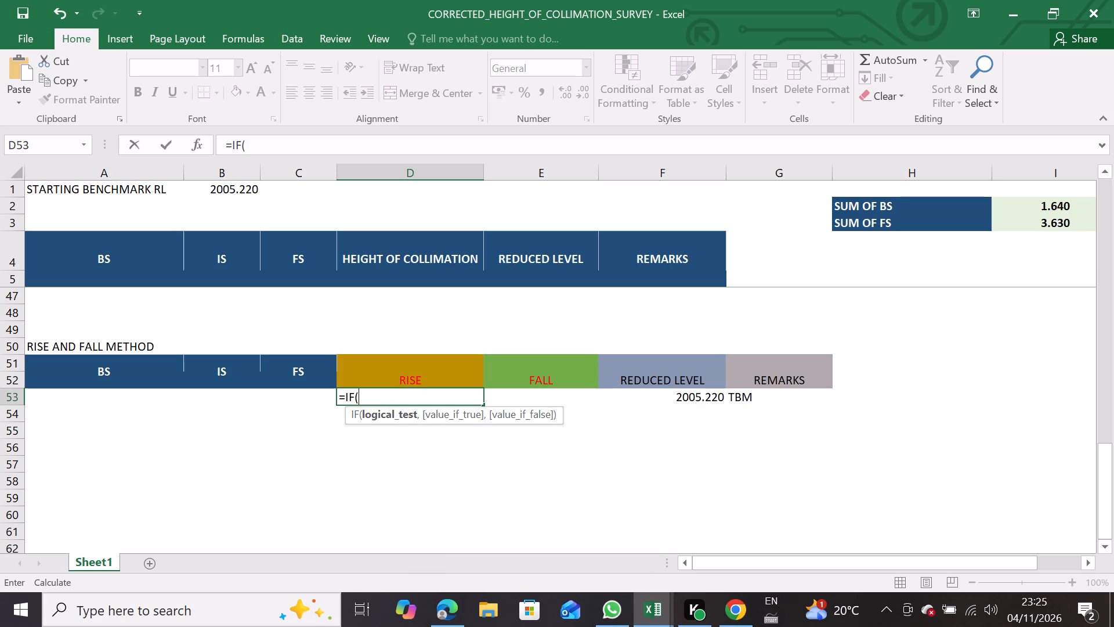
key("b")
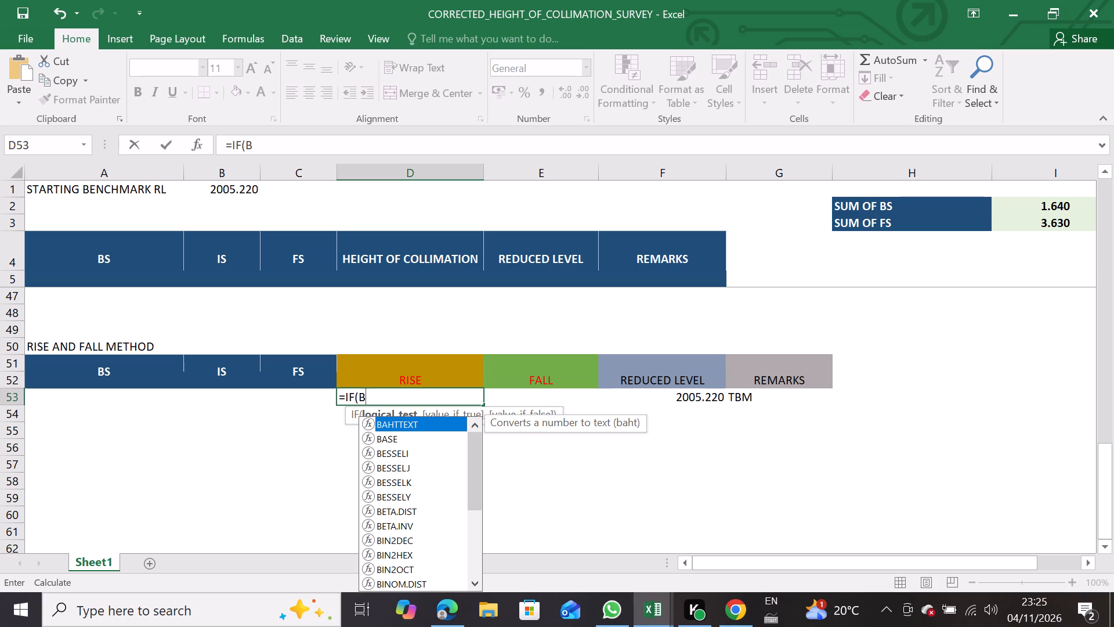
type("53")
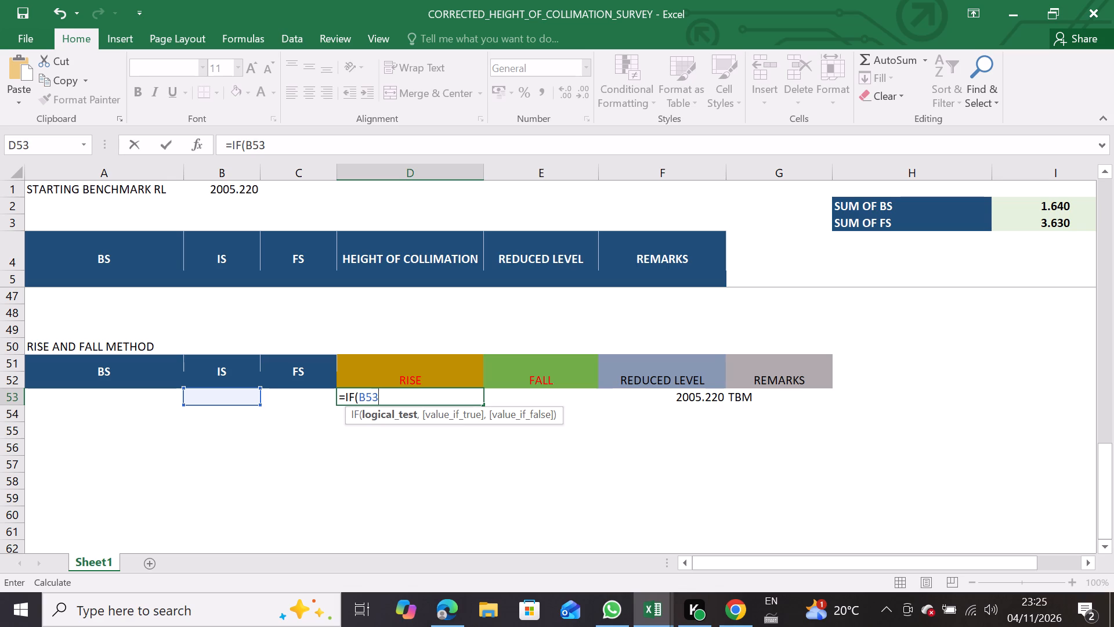
type("\"\"")
key("BackSpace")
key("BackSpace")
type("<>")
type("\"\"")
key("comma")
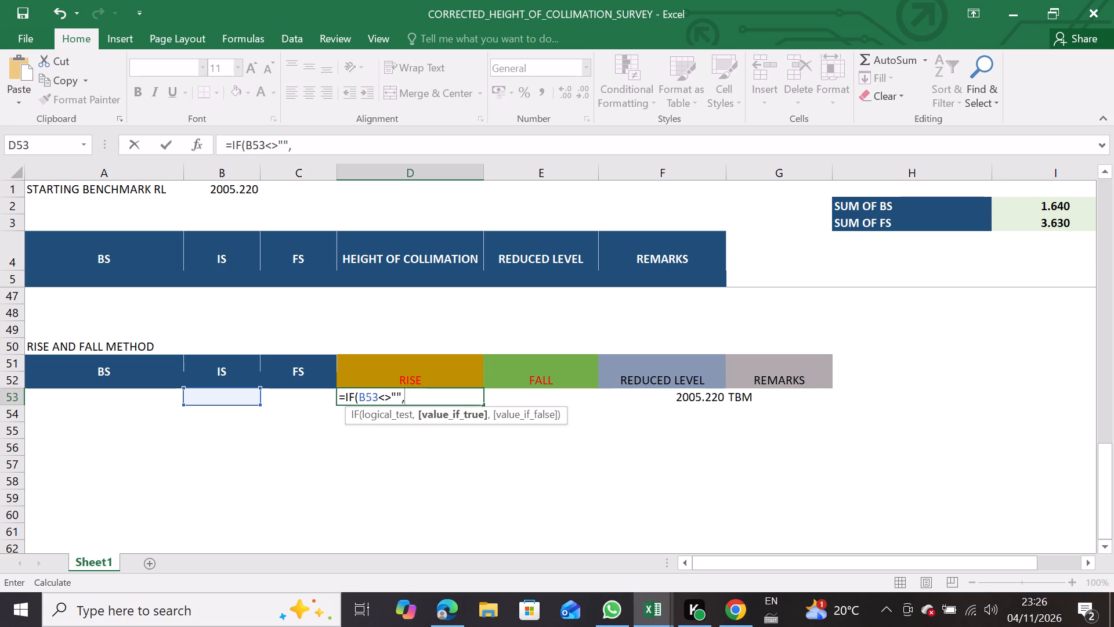
Set the value if true of the D53 IF formula to A53-B53, the backsight minus the intermediate sight.
key("a")
type("53")
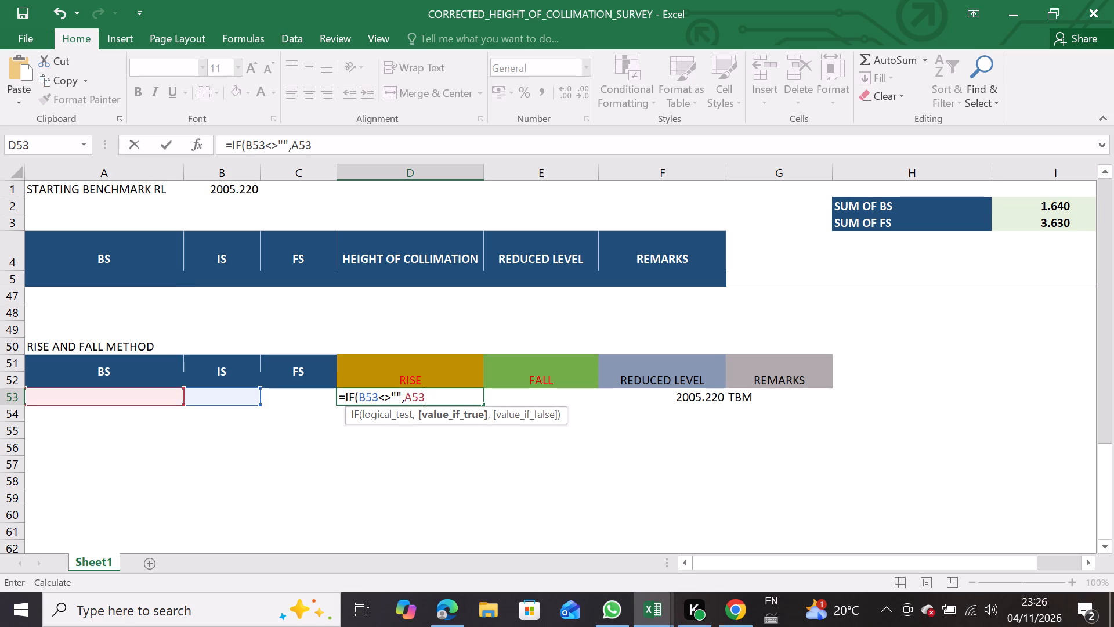
key("minus")
key("b")
type("53")
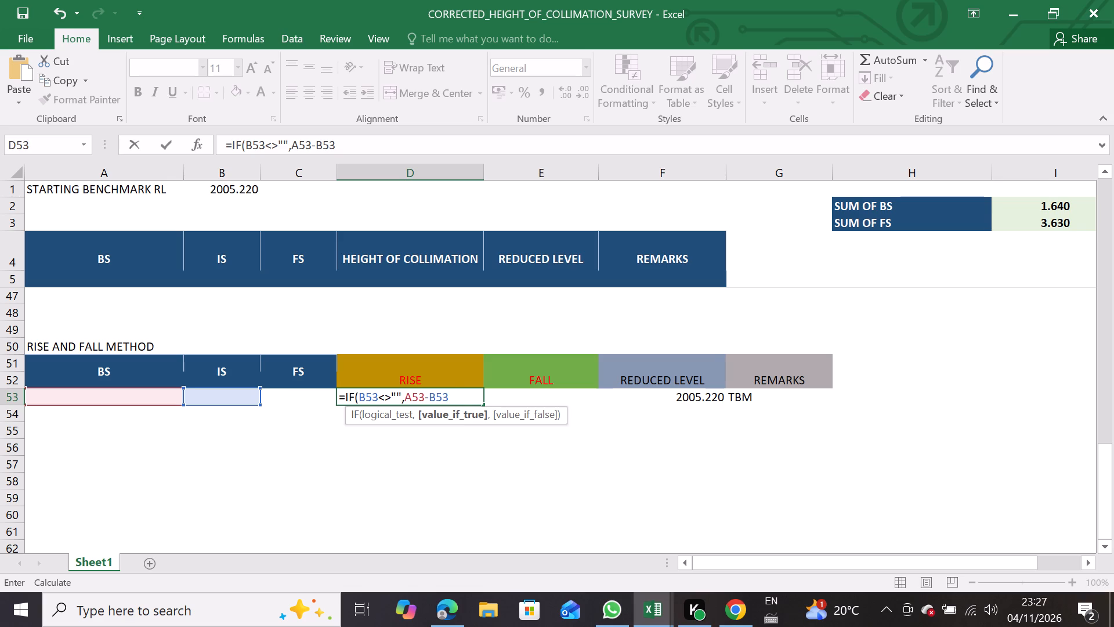
key("comma")
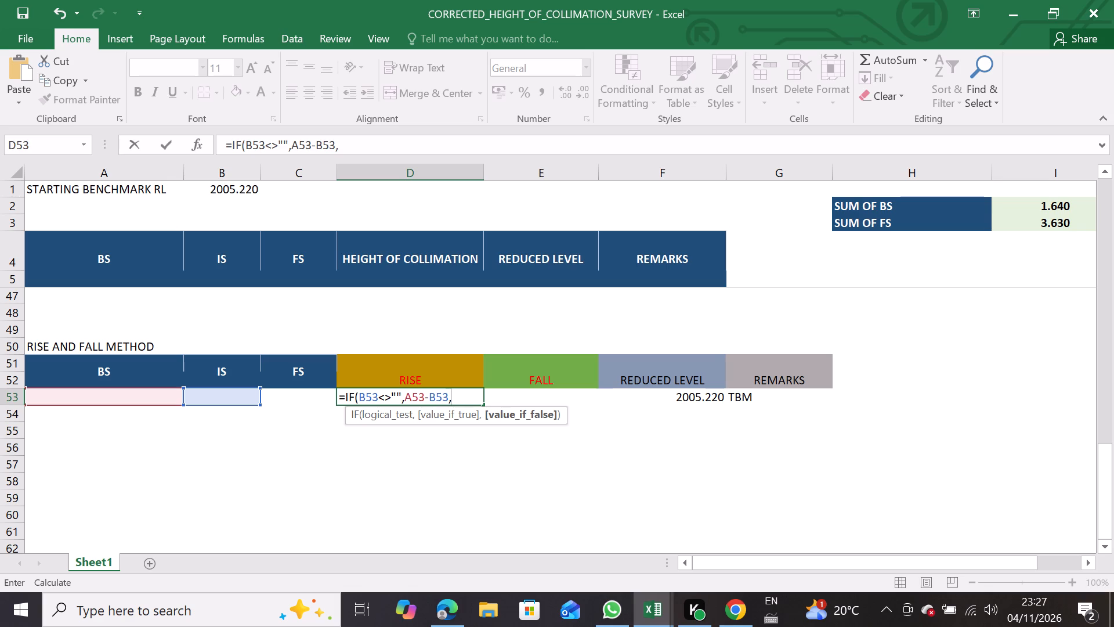
Nest a second IF as the value if false in D53, with the logical test C53<>"".
type("IF")
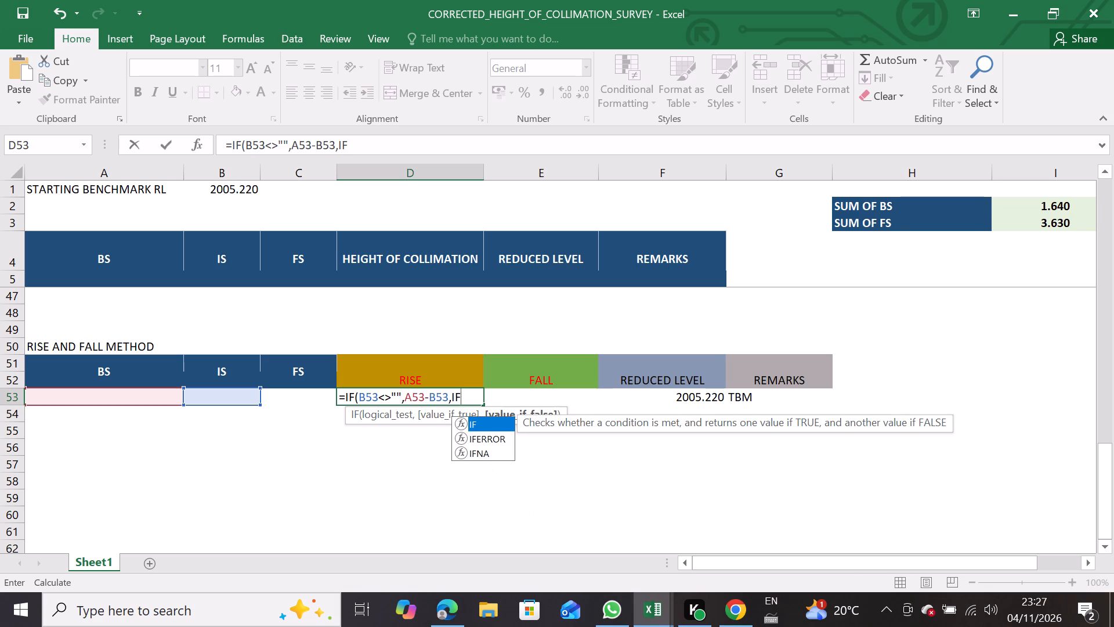
double_click(502, 423)
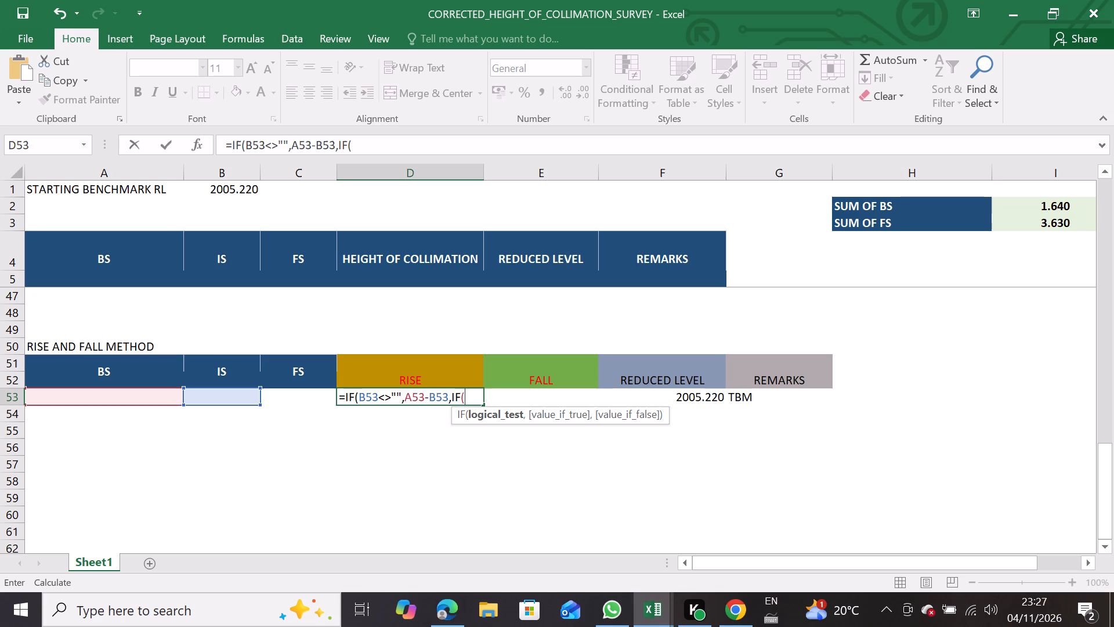
key("f")
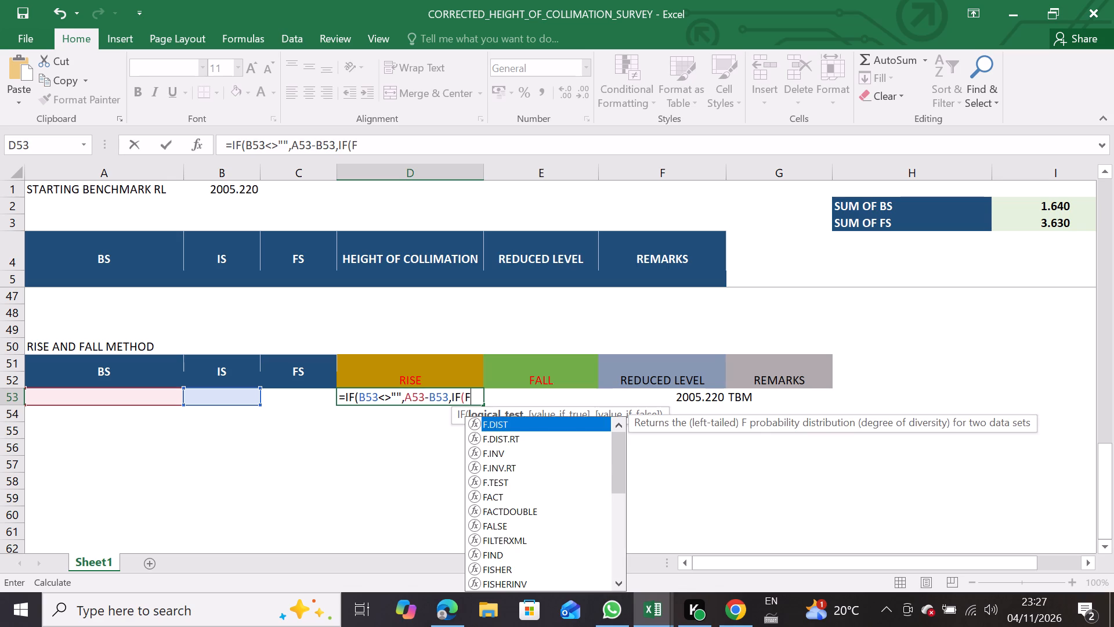
key("BackSpace")
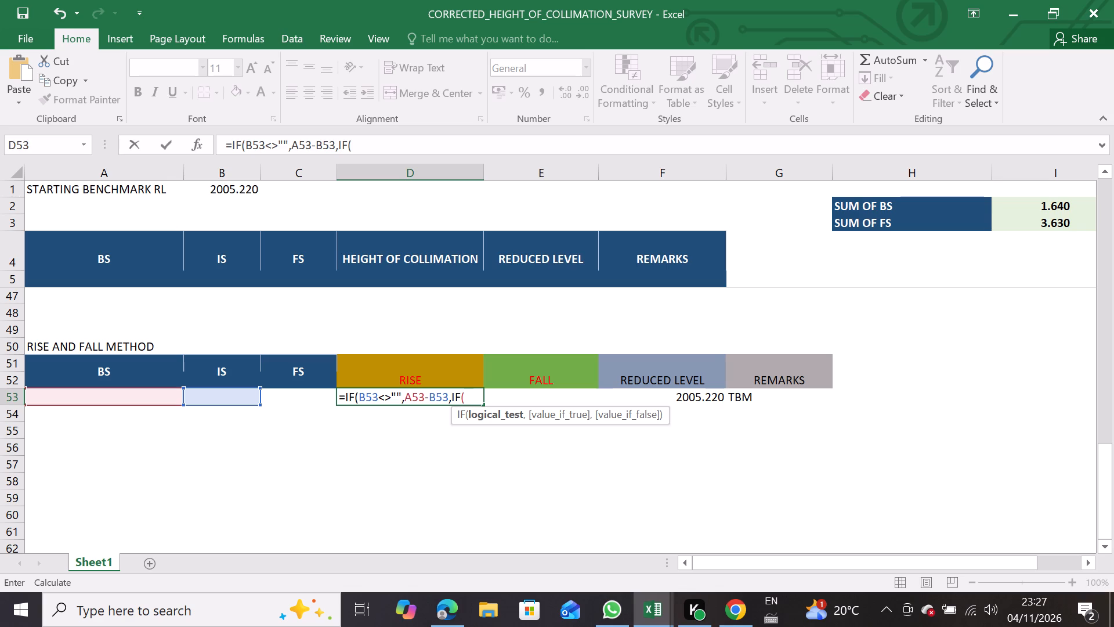
key("c")
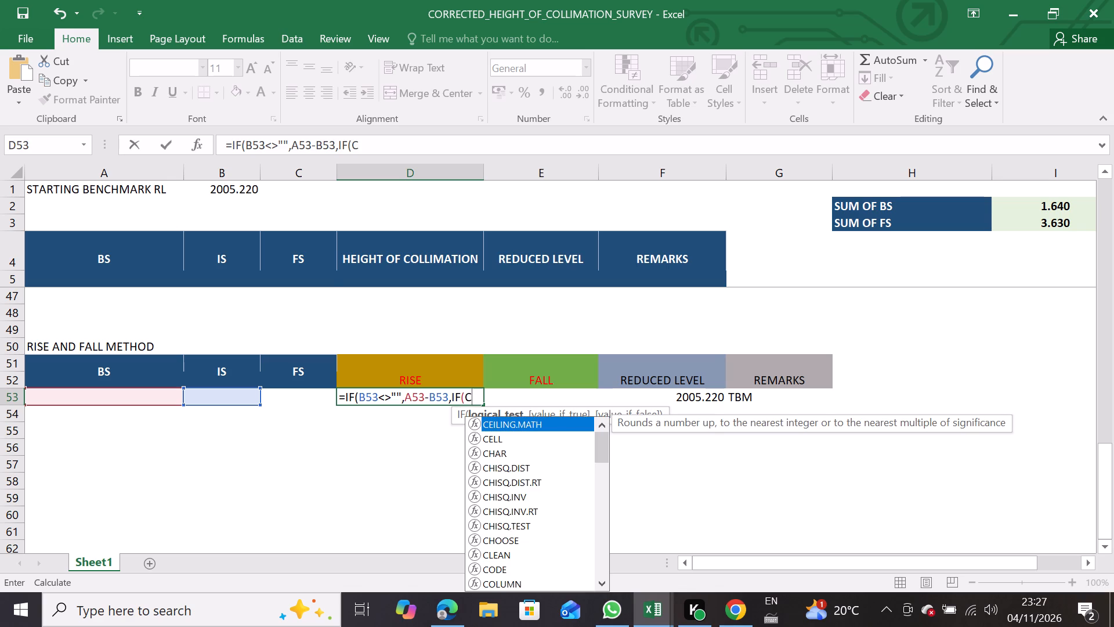
type("53")
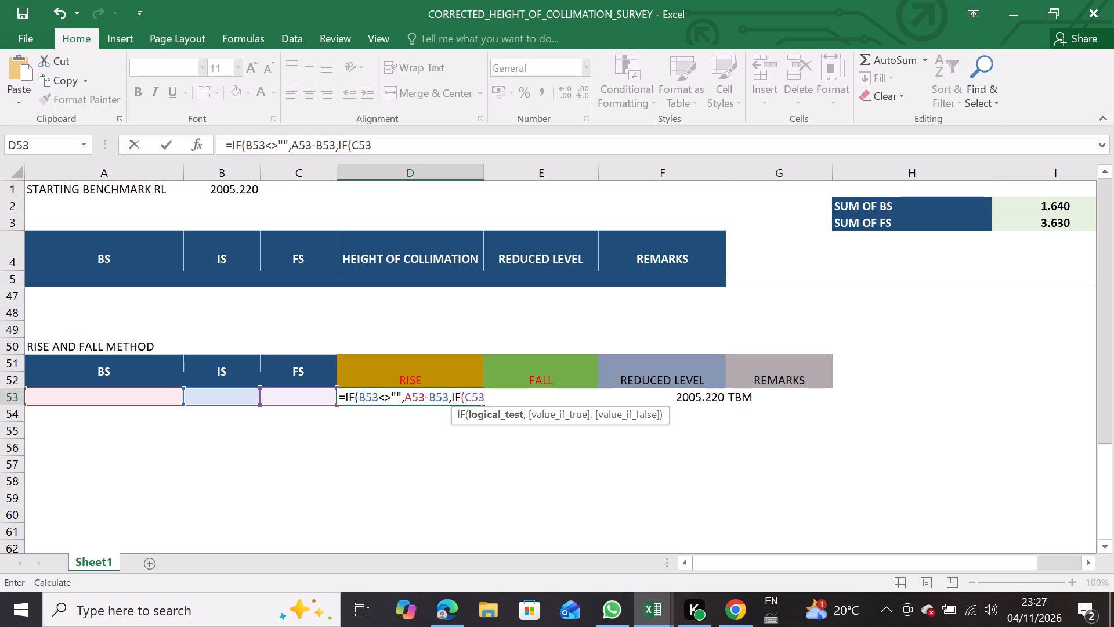
type("<>")
type("\"\"")
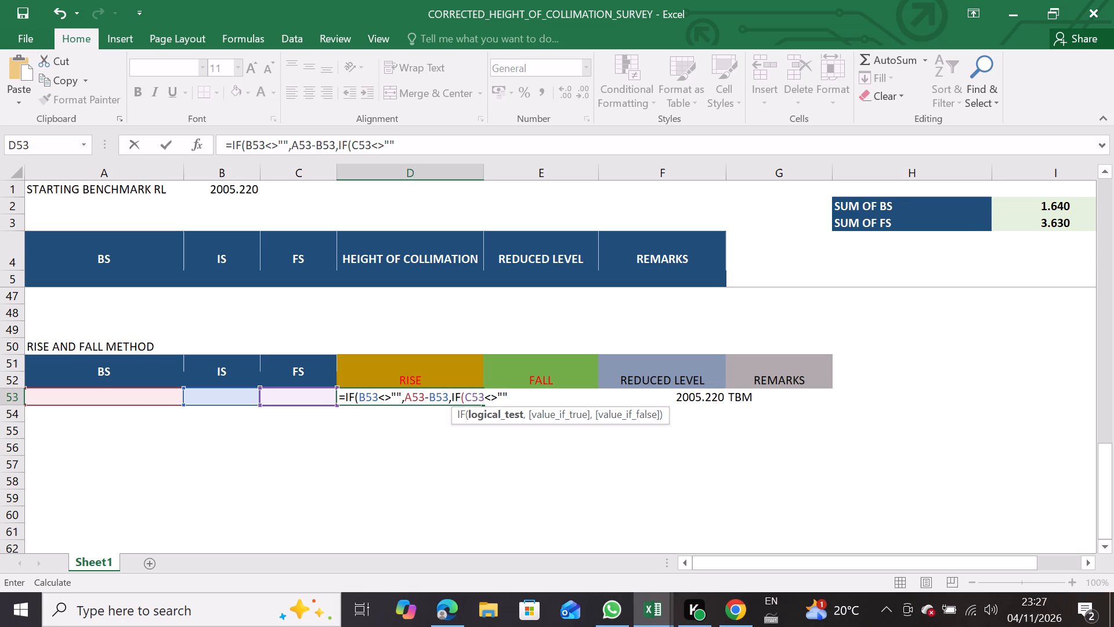
key("comma")
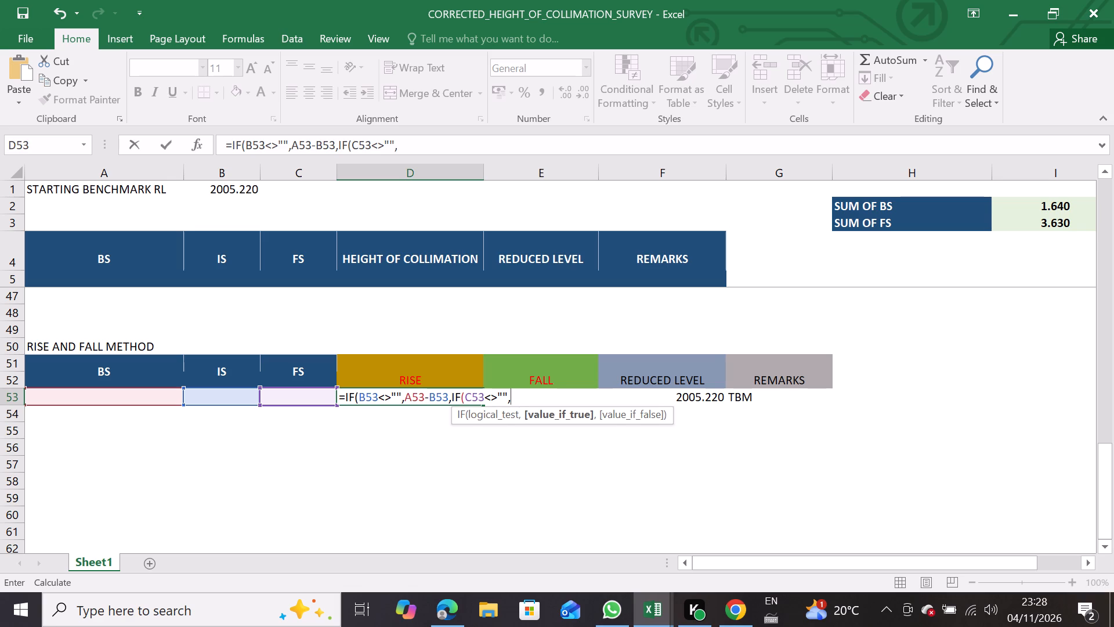
Set the nested IF's value if true to A53-C53, close both functions and enter the formula in D53.
type("A53")
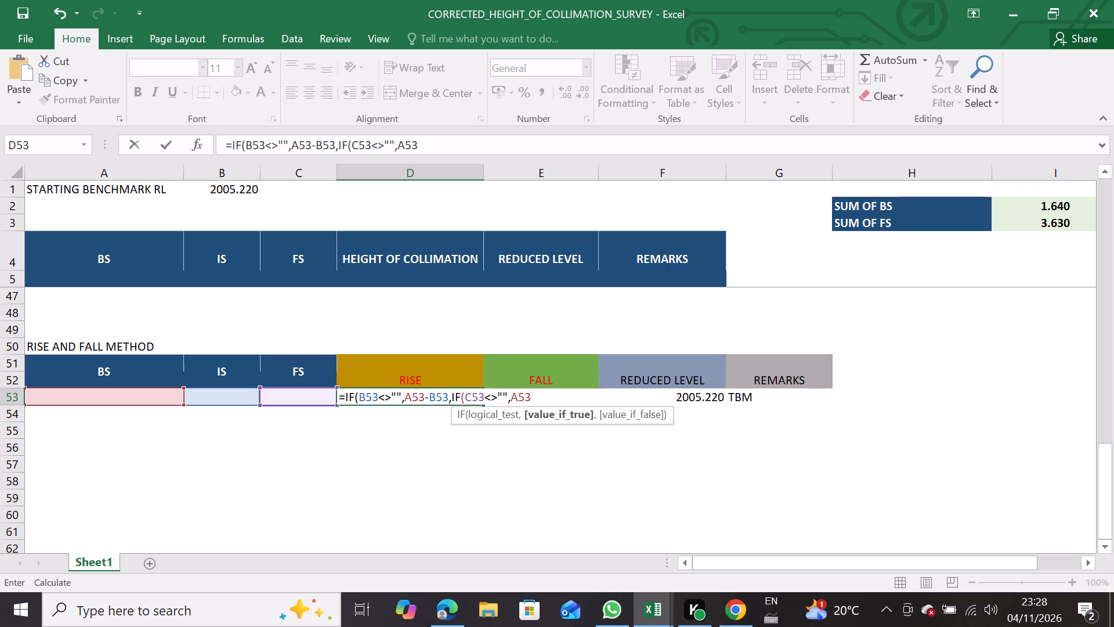
key("minus")
key("c")
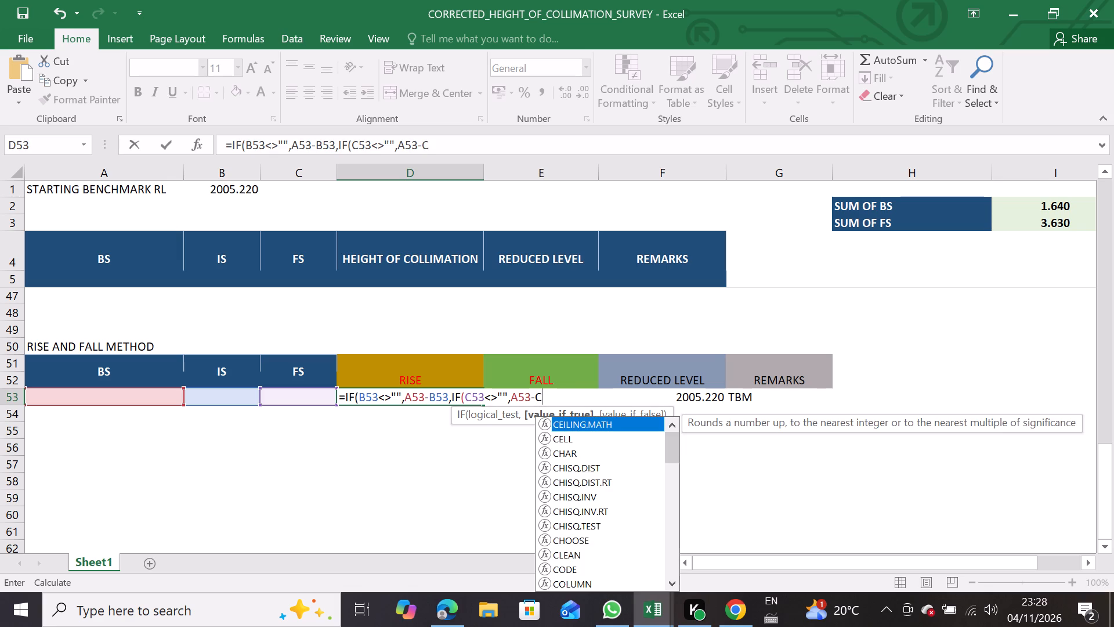
type("53")
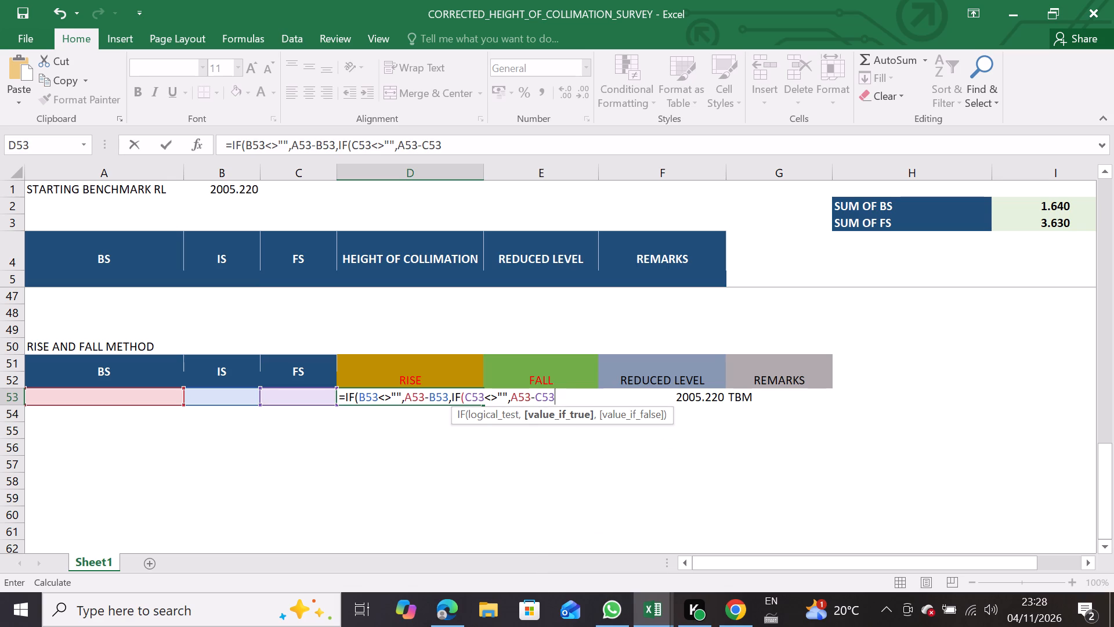
key("shift+parenright")
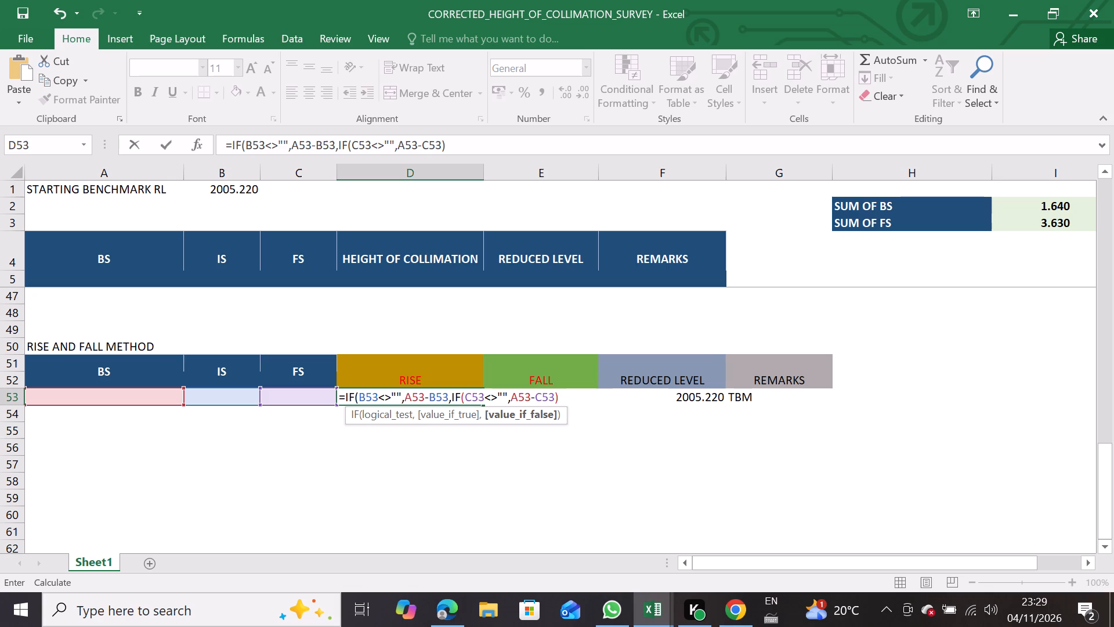
key("shift+parenright")
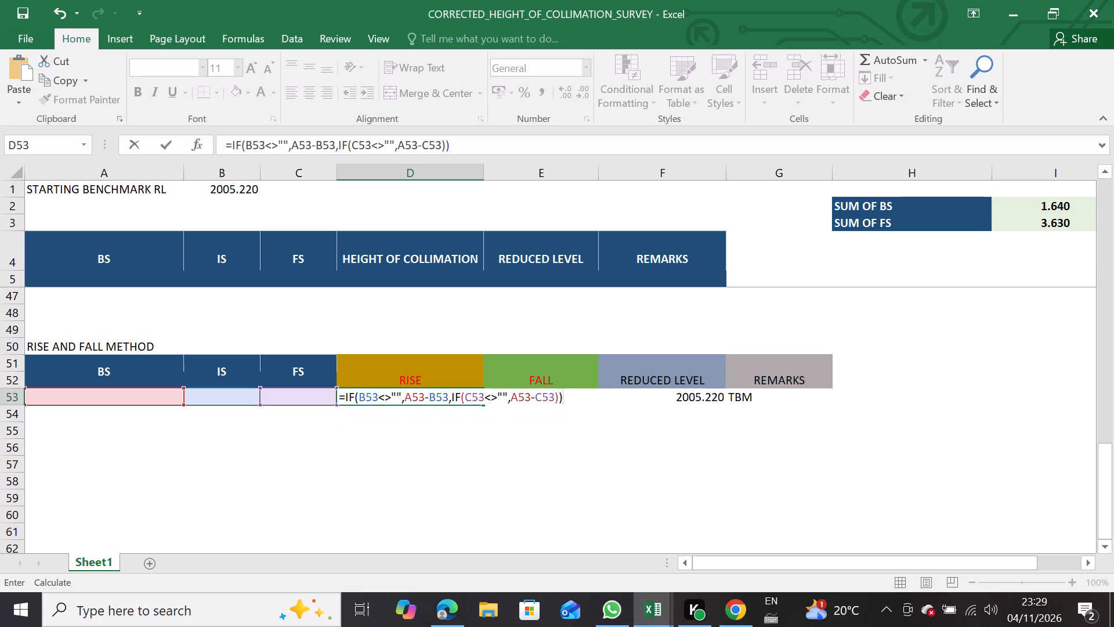
key("Return")
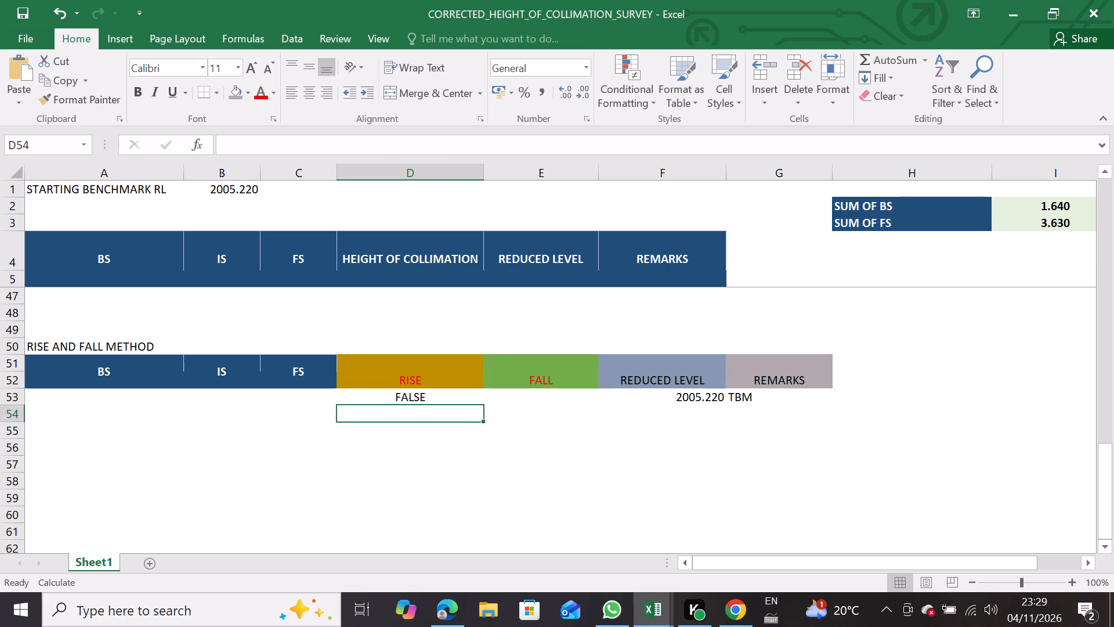
Reopen the D53 formula, remove its two closing brackets and extend the nested IF to its value-if-false argument.
left_click(346, 396)
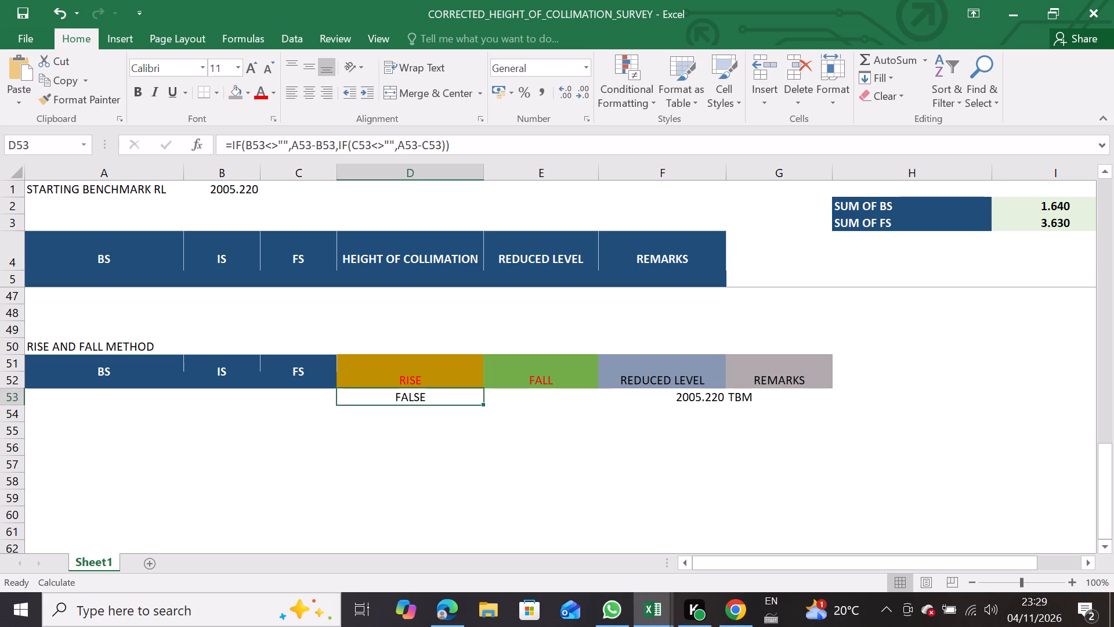
double_click(346, 396)
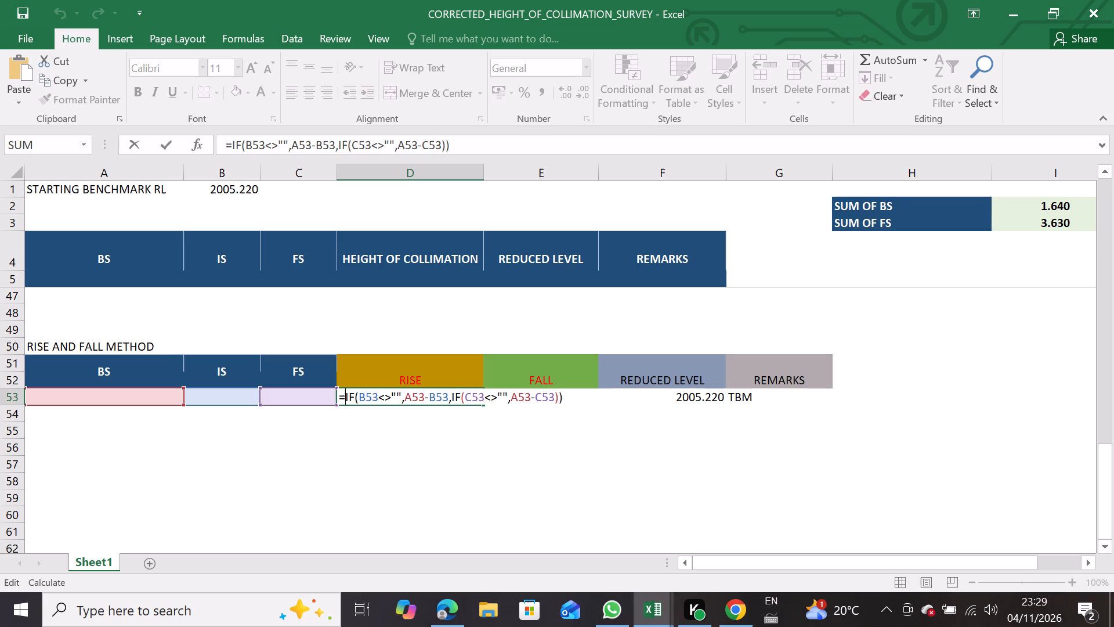
left_click(573, 397)
key("BackSpace")
key("BackSpace")
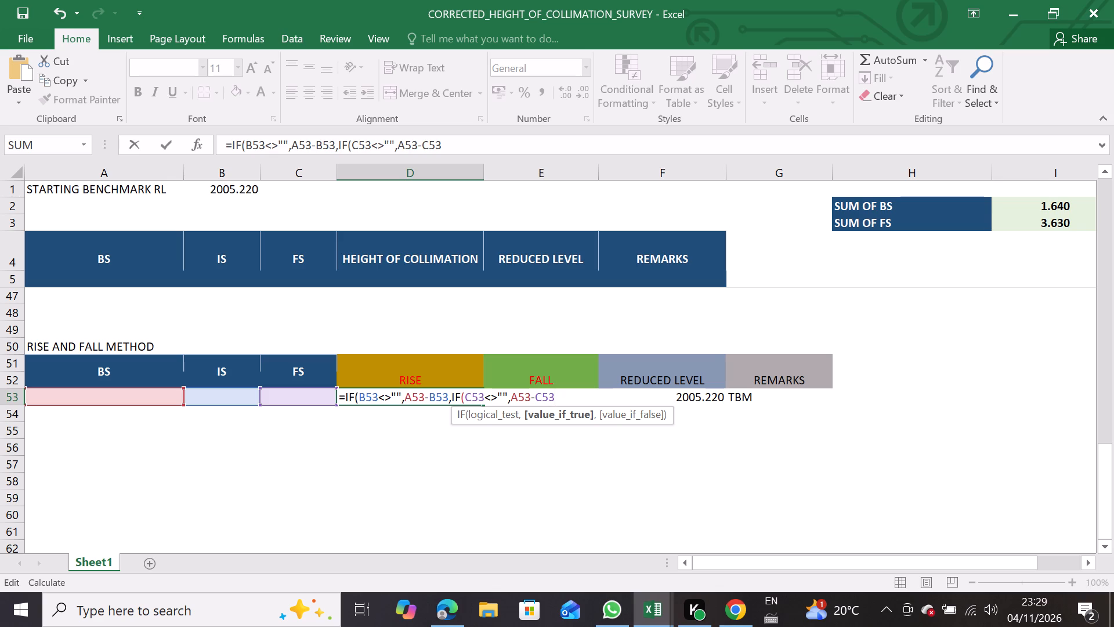
key("comma")
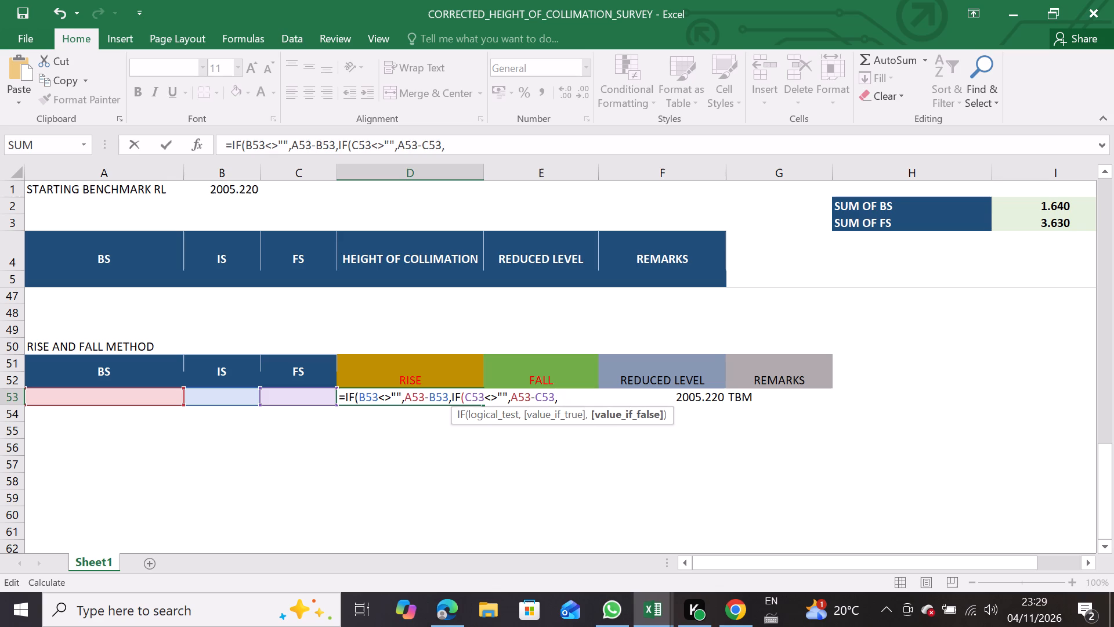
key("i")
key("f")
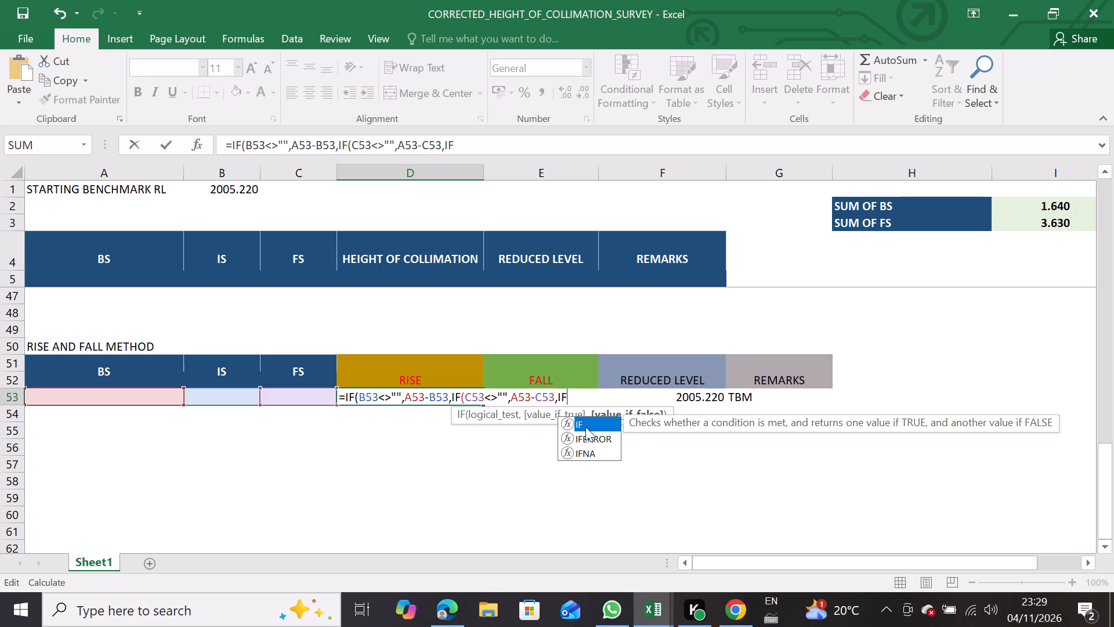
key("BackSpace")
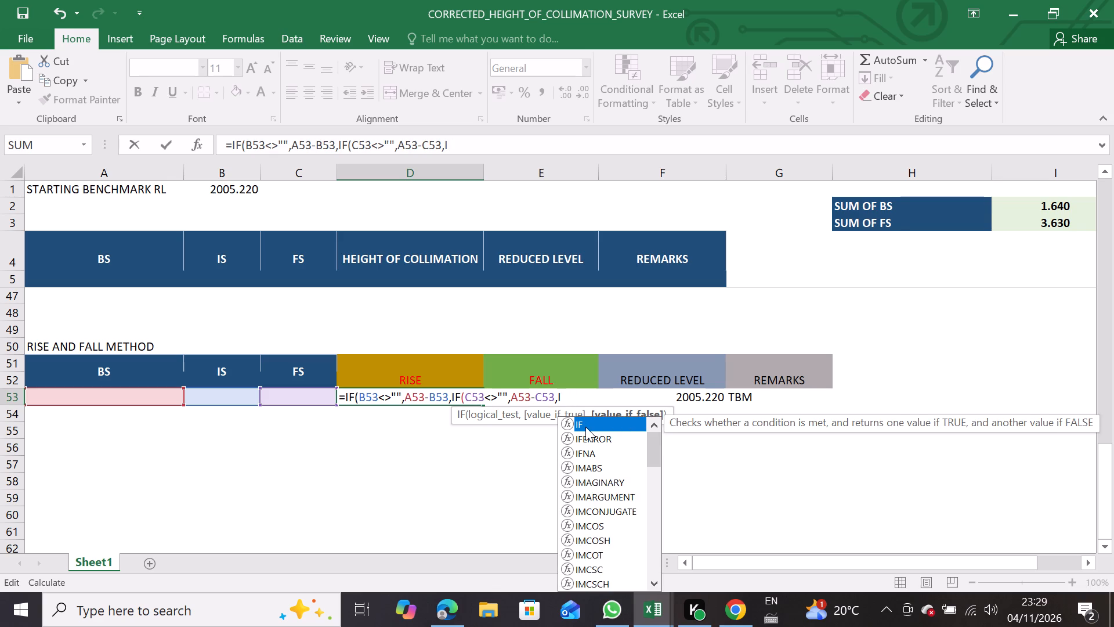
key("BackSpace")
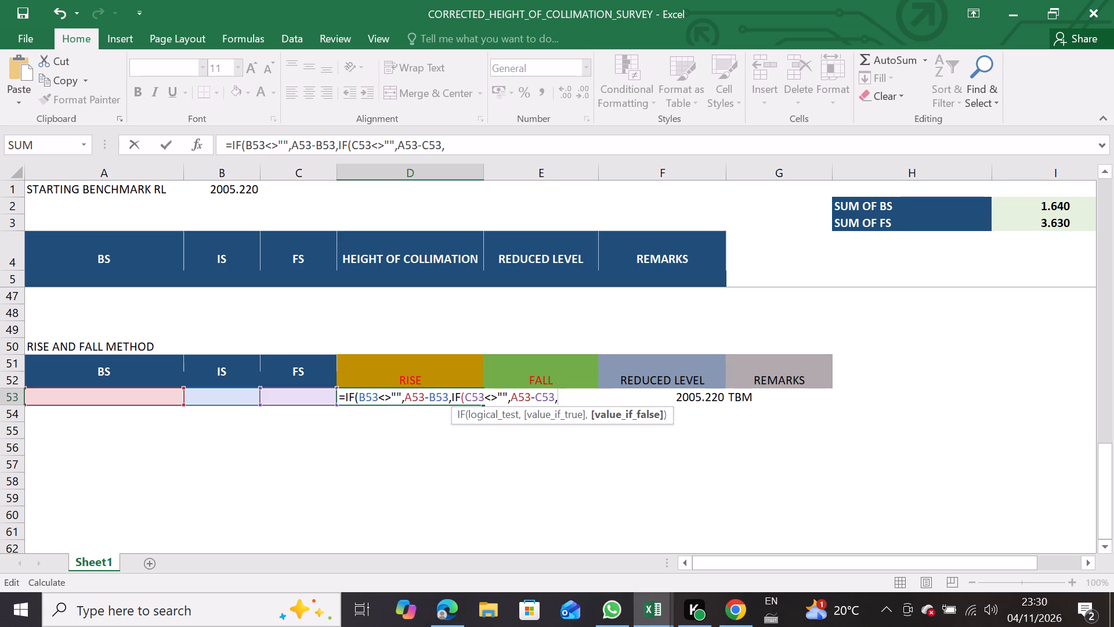
Set the nested IF's value if false to B53-C53, close both functions and enter the formula in D53.
key("b")
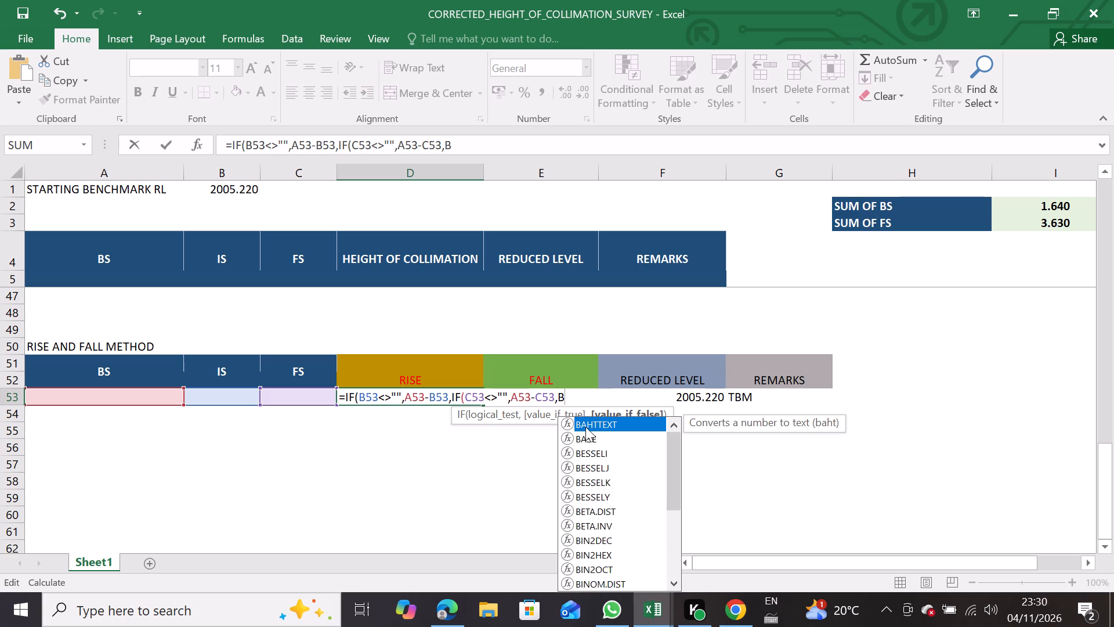
key("5")
key("3")
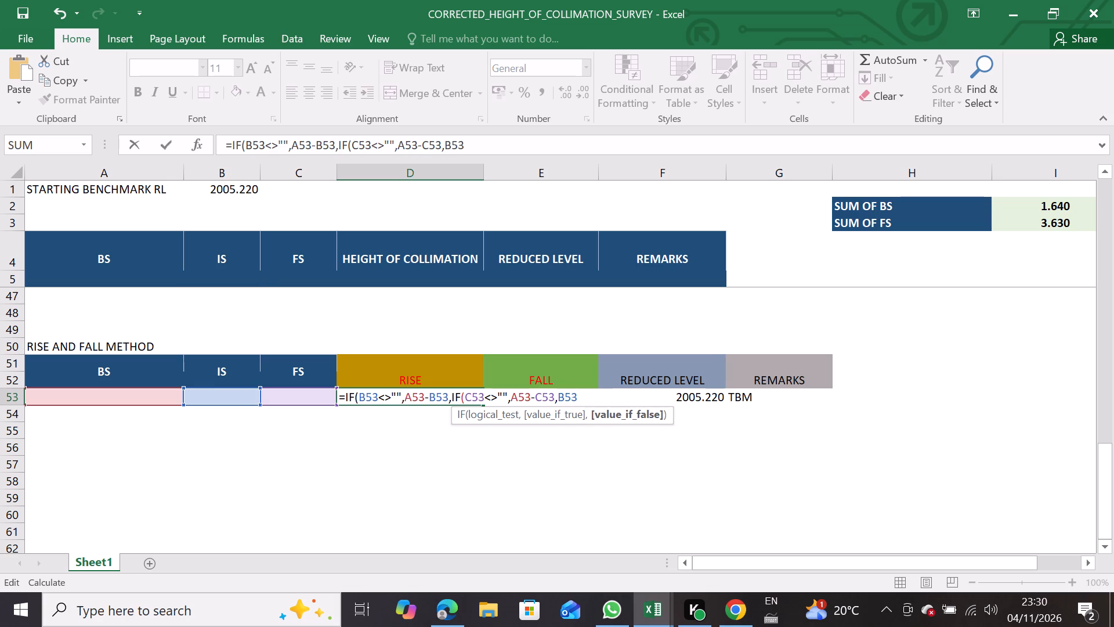
key("minus")
type("C53")
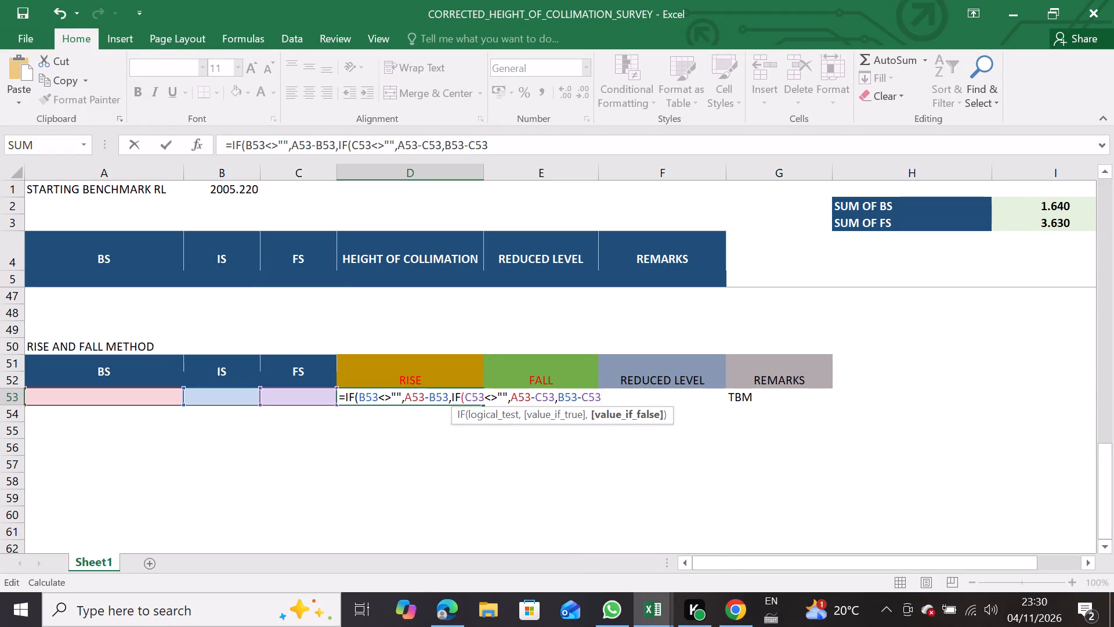
type("))")
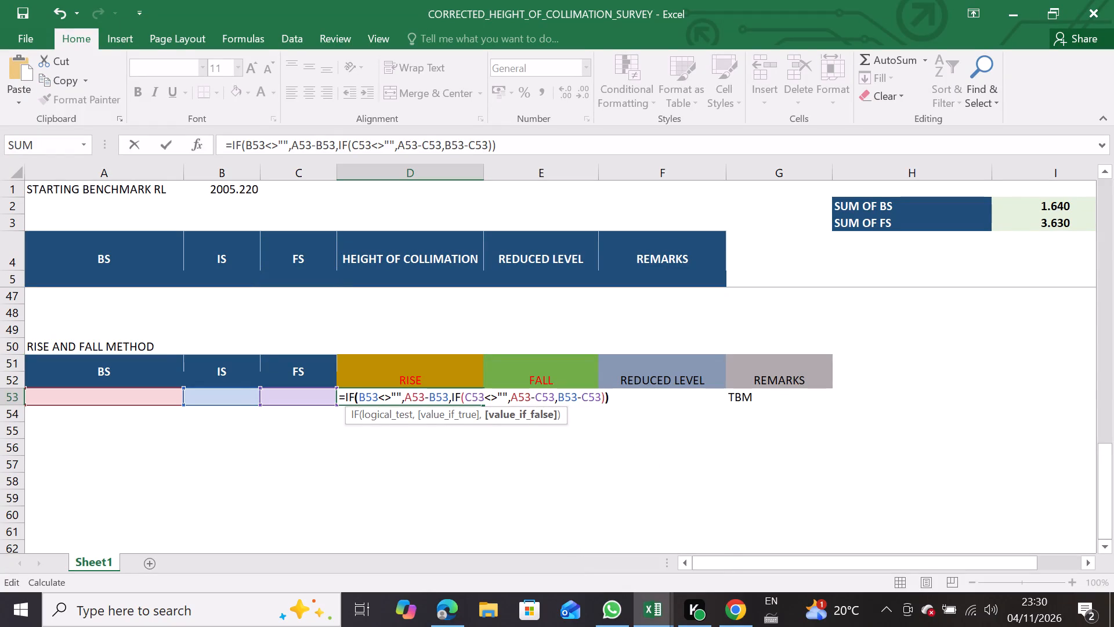
key("Return")
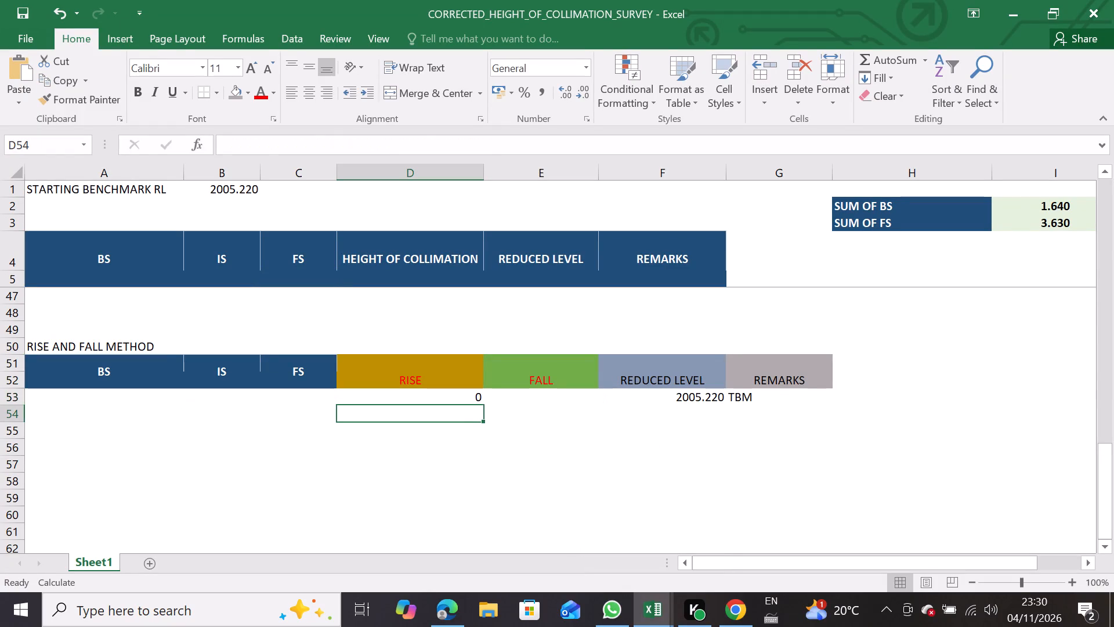
Enter trial readings in the rise and fall table: BS 12 in A53, IS 13 in B54 and FS 12 in C55.
left_click(167, 401)
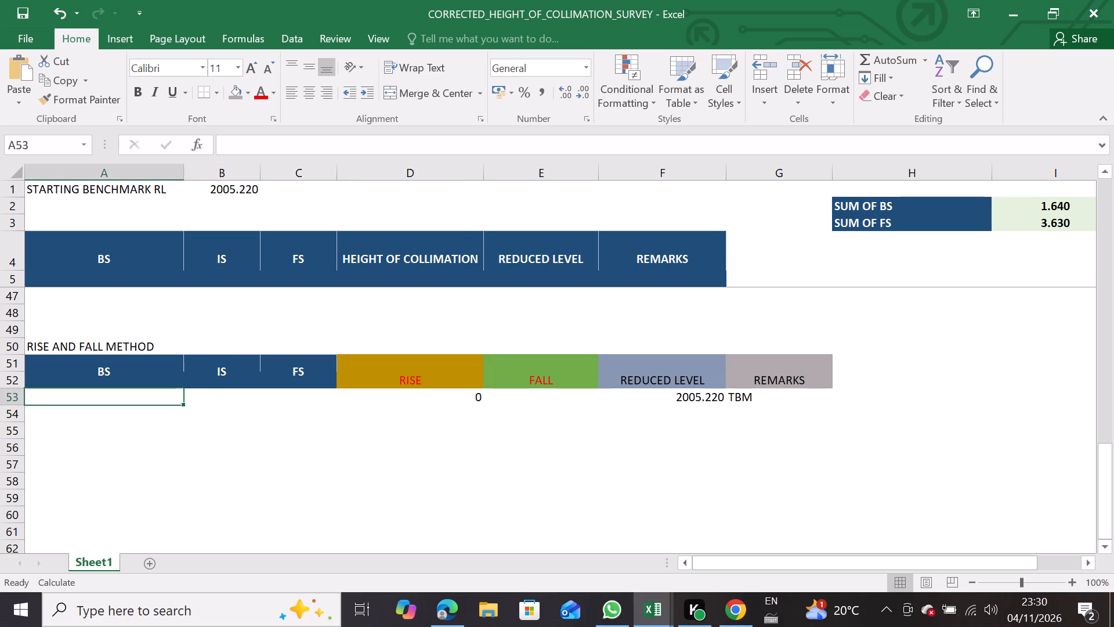
type("12")
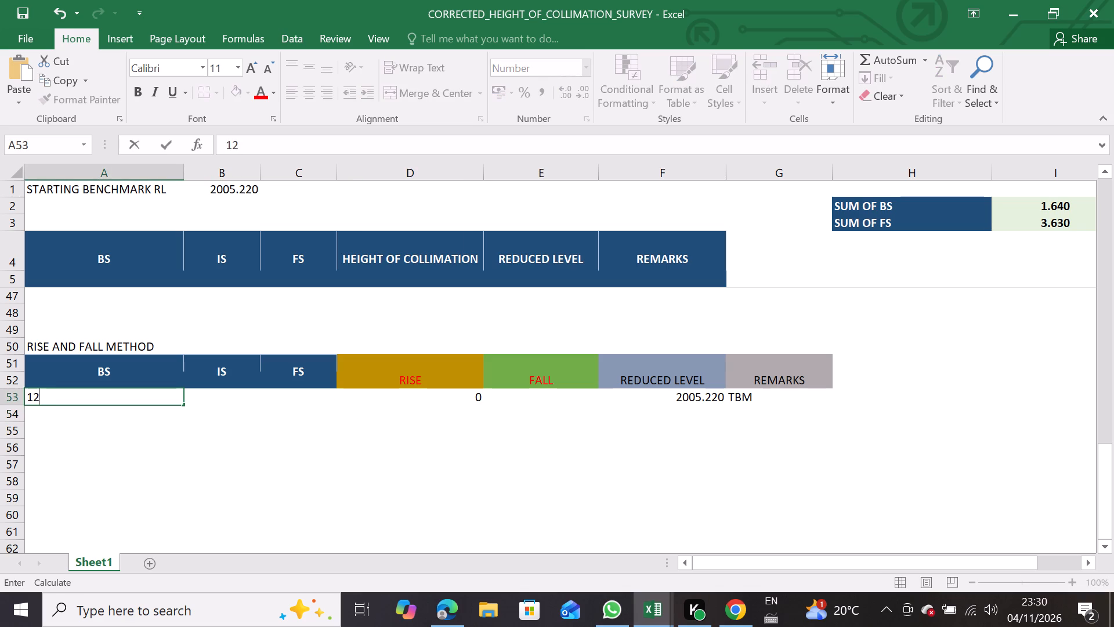
left_click(236, 410)
left_click(236, 396)
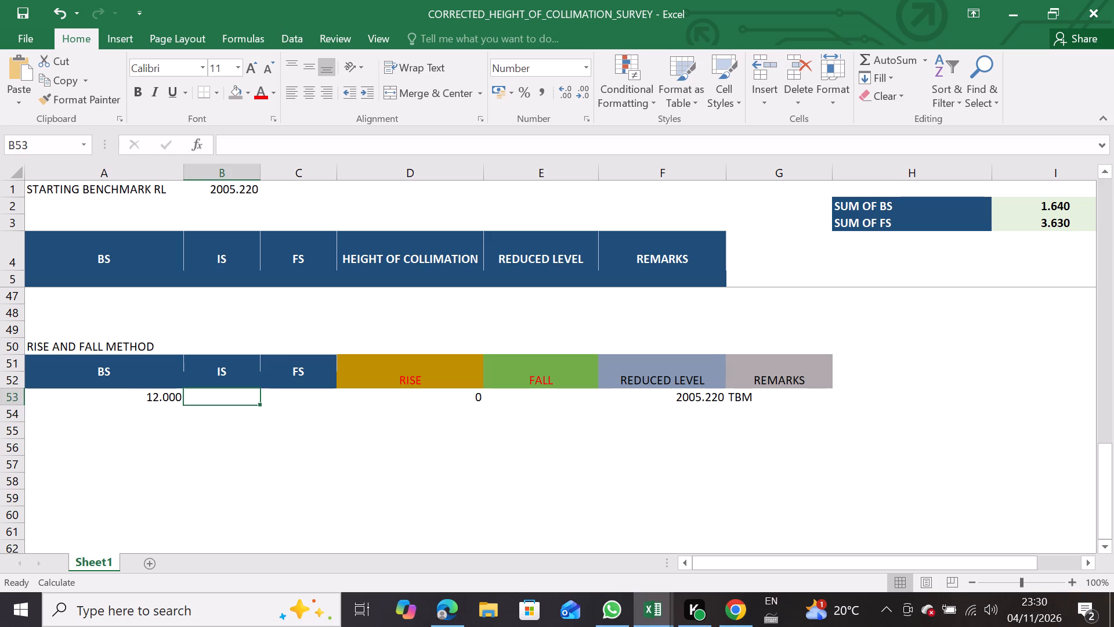
left_click(226, 413)
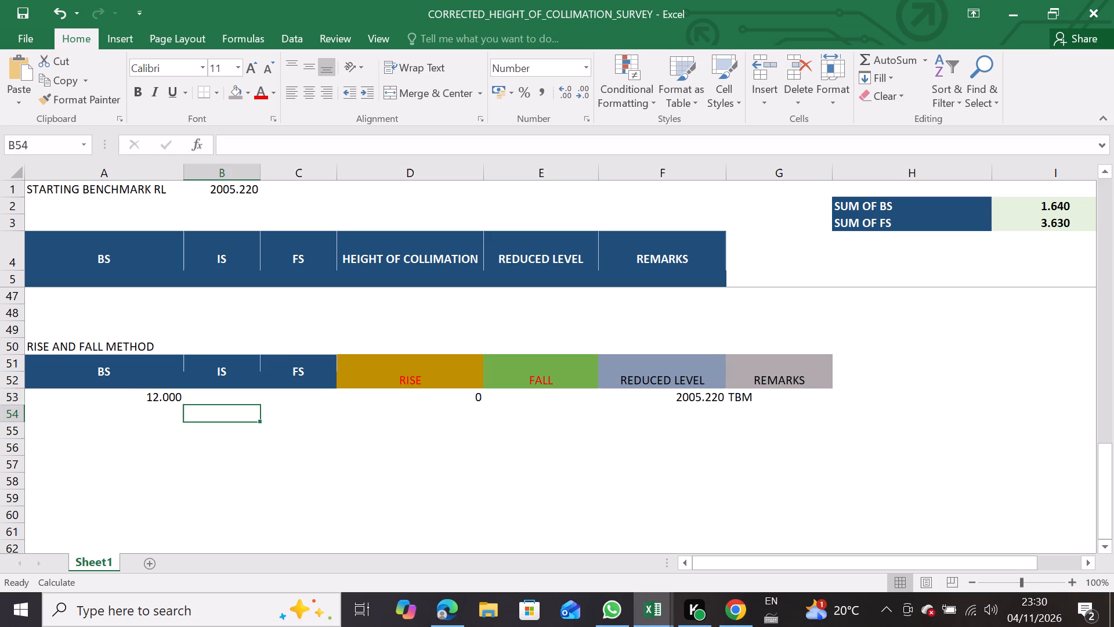
left_click(226, 413)
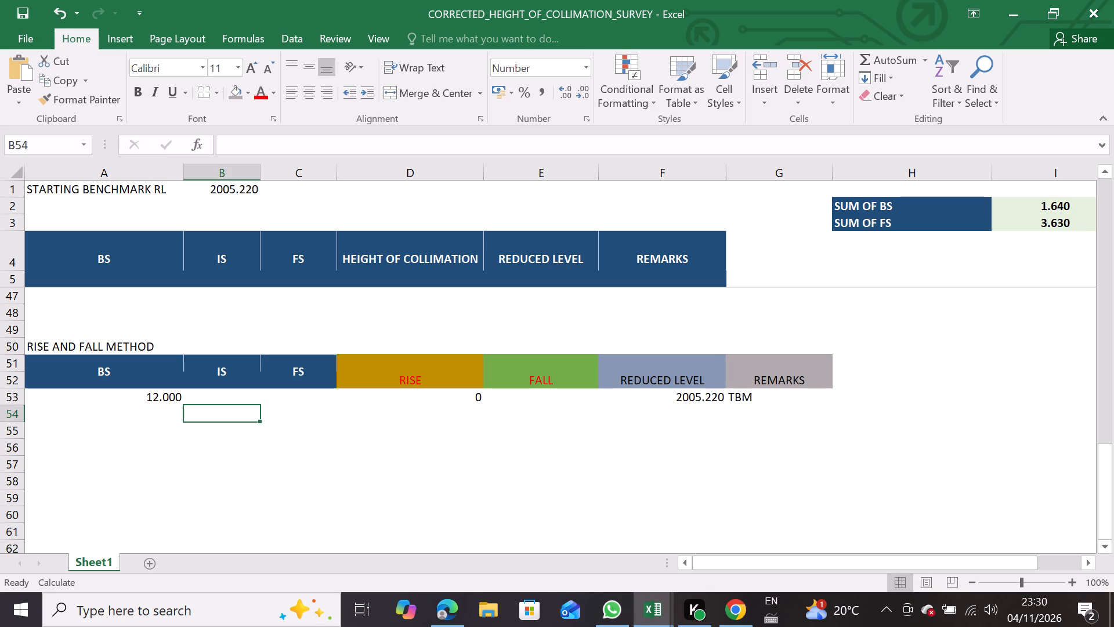
double_click(226, 413)
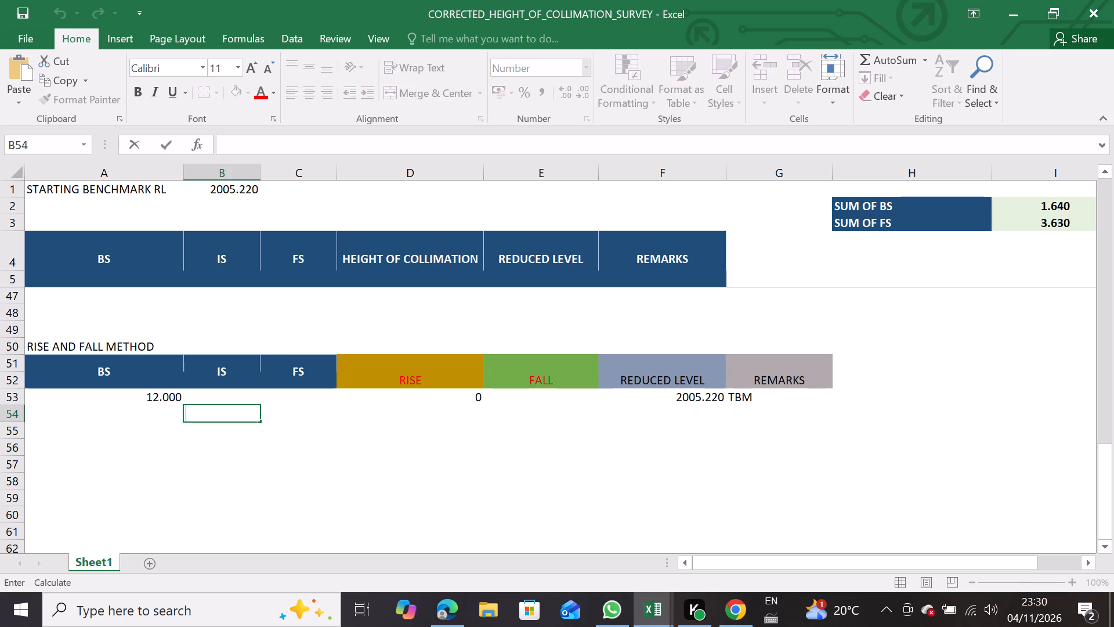
type("13")
key("Return")
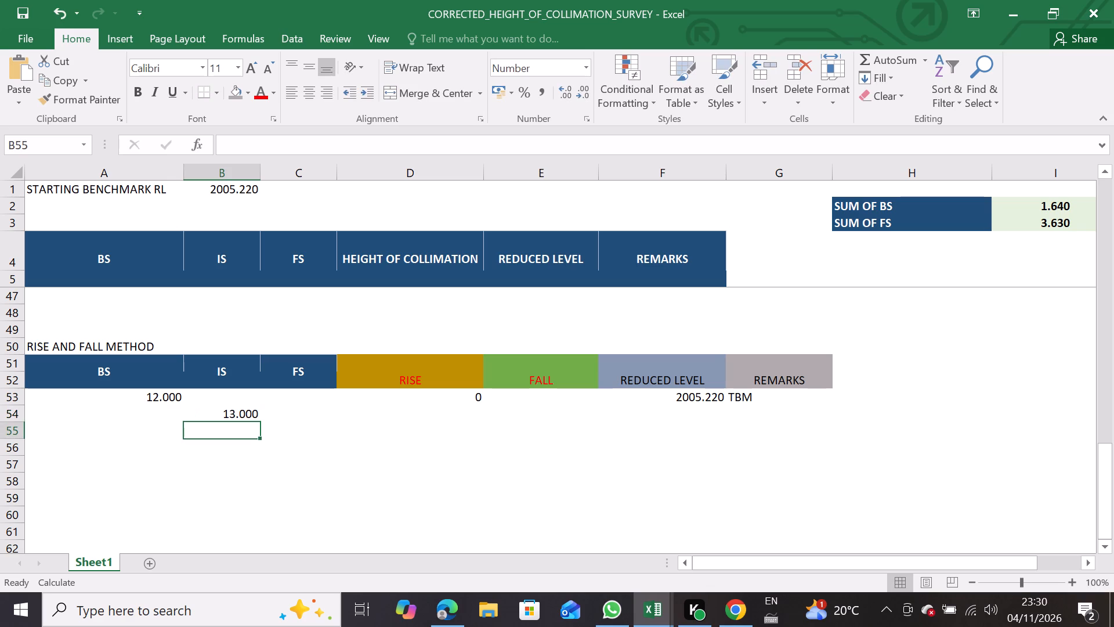
left_click(273, 412)
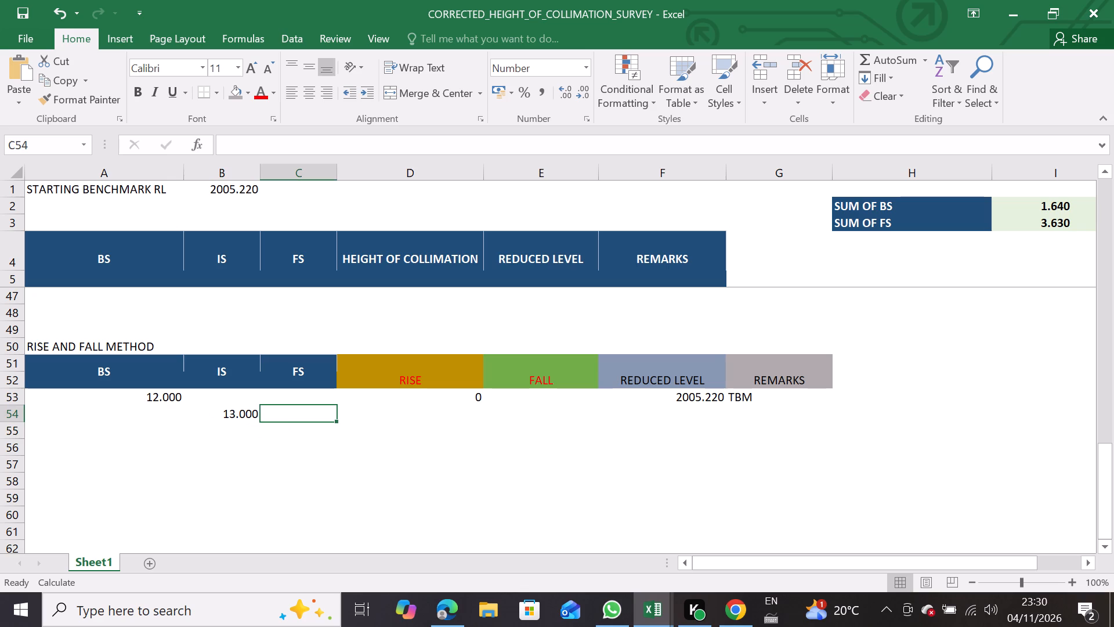
left_click(274, 431)
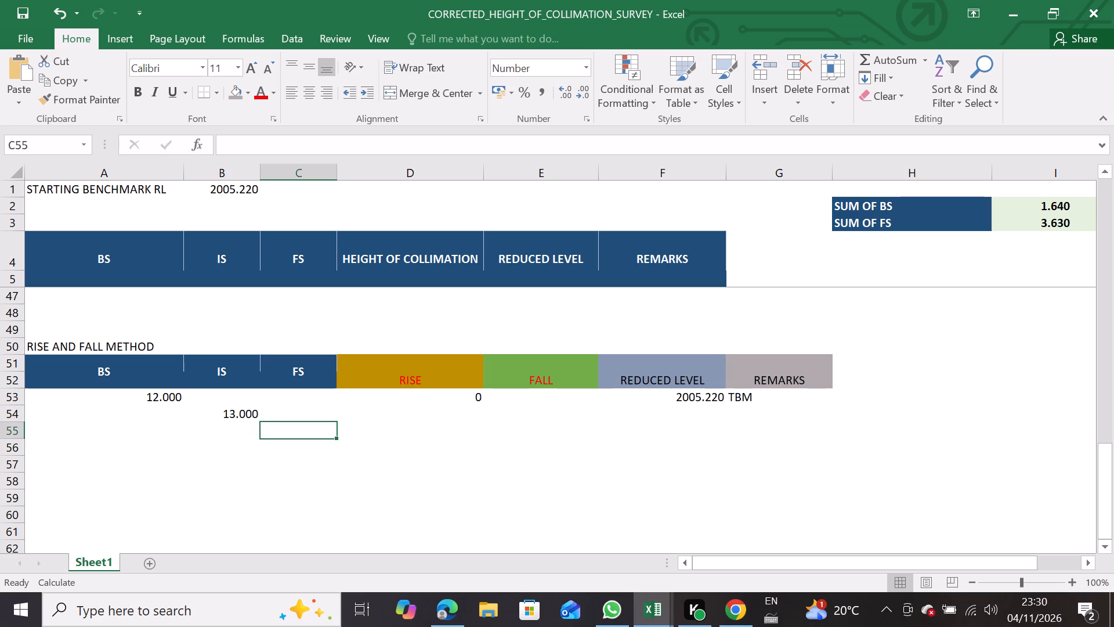
type("12")
key("Return")
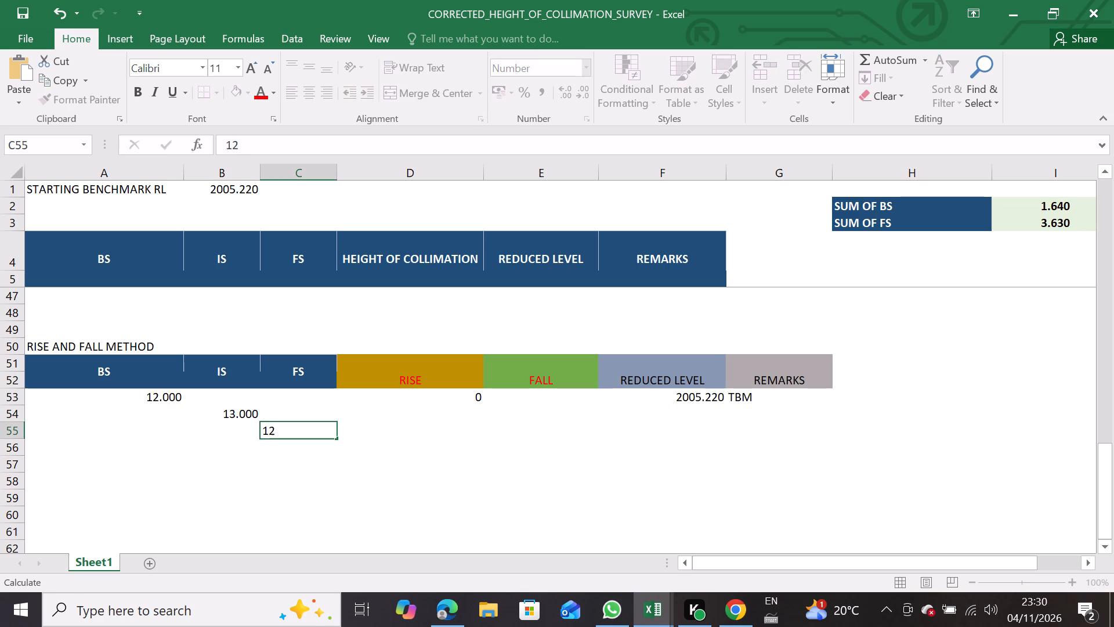
Fill the D53 formula down the RISE column to row 71.
left_click(552, 401)
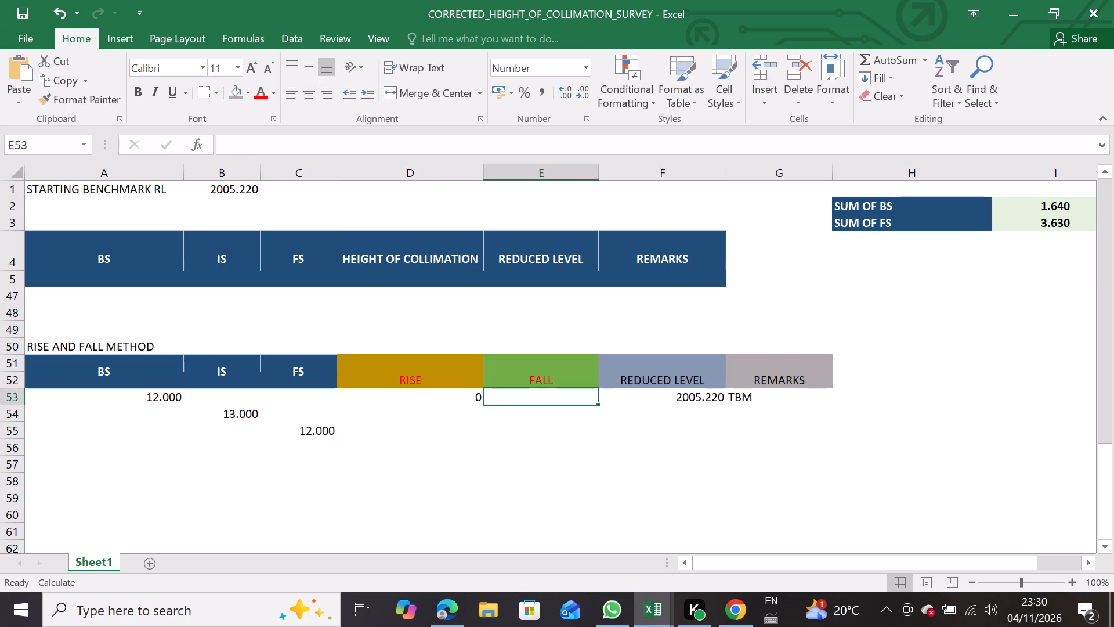
left_click(455, 401)
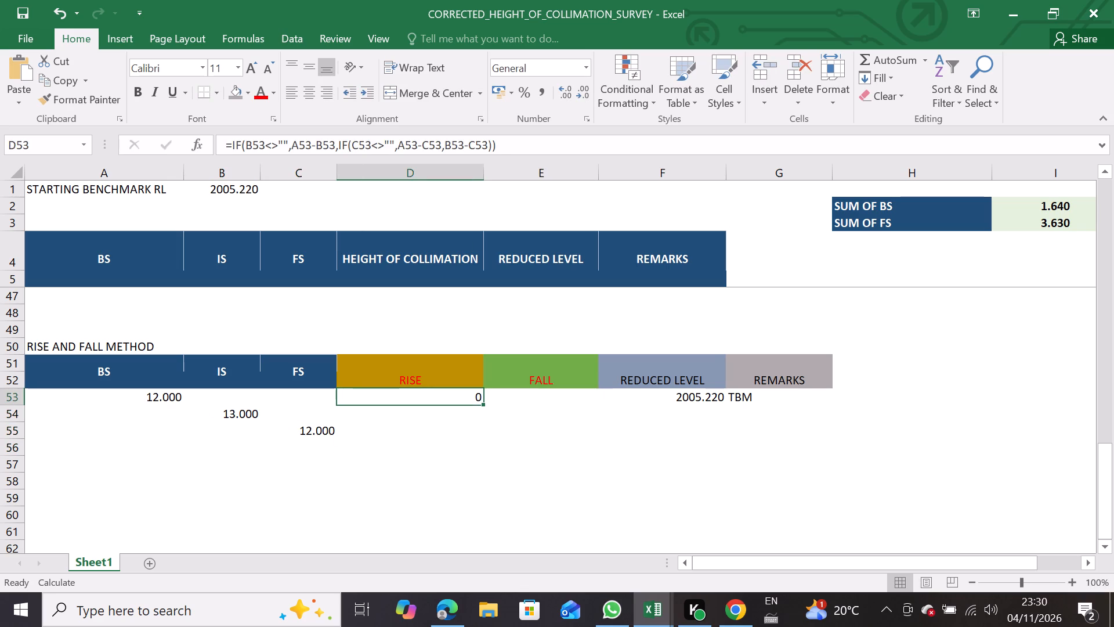
left_click_drag(481, 405, 480, 579)
scroll(532, 525, "up", 2)
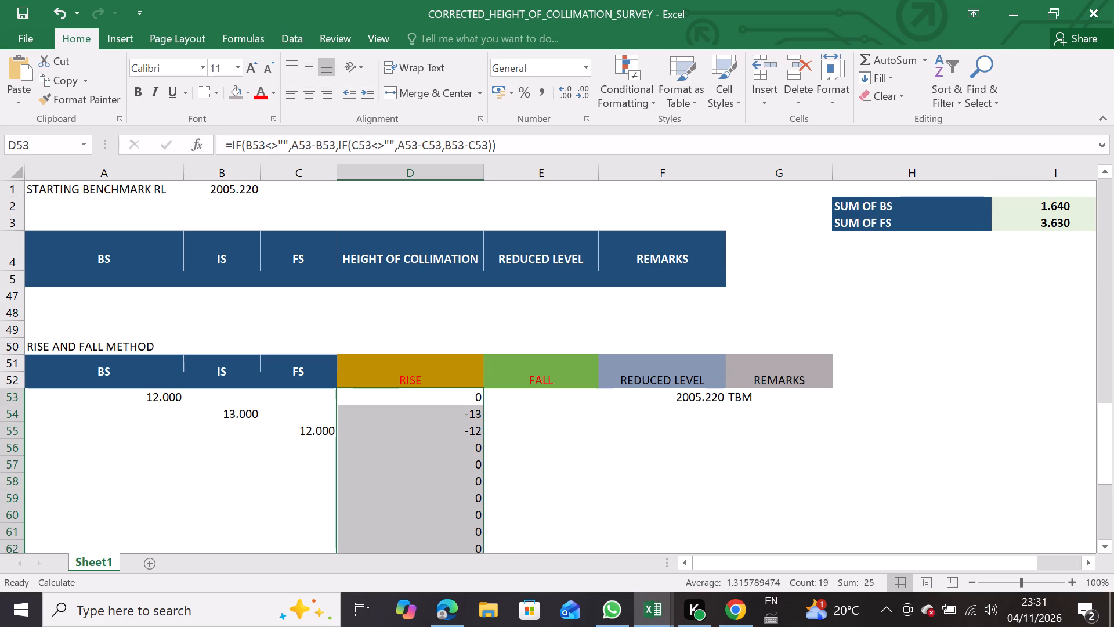
Erase the whole nested IF formula from D53, leaving the cell open for editing.
double_click(386, 402)
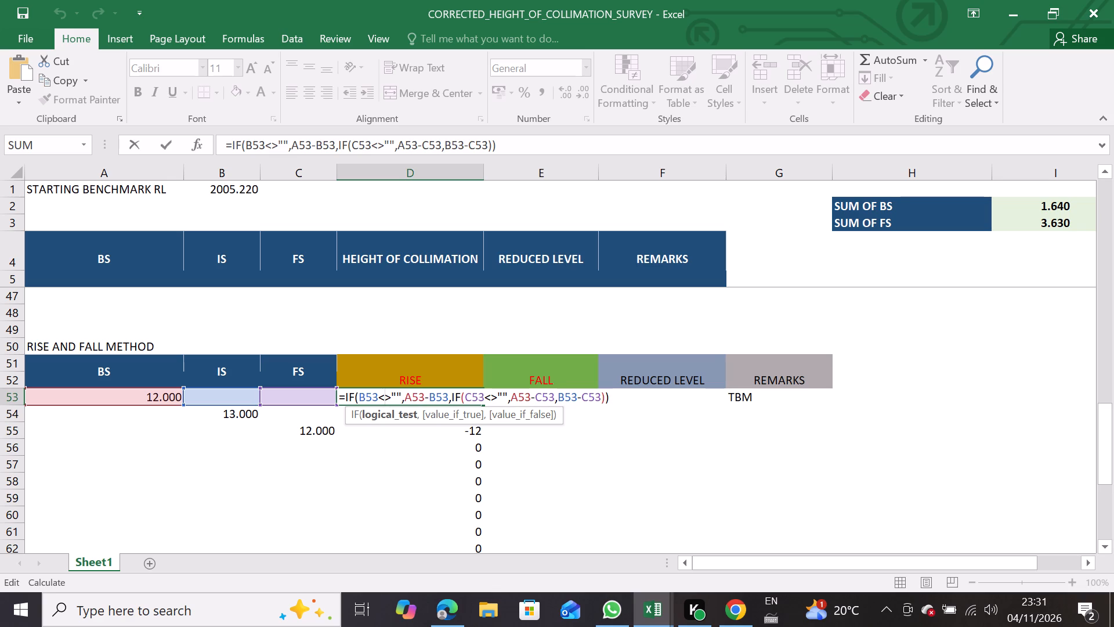
left_click(616, 400)
key("BackSpace")
key("BackSpace")
key("BackSpace")
key("BackSpace")
key("BackSpace")
key("BackSpace")
key("BackSpace")
key("BackSpace")
key("BackSpace")
key("BackSpace")
key("BackSpace")
key("BackSpace")
key("BackSpace")
key("BackSpace")
key("BackSpace")
key("BackSpace")
key("BackSpace")
key("BackSpace")
key("BackSpace")
key("BackSpace")
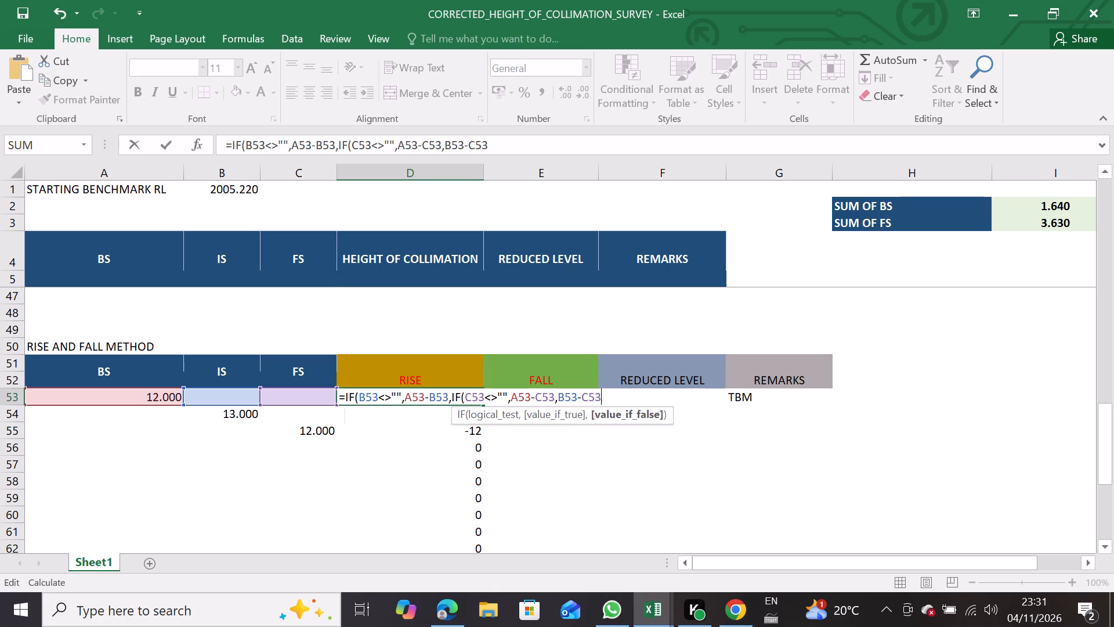
key("BackSpace")
key("BackSpace")
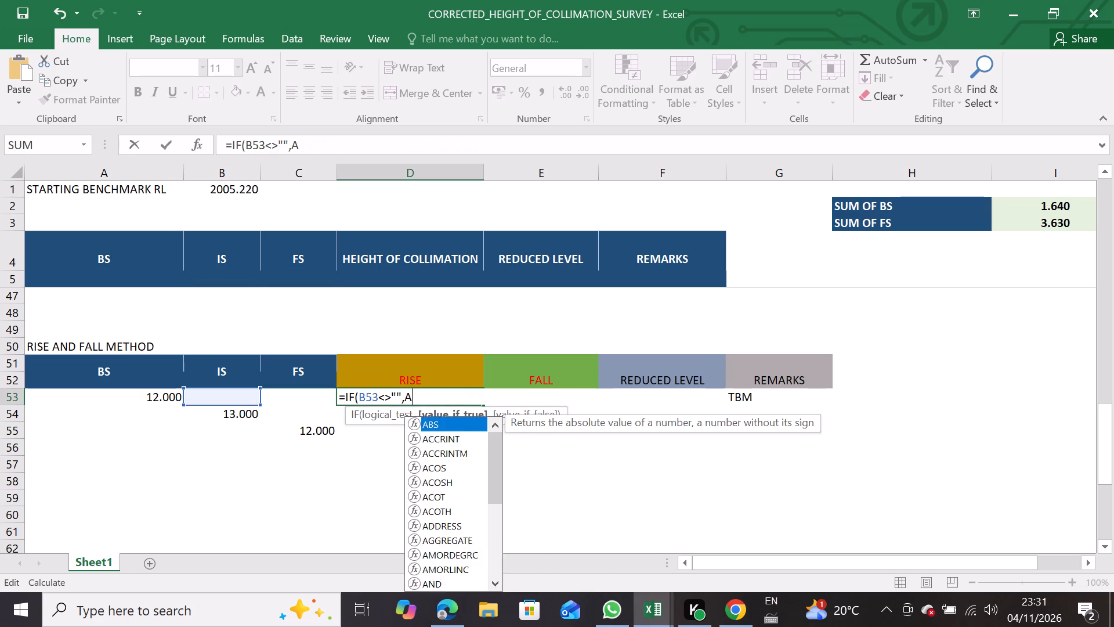
key("BackSpace")
key("BackSpace")
key("BackSpace")
key("BackSpace")
key("BackSpace")
key("BackSpace")
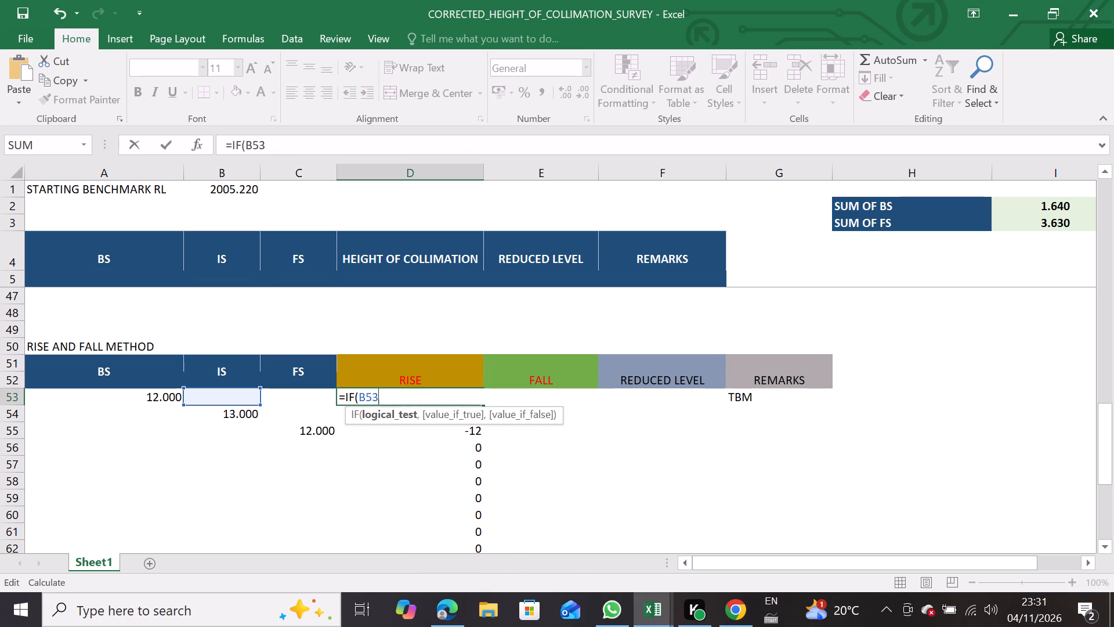
left_click(178, 401)
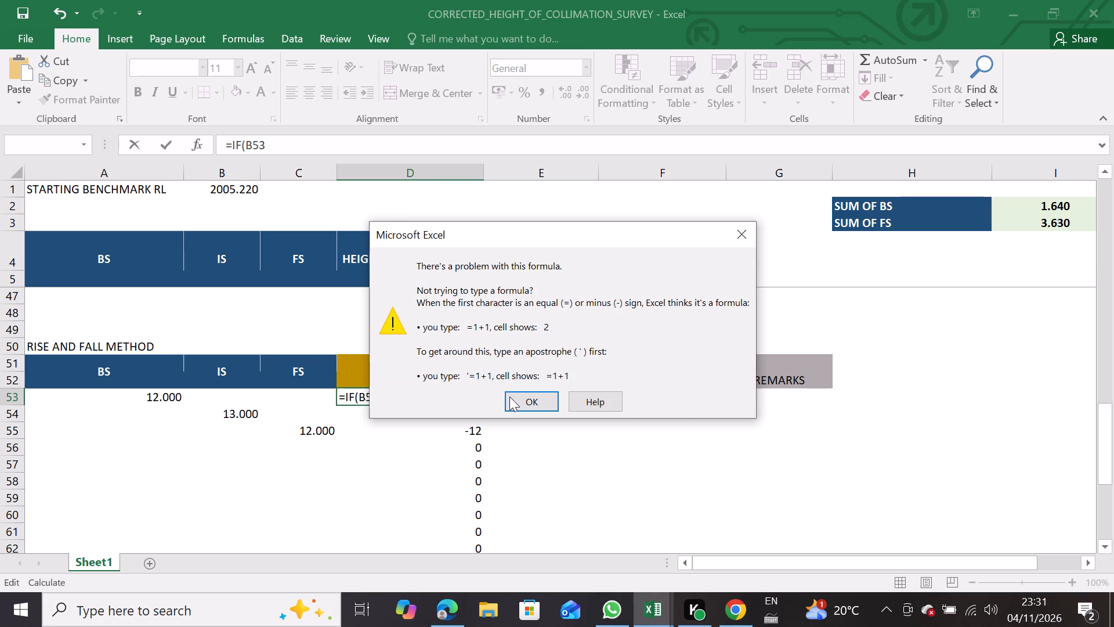
left_click(511, 397)
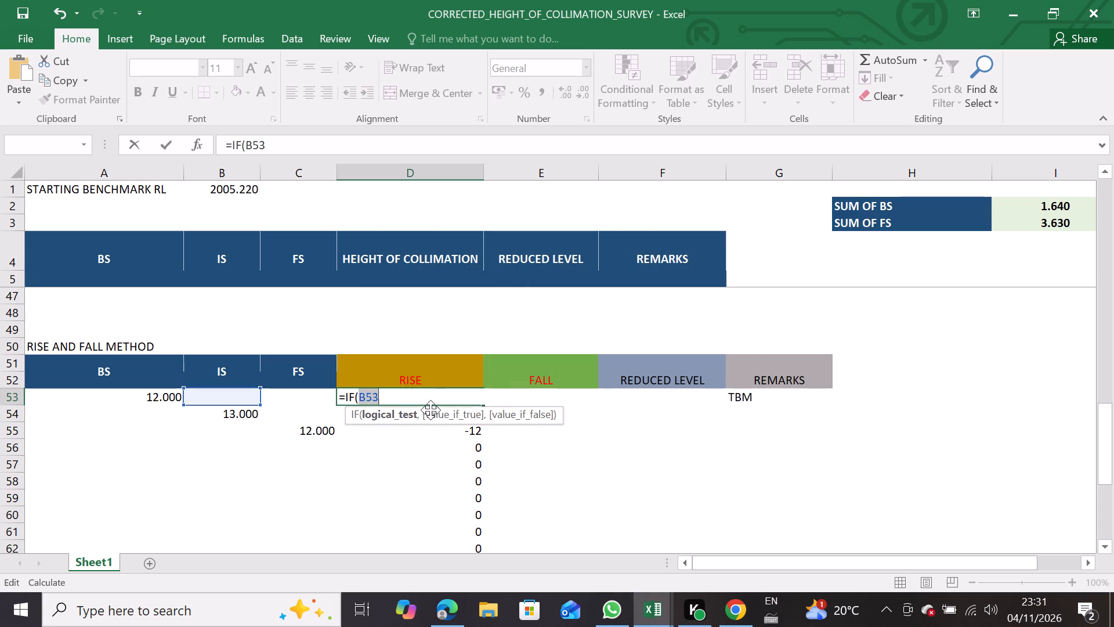
key("BackSpace")
key("BackSpace")
key("BackSpace")
key("BackSpace")
key("BackSpace")
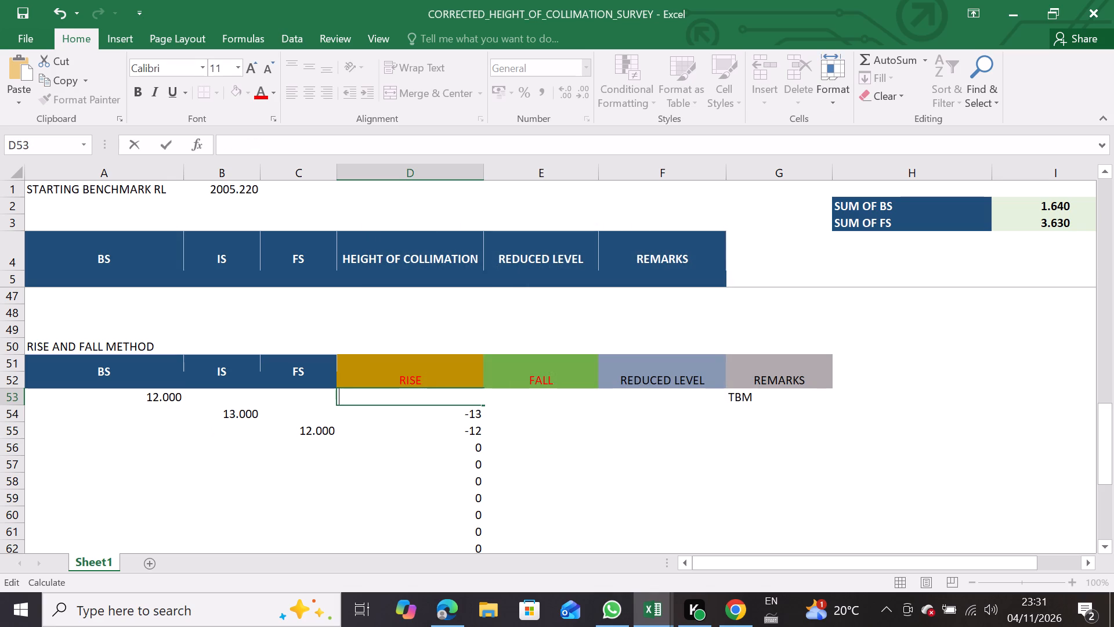
Clear the trial readings from B54, A53 and C55 in the rise and fall table.
left_click(189, 398)
left_click(176, 399)
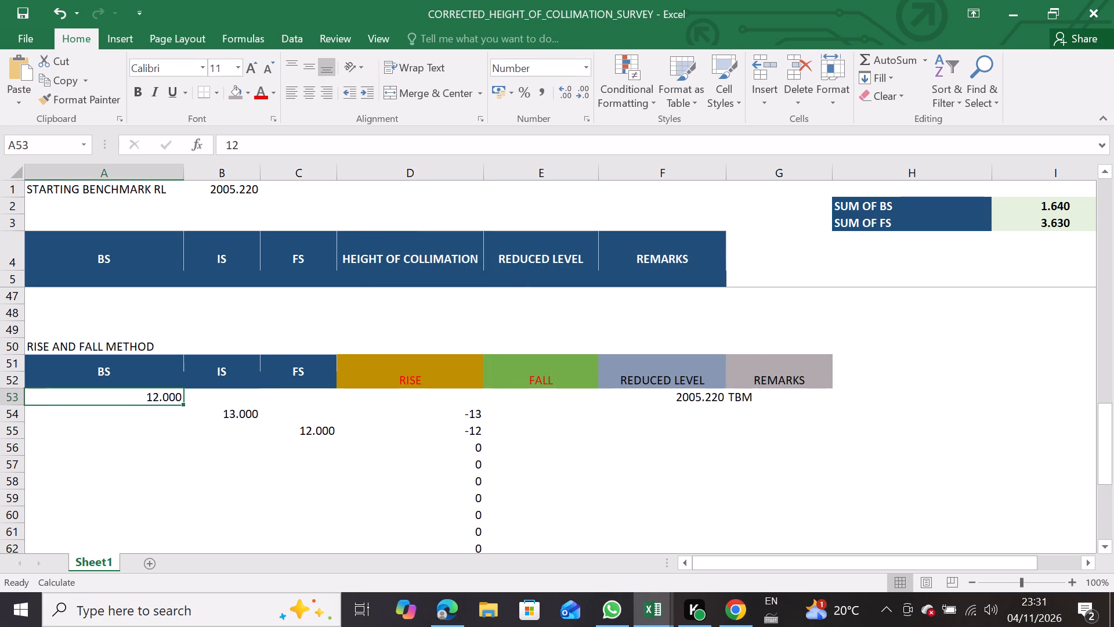
left_click(255, 424)
left_click(243, 415)
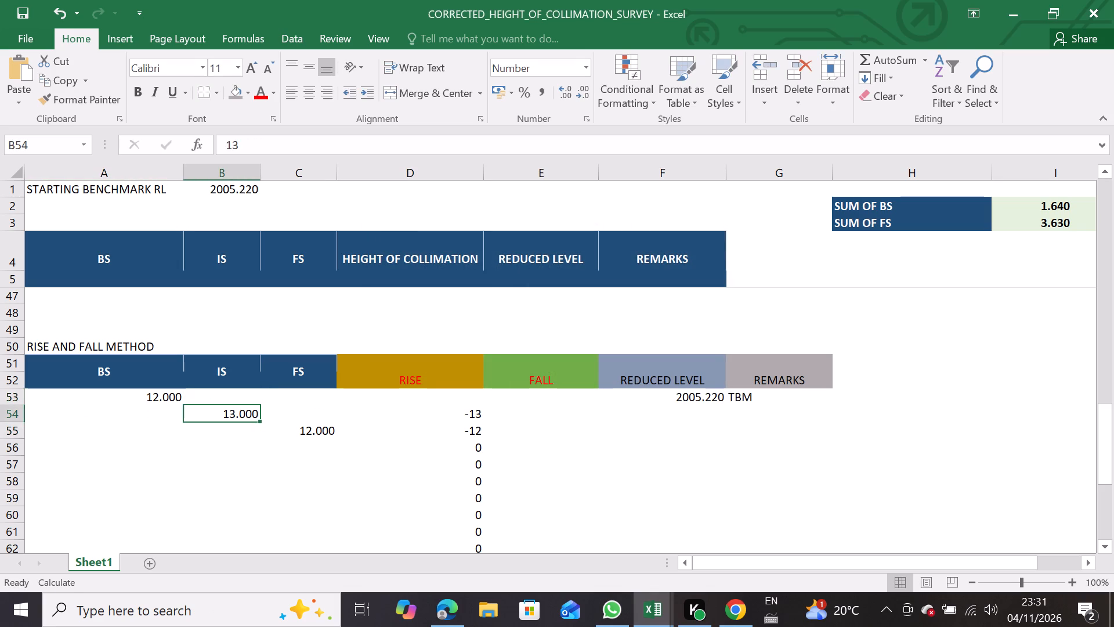
key("BackSpace")
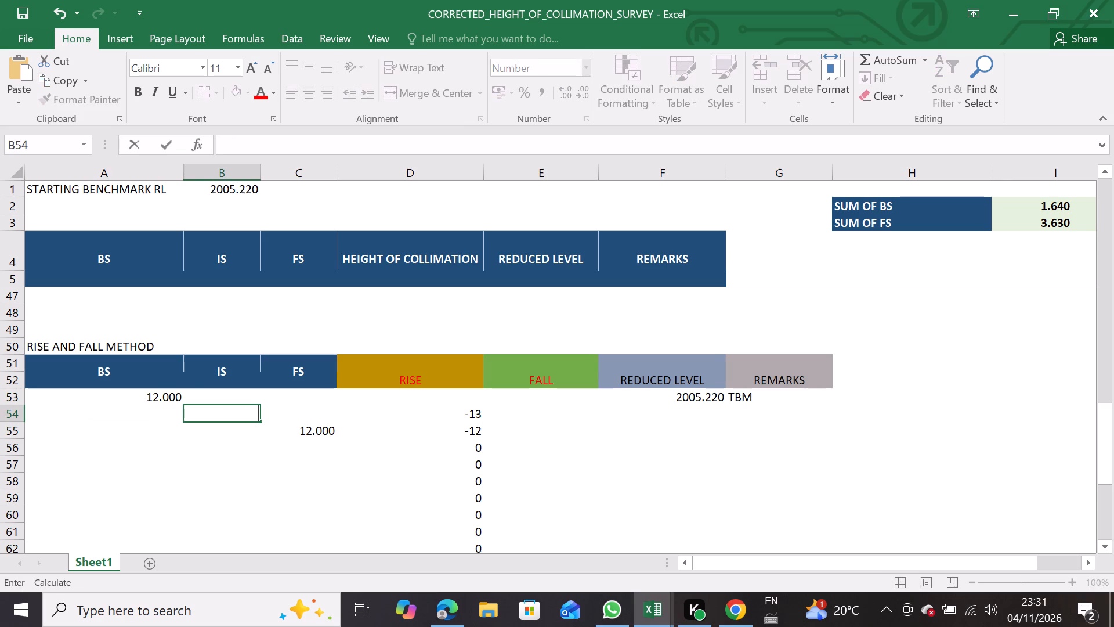
left_click(152, 392)
key("BackSpace")
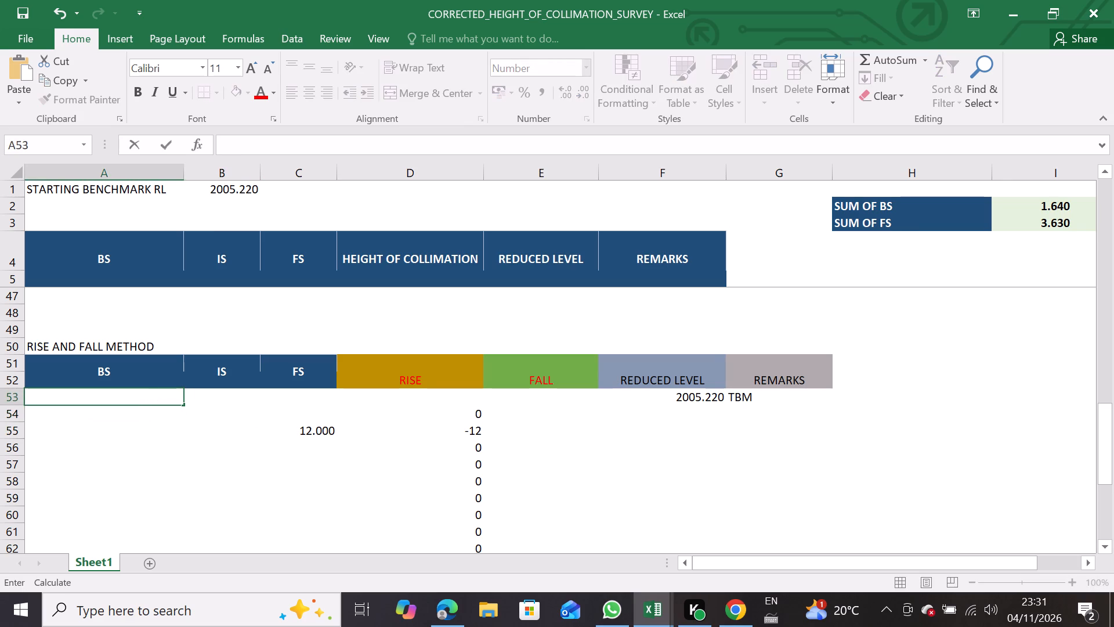
left_click(283, 427)
key("BackSpace")
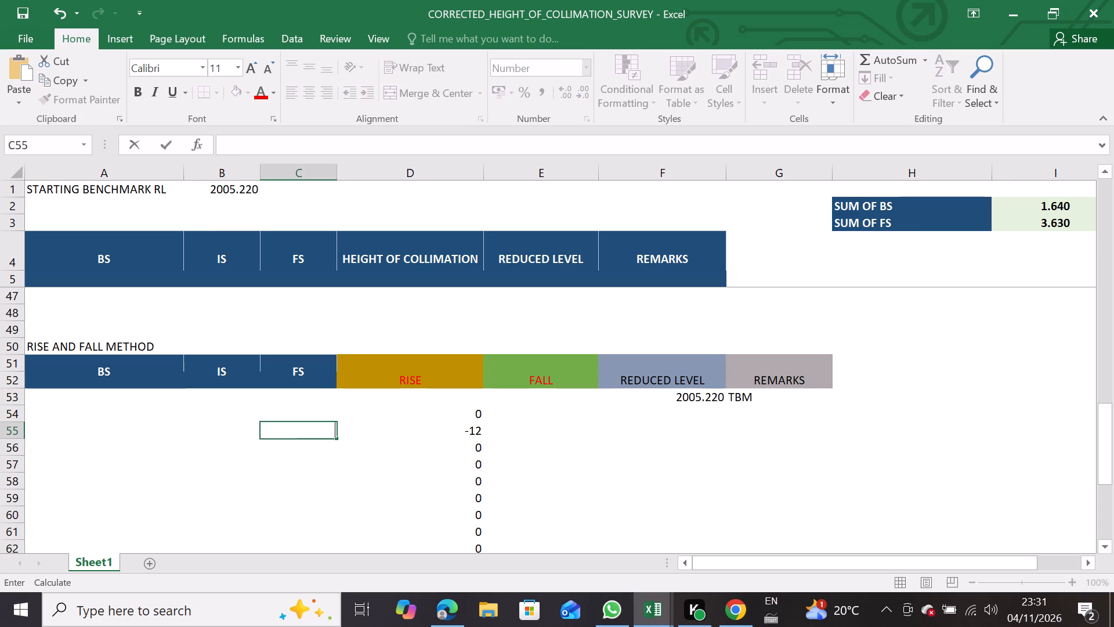
Clear the old RISE formulas by filling the empty cell D53 down the column to row 71.
double_click(423, 421)
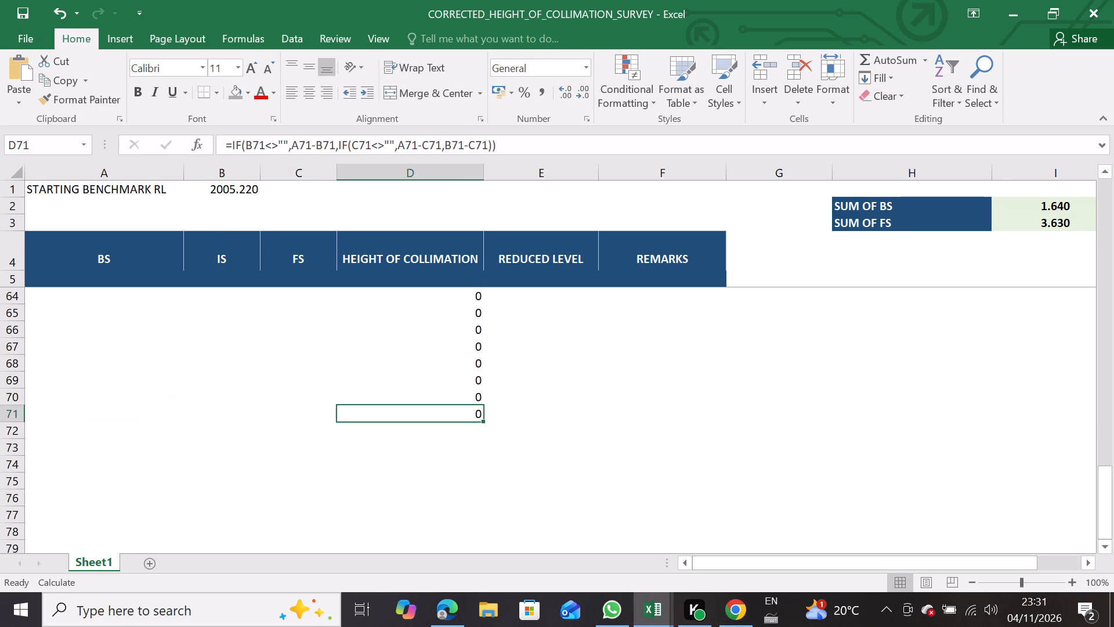
scroll(447, 333, "up", 4)
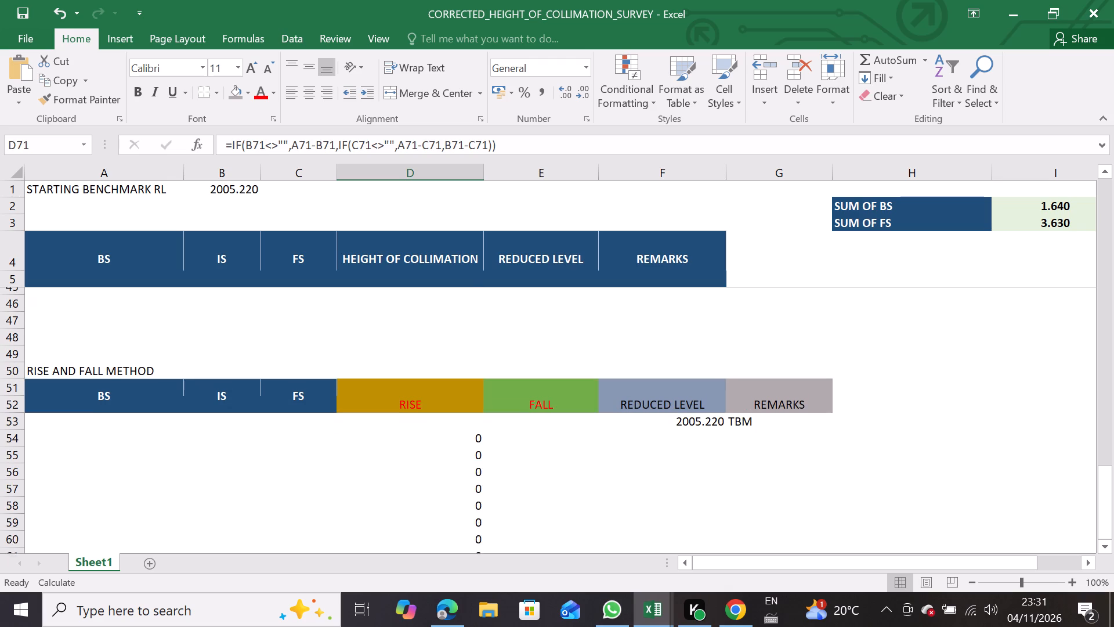
left_click(438, 437)
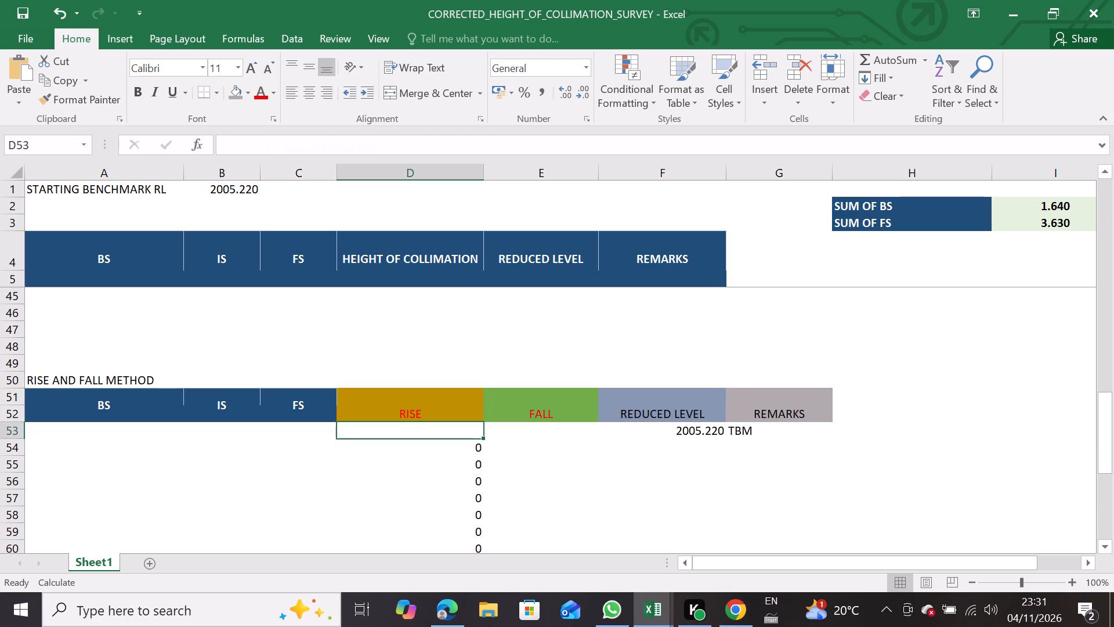
left_click_drag(483, 438, 474, 563)
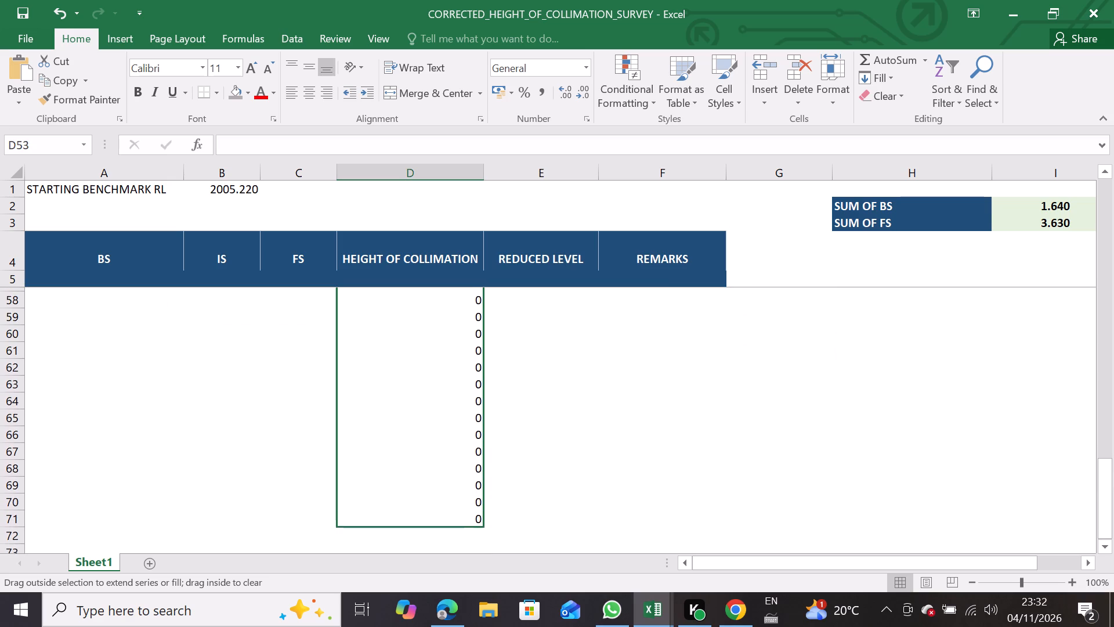
left_click_drag(474, 563, 472, 525)
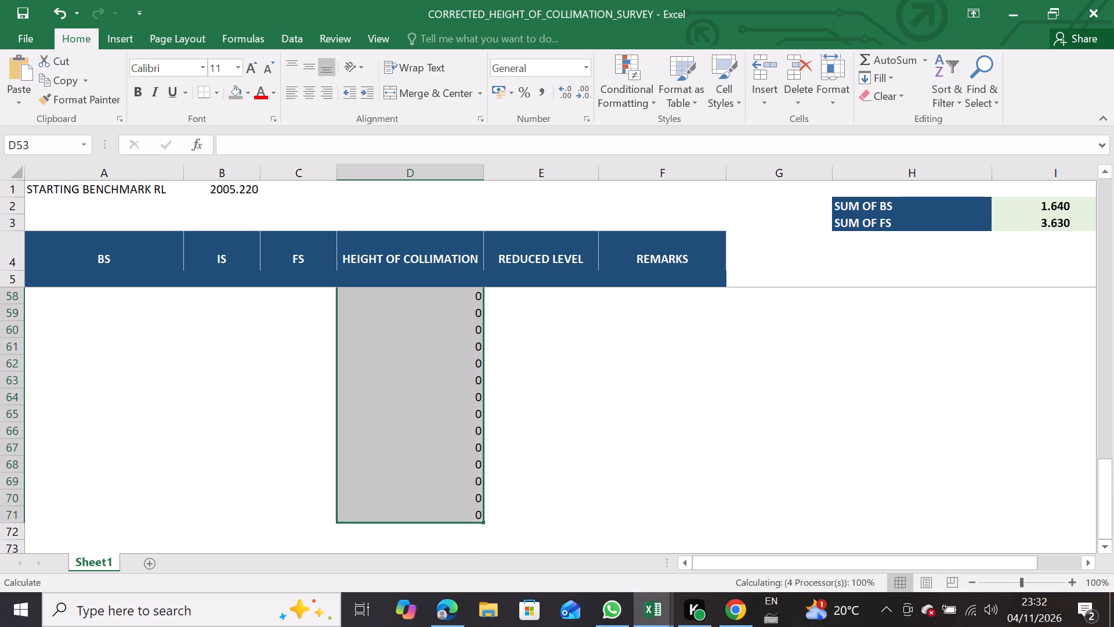
scroll(421, 478, "up", 1)
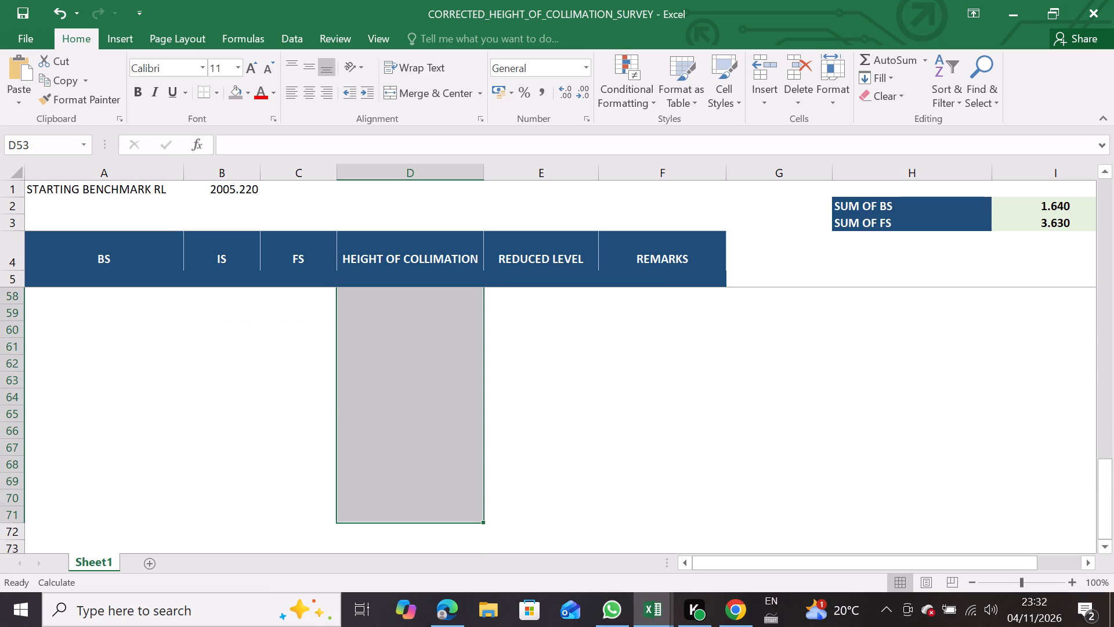
scroll(421, 478, "up", 2)
scroll(421, 478, "down", 2)
scroll(285, 456, "up", 1)
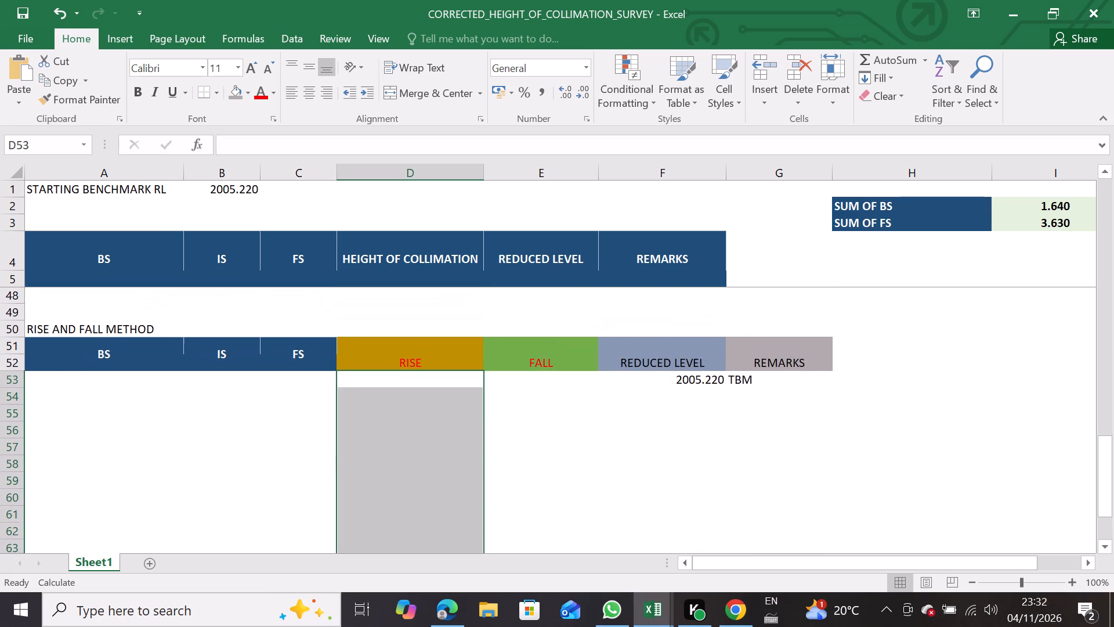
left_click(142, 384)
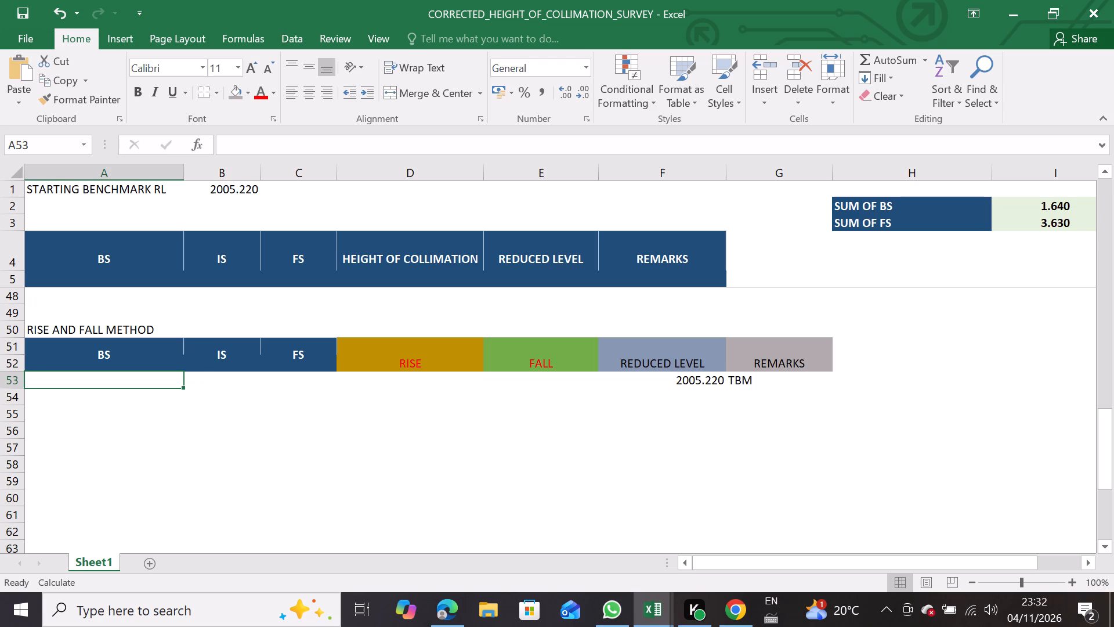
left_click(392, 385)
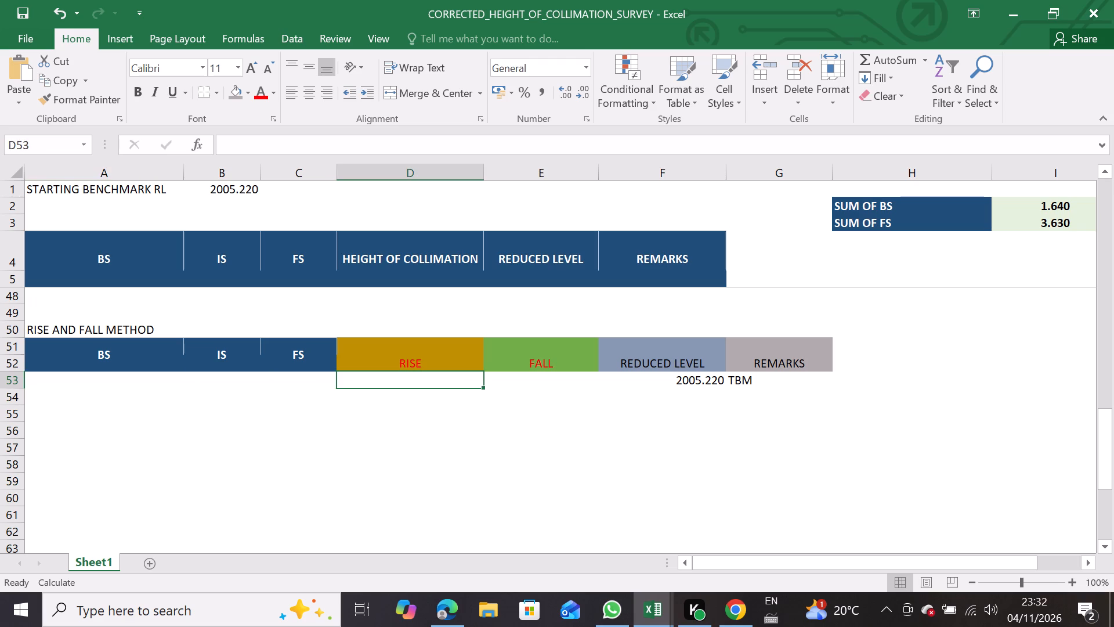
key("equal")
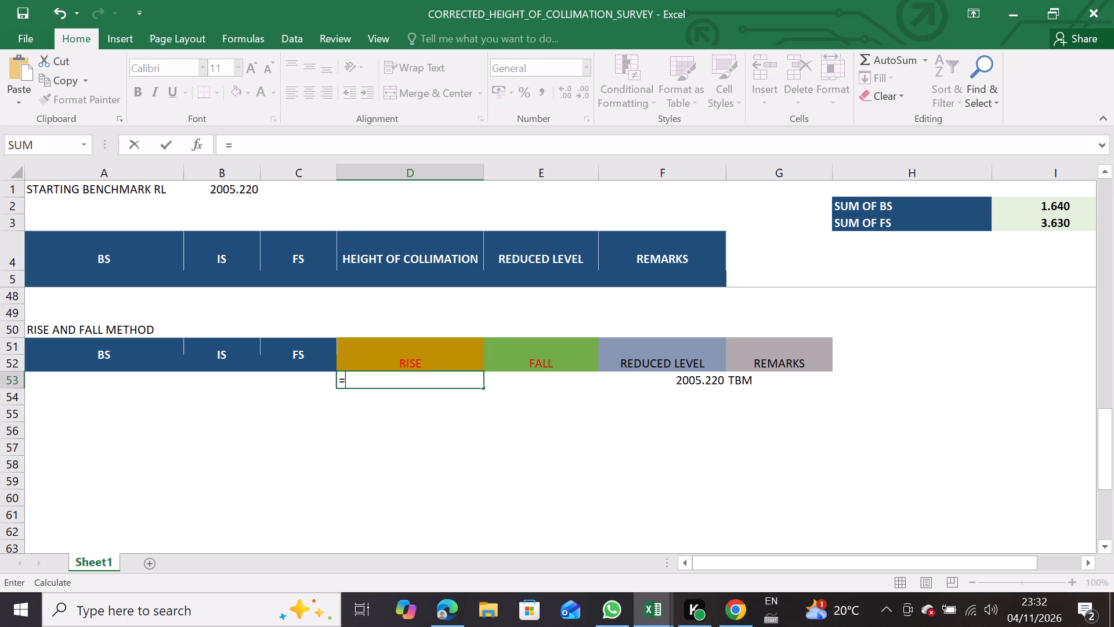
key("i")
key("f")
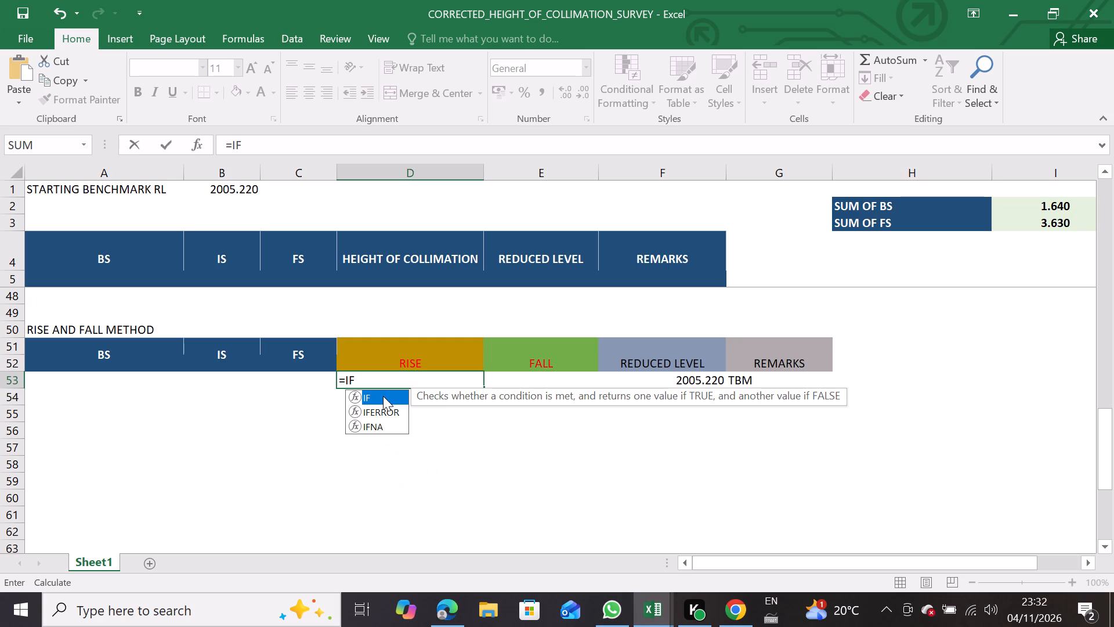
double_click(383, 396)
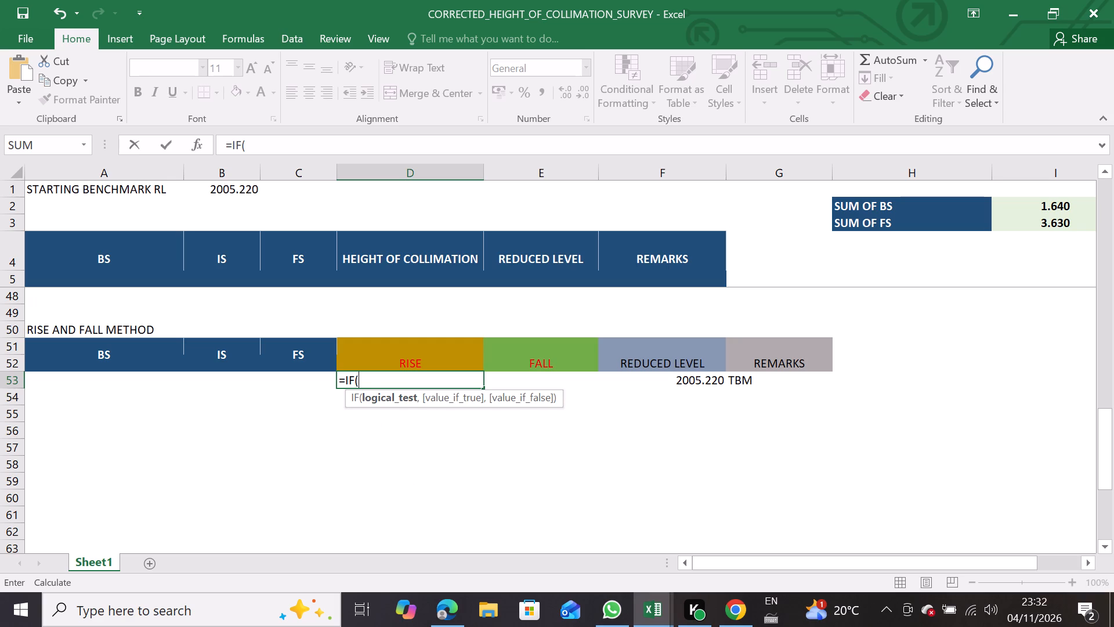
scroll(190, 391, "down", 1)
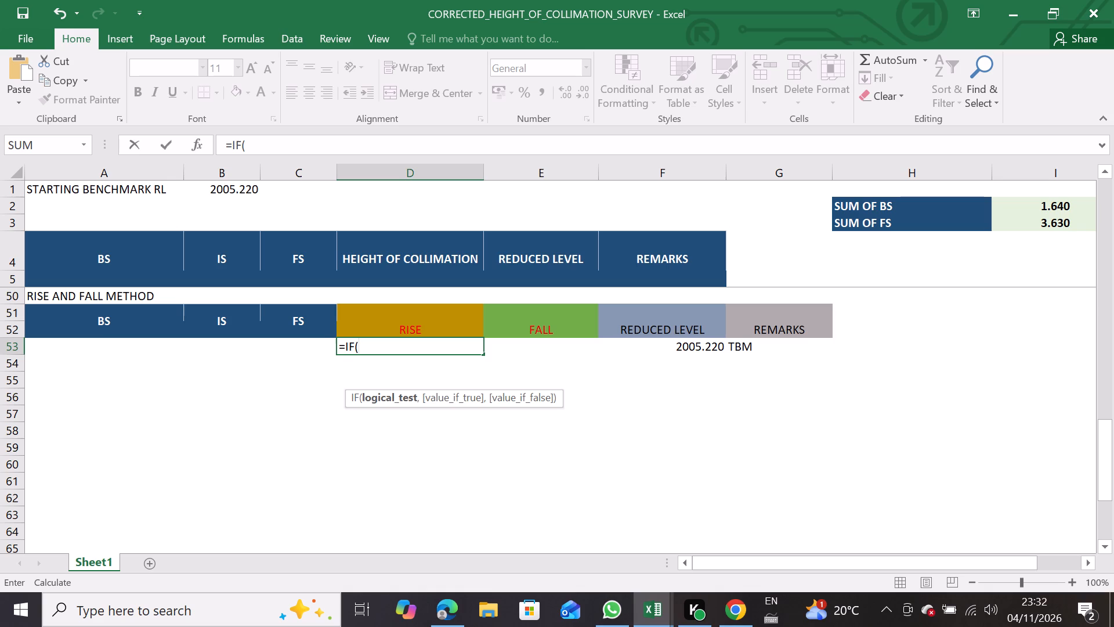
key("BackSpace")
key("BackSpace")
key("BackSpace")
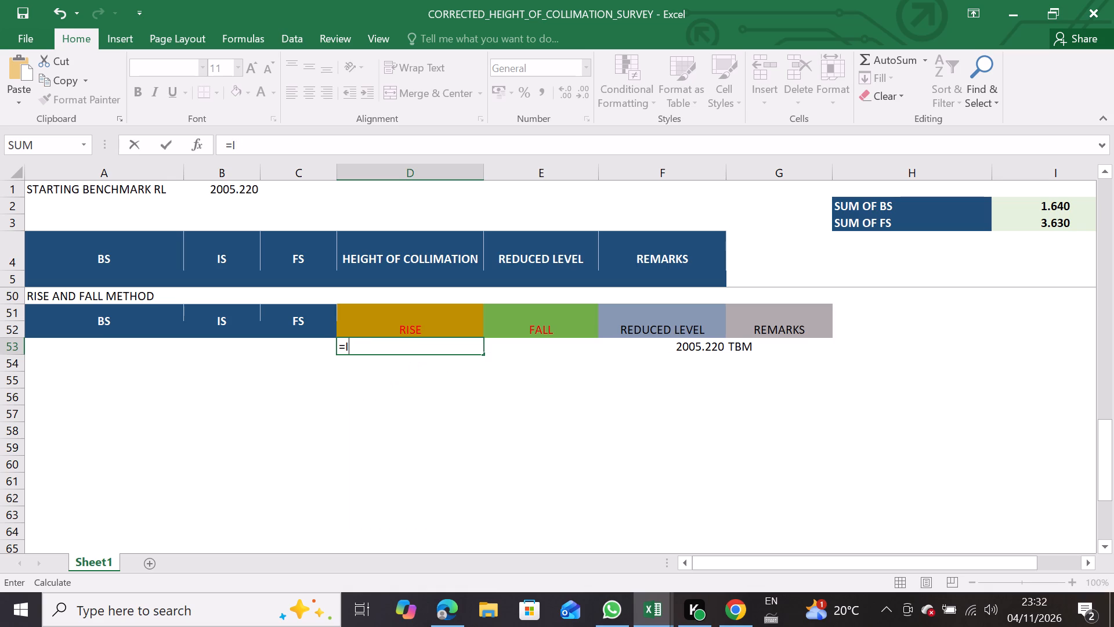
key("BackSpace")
Start an IF formula in D54 with logical test B54<>"" and value if true A53-B54.
double_click(378, 367)
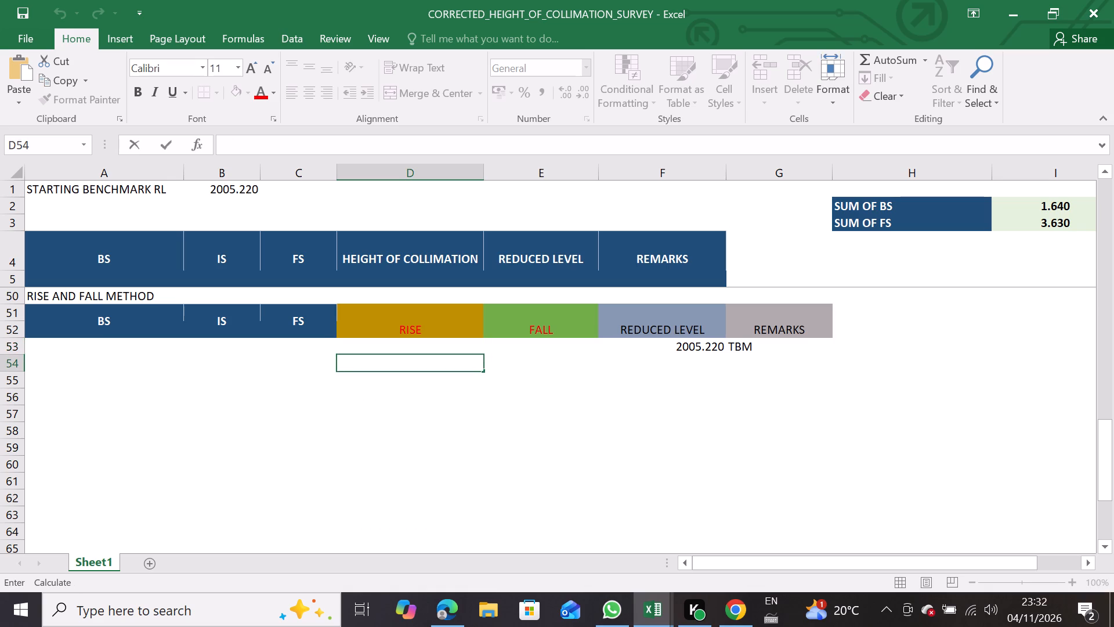
key("equal")
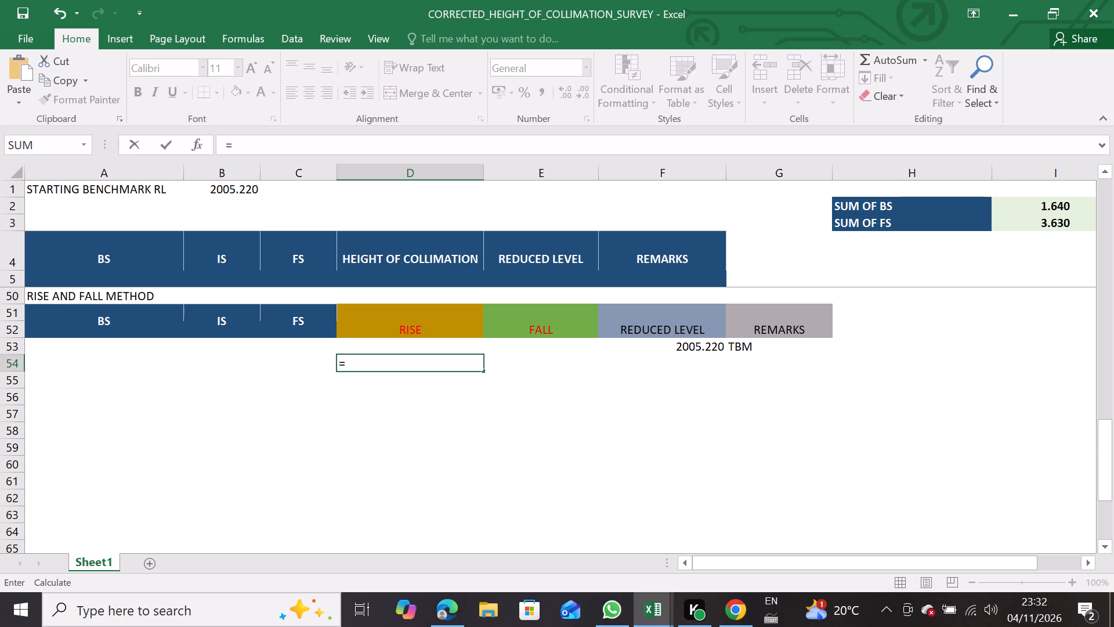
type("IF")
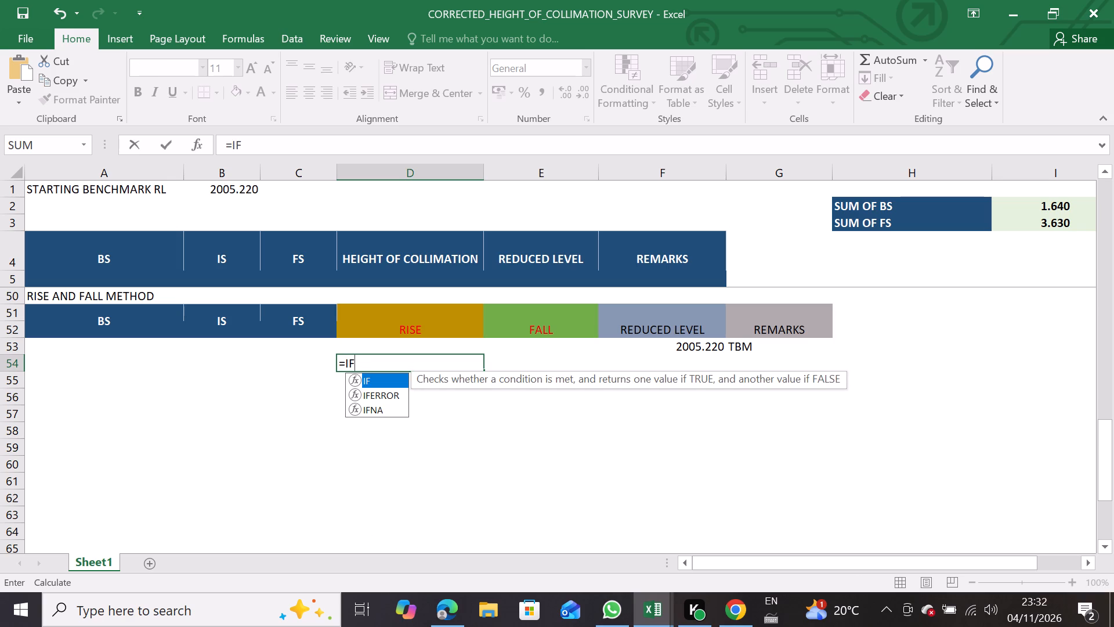
double_click(382, 382)
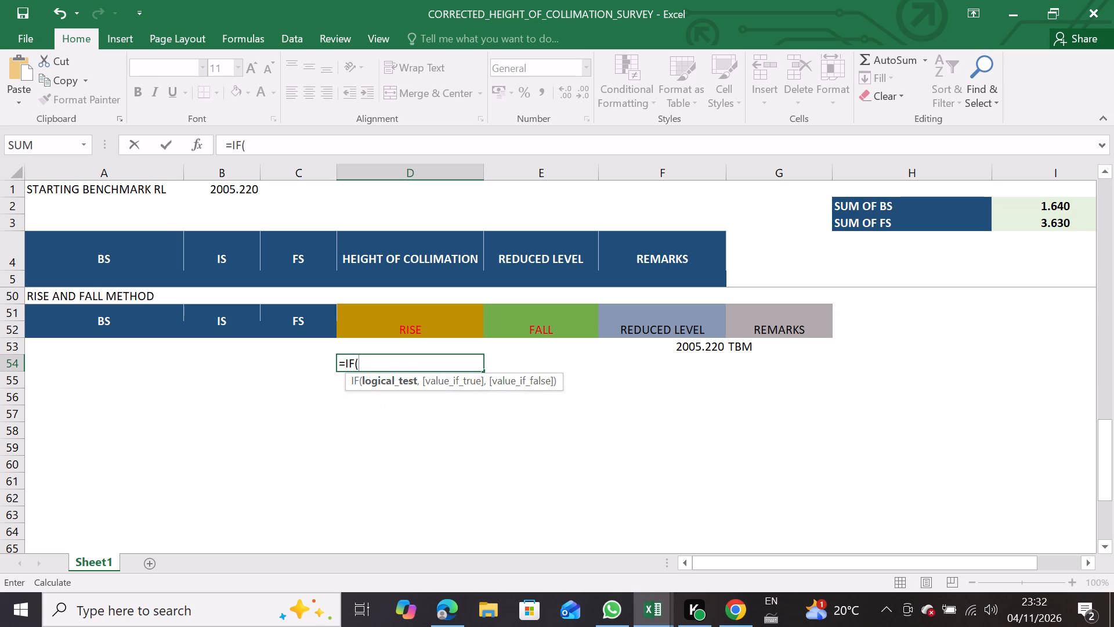
left_click(218, 369)
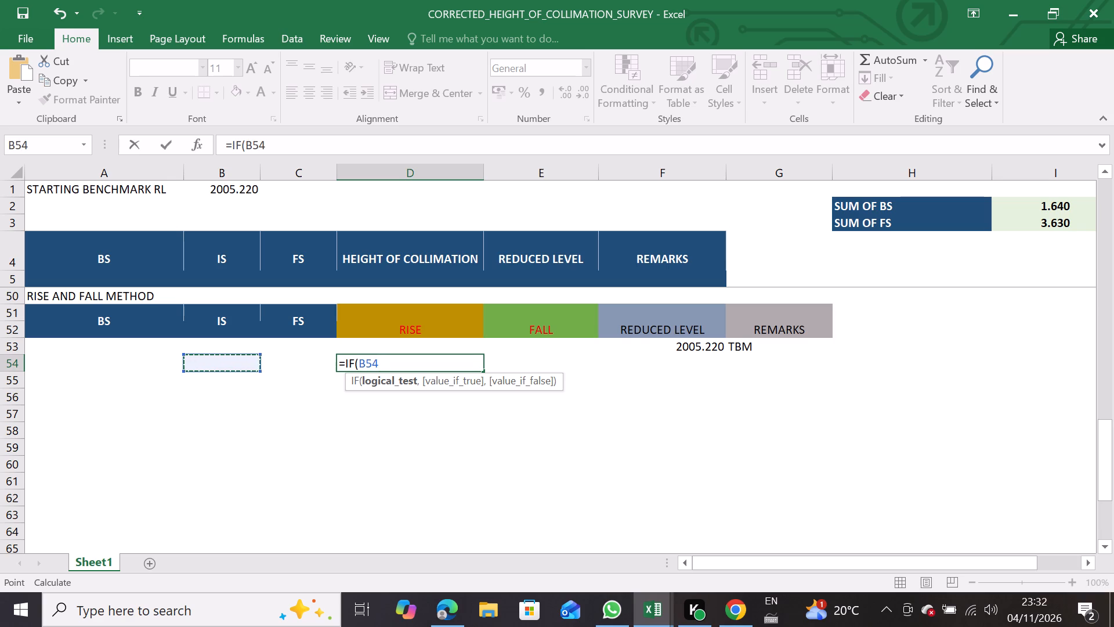
type("<>")
type("\"\"\"")
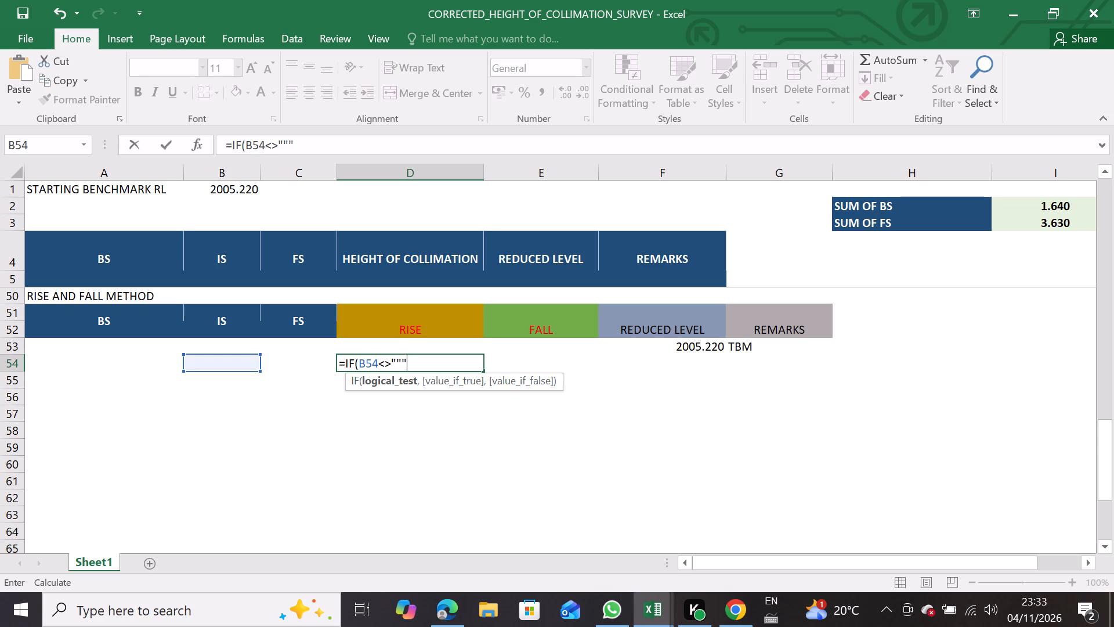
key("BackSpace")
key("comma")
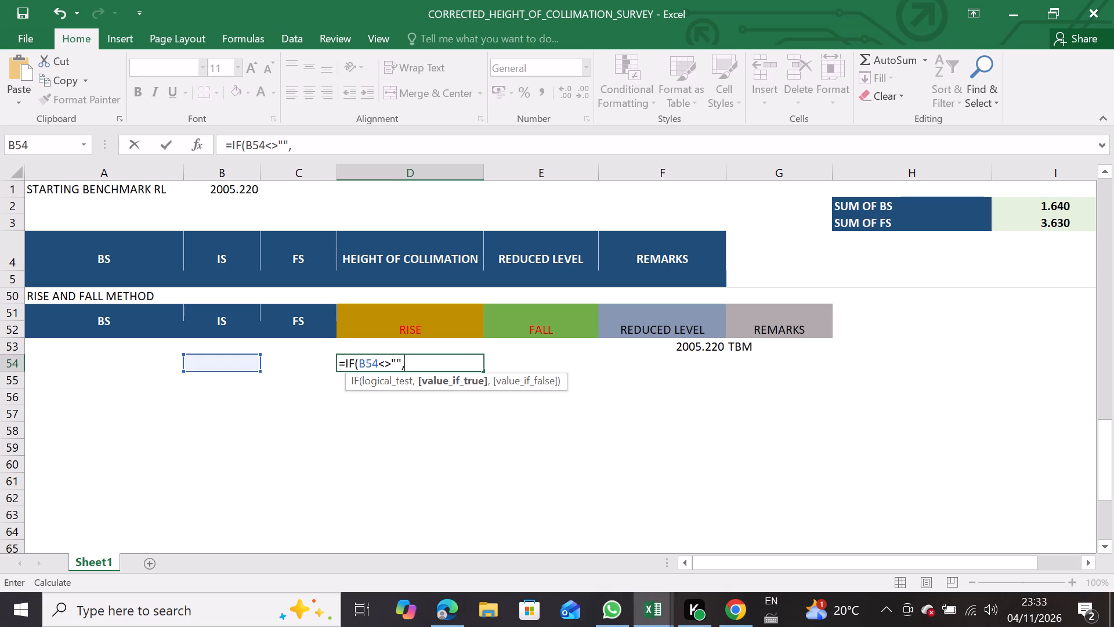
double_click(155, 348)
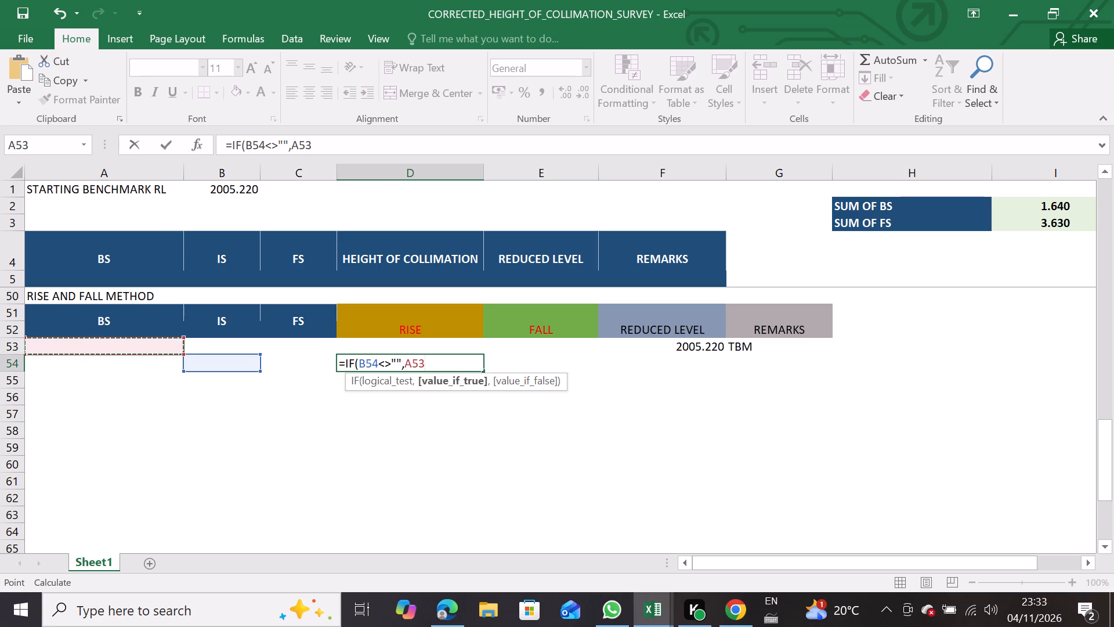
key("minus")
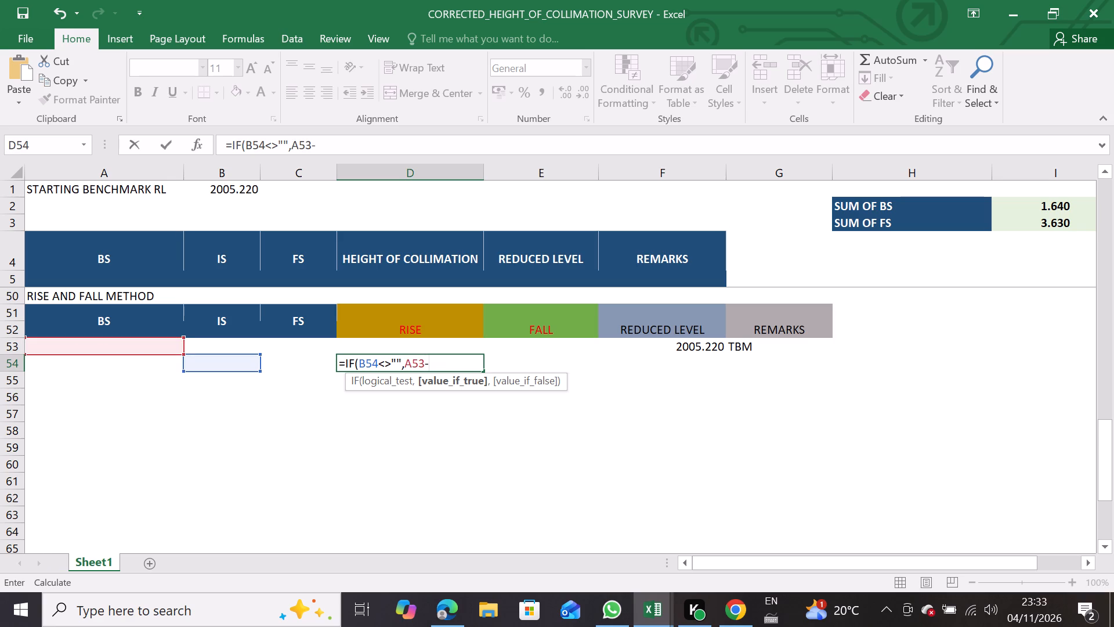
left_click(200, 363)
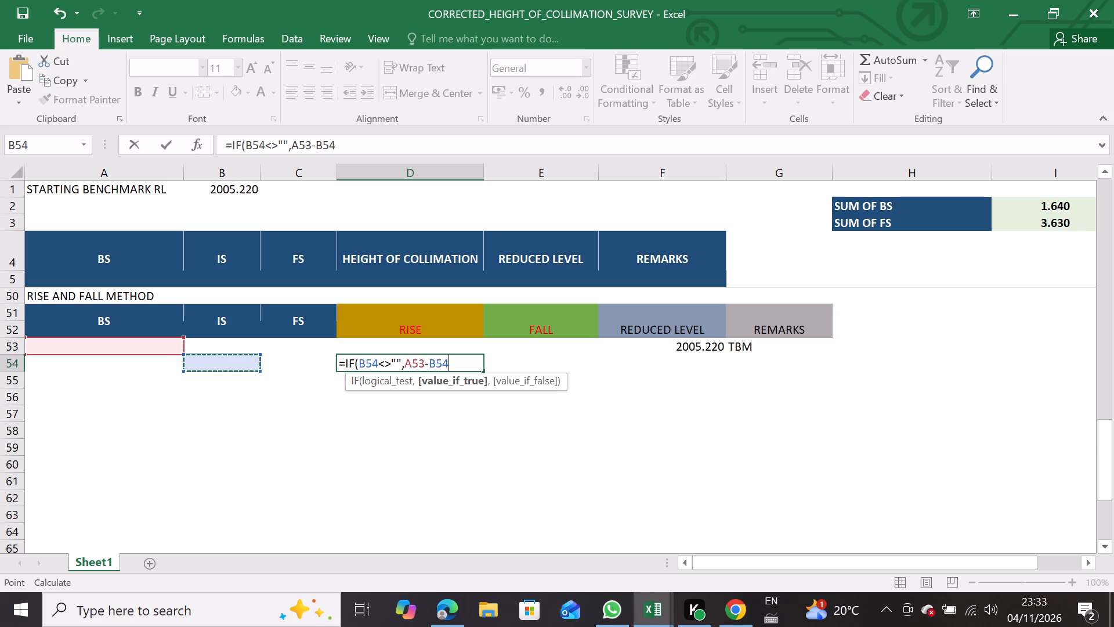
Nest a second IF as the value if false in D54's formula, with logical test C54<>"".
key("comma")
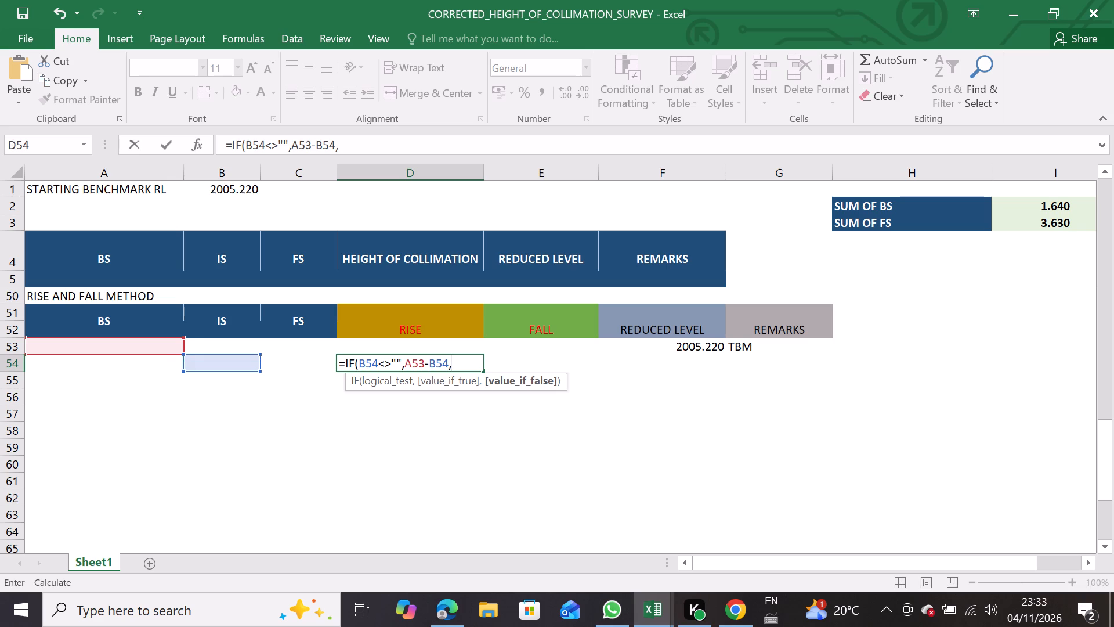
key("i")
key("f")
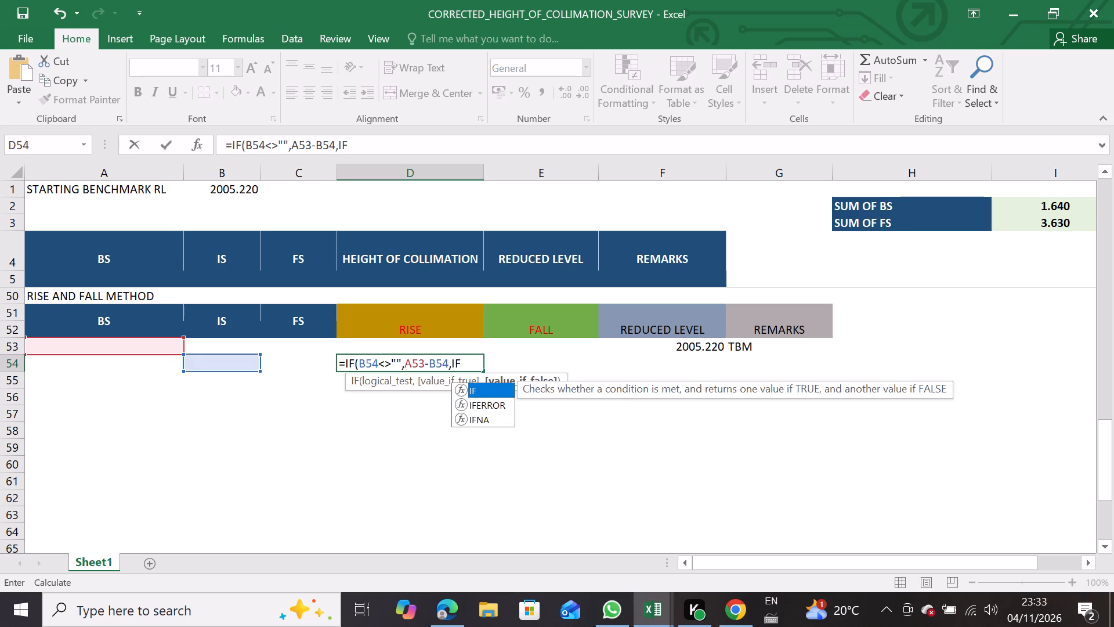
double_click(489, 391)
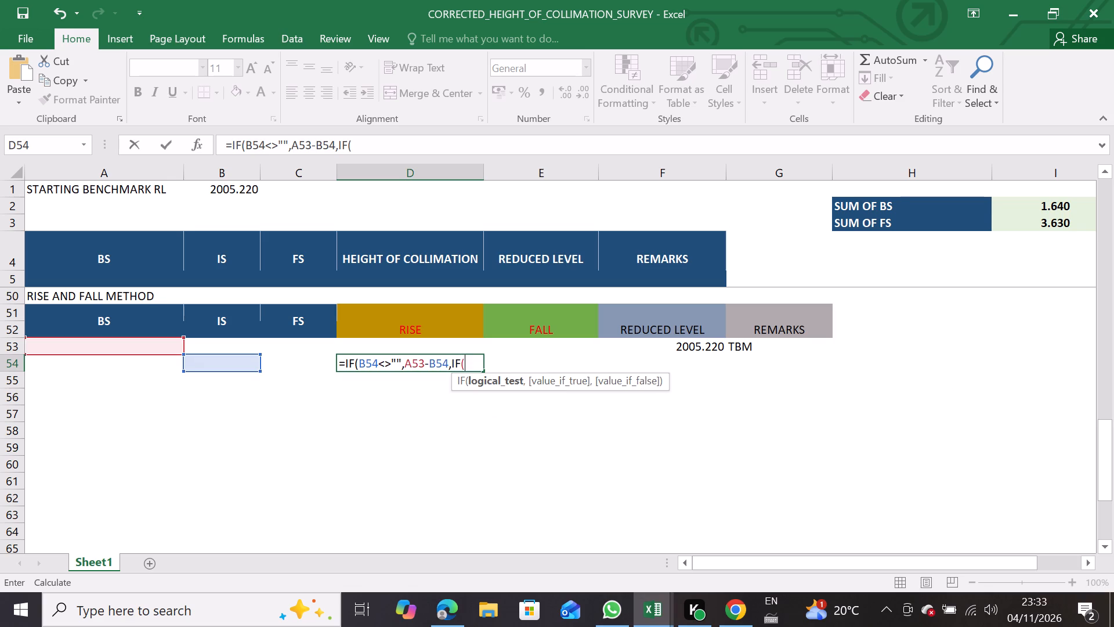
left_click(303, 370)
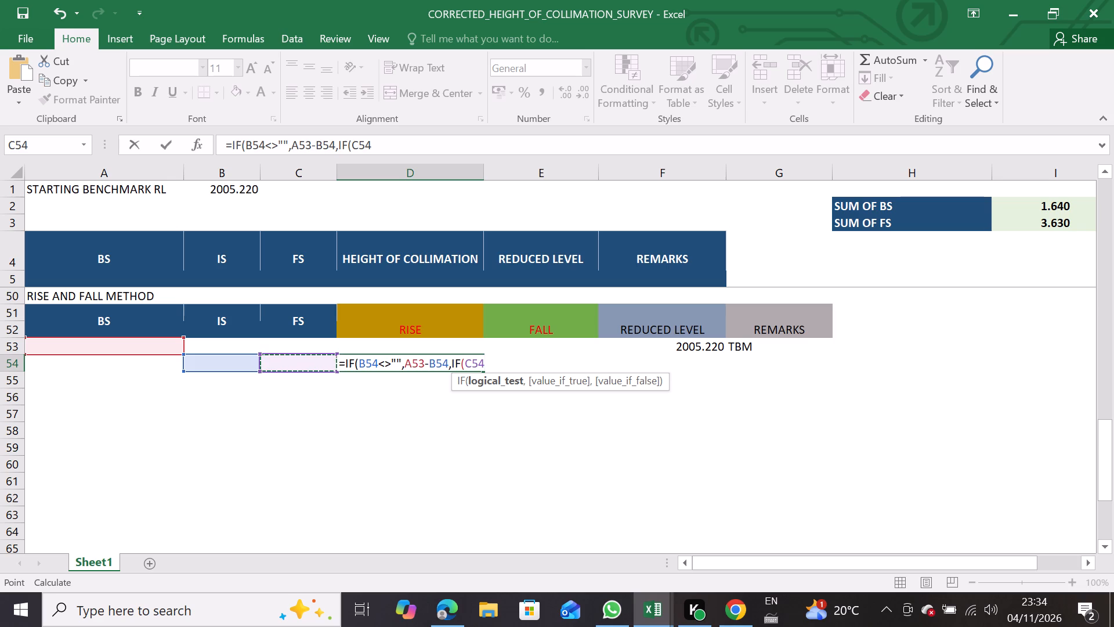
key("shift+less")
key("shift+greater")
key("apostrophe")
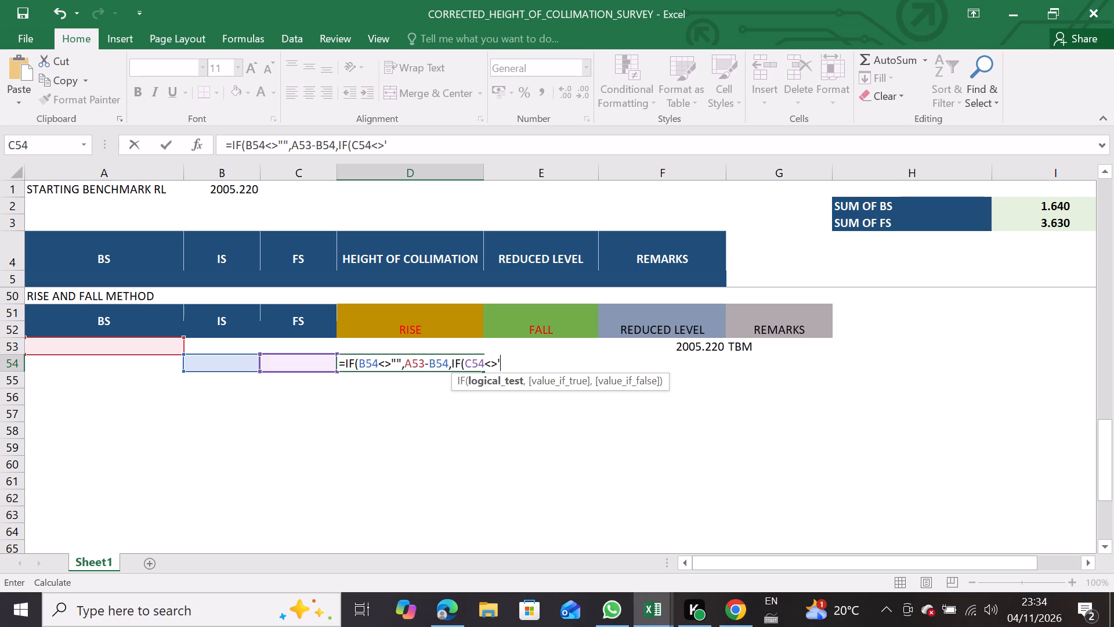
type("'''")
key("BackSpace")
key("BackSpace")
key("BackSpace")
key("BackSpace")
type("\"\"")
Complete D54's nested IF with value if true A53-C54 and value if false "", closing both brackets and entering the formula.
key("comma")
left_click(164, 347)
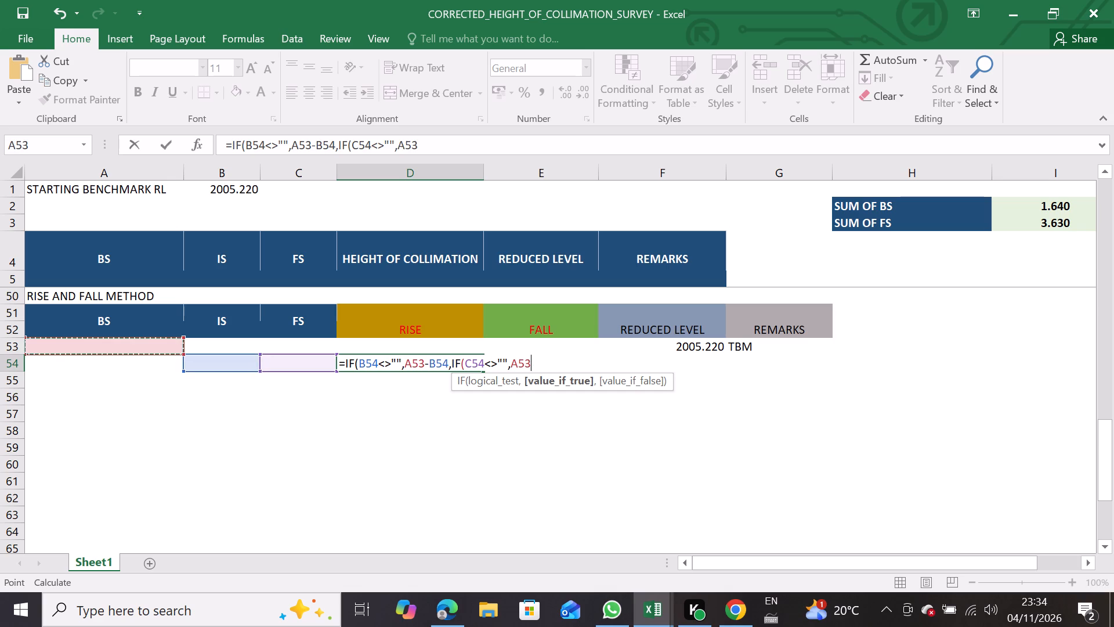
key("minus")
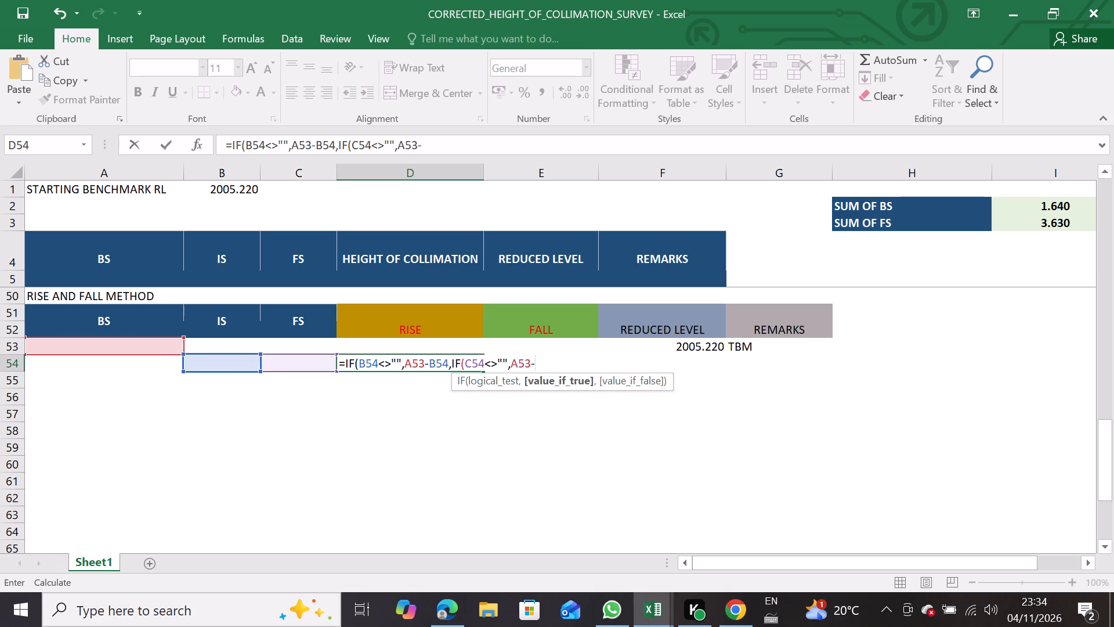
left_click(288, 367)
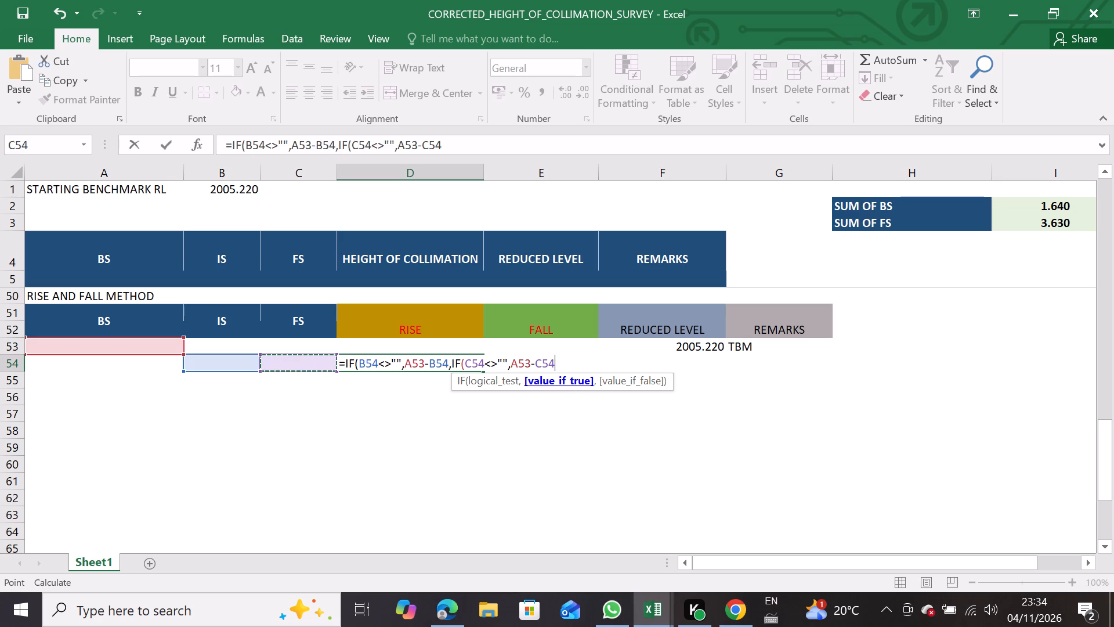
key("comma")
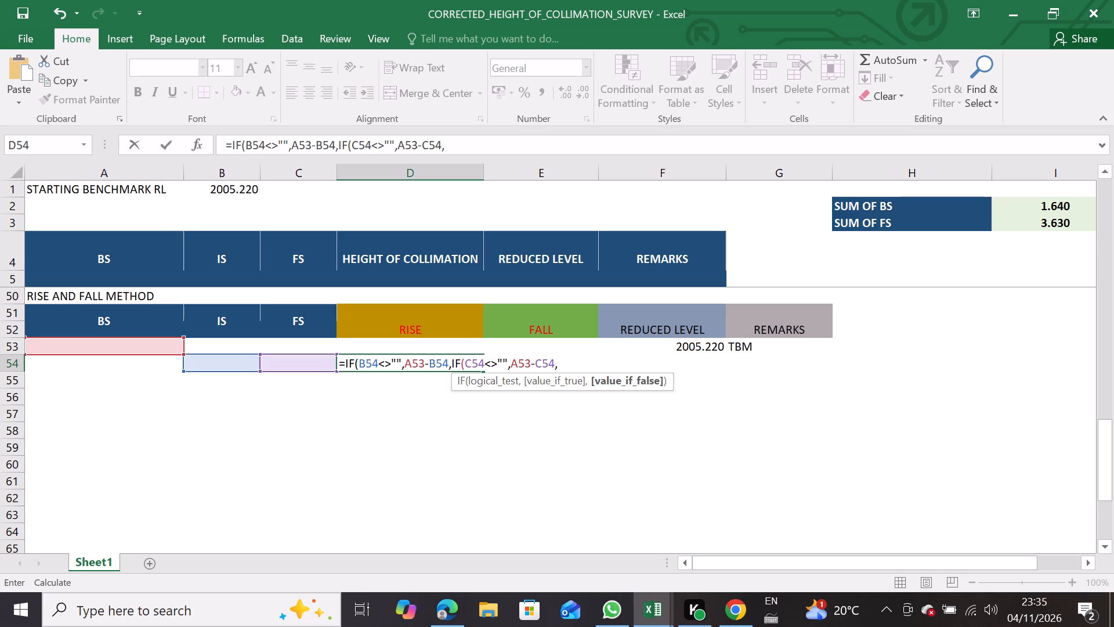
type("\"\"")
key("shift+parenright")
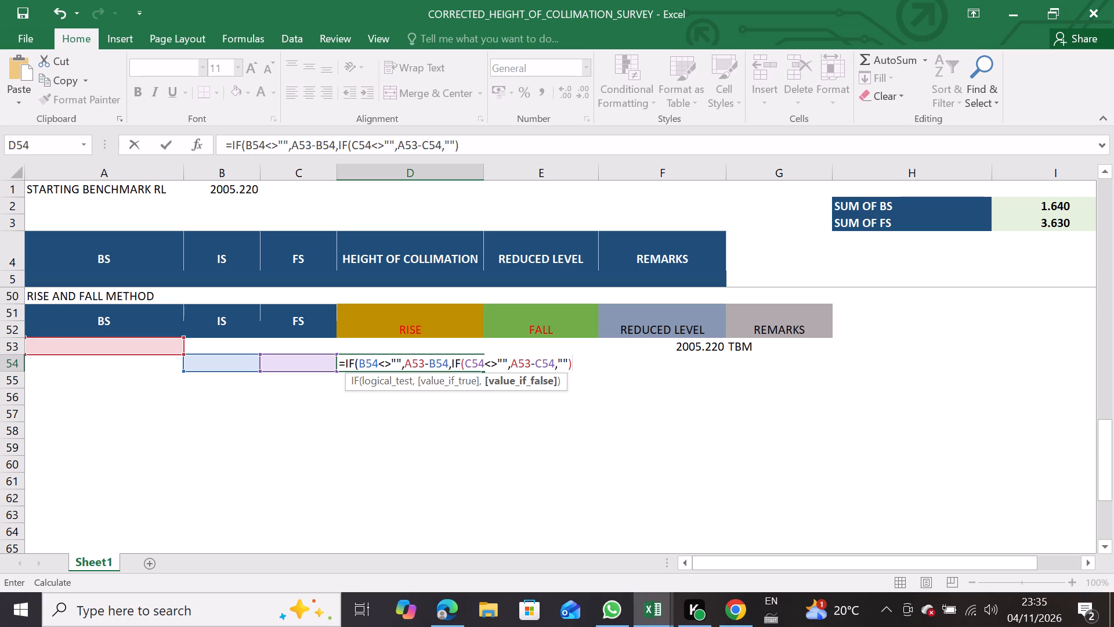
key("shift+parenright")
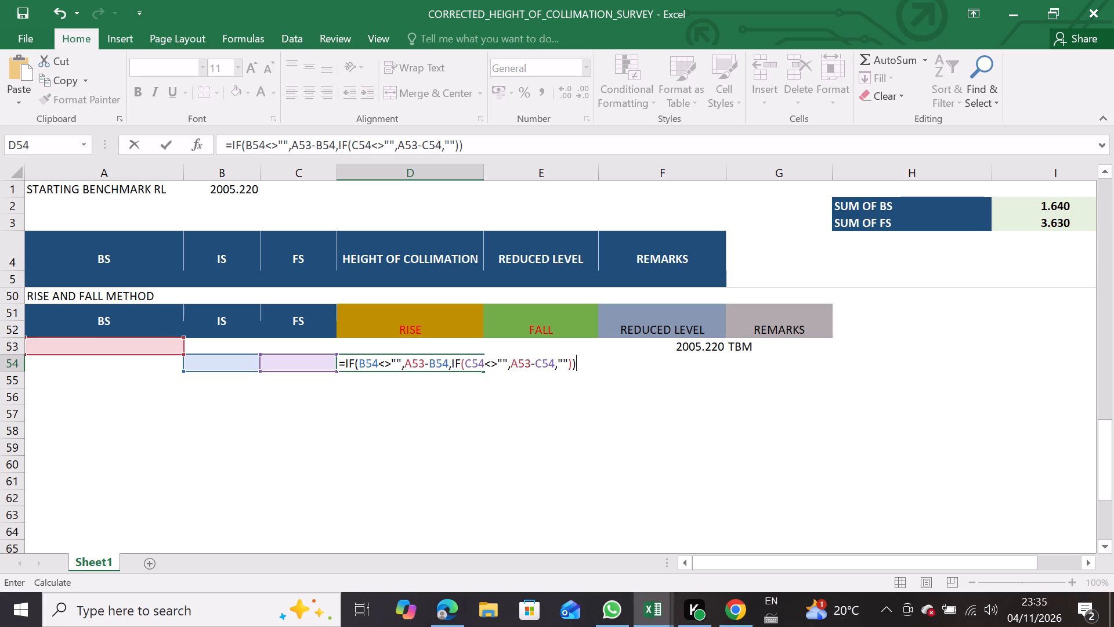
key("Return")
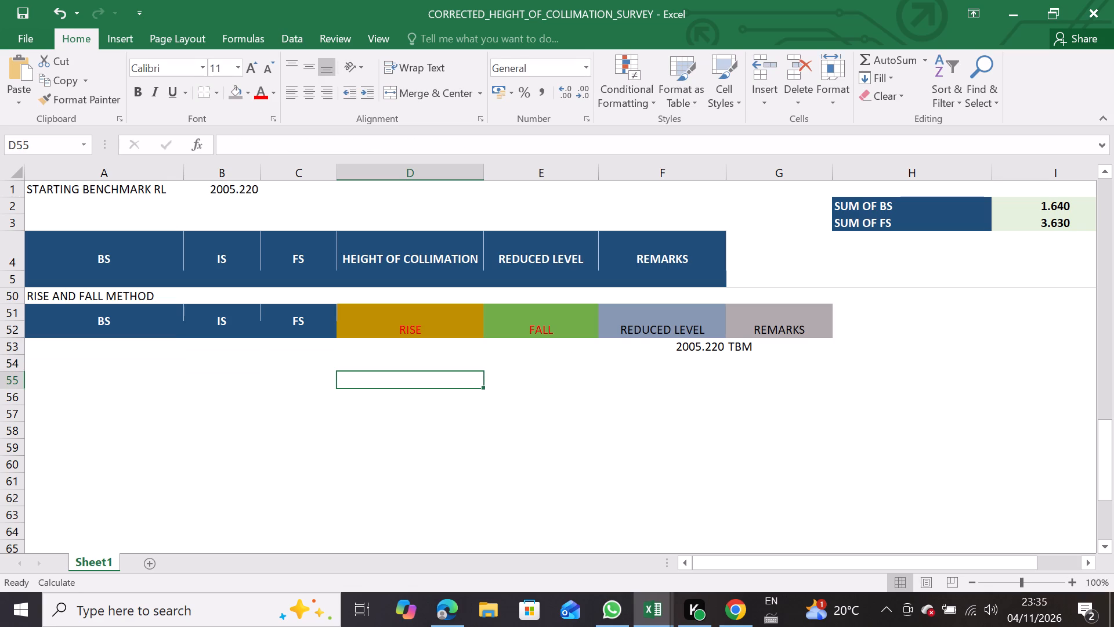
Start a formula in D55 with the condition B55<>"" followed by the difference B55-B56.
double_click(408, 380)
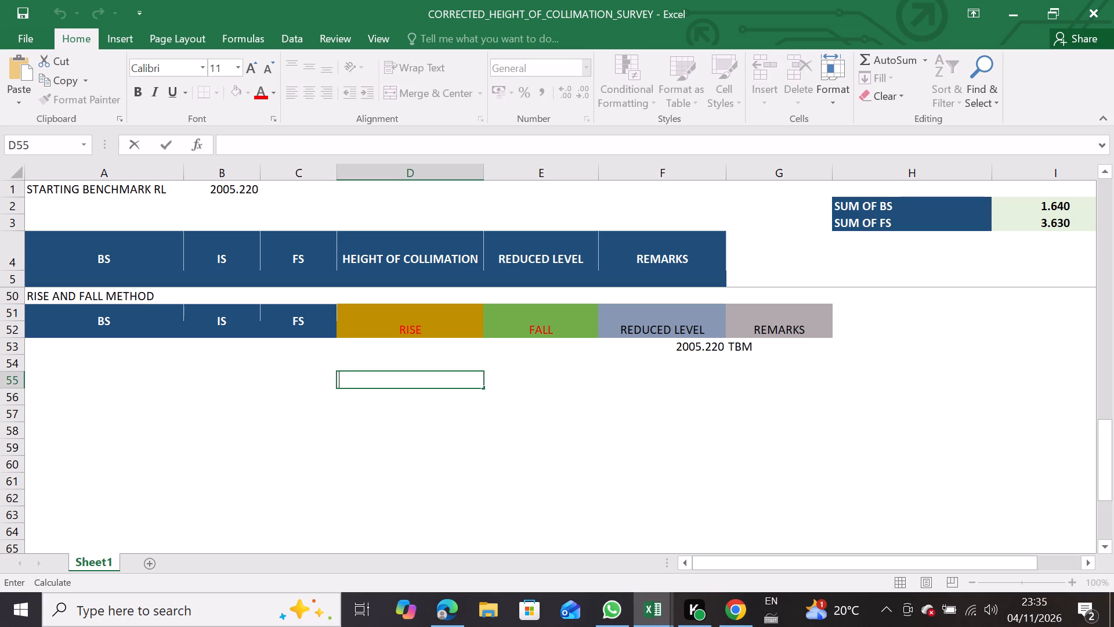
key("equal")
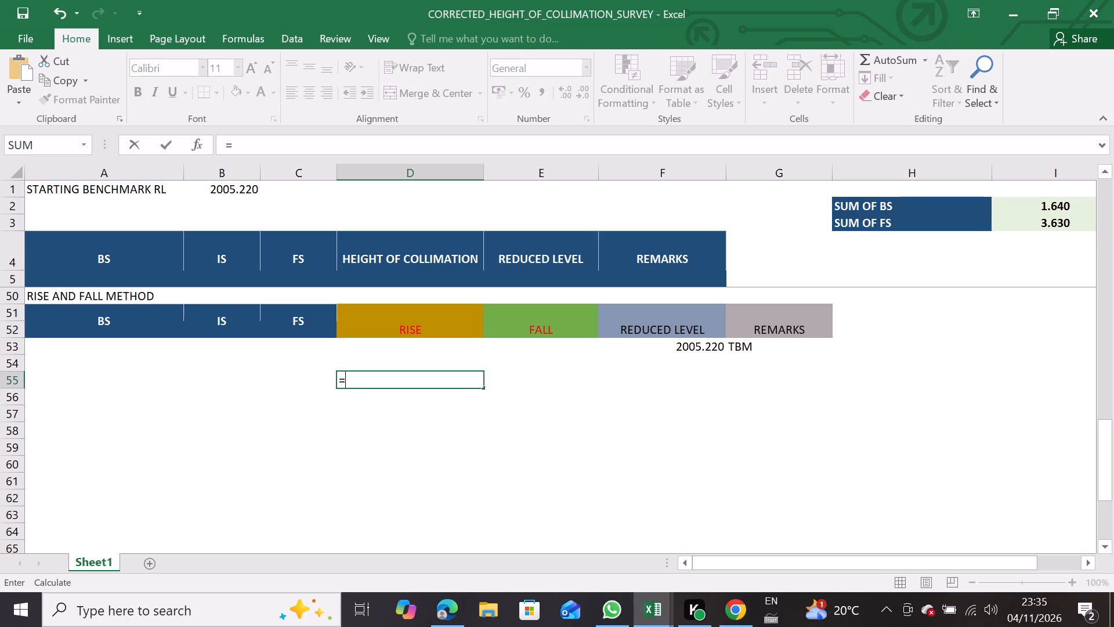
left_click(245, 377)
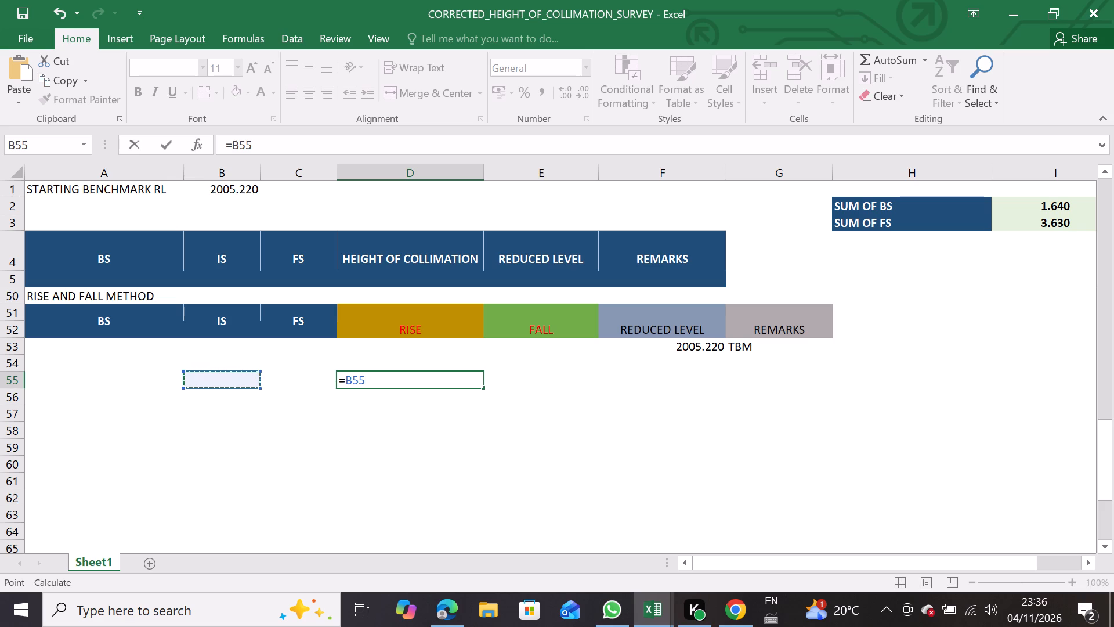
key("Right")
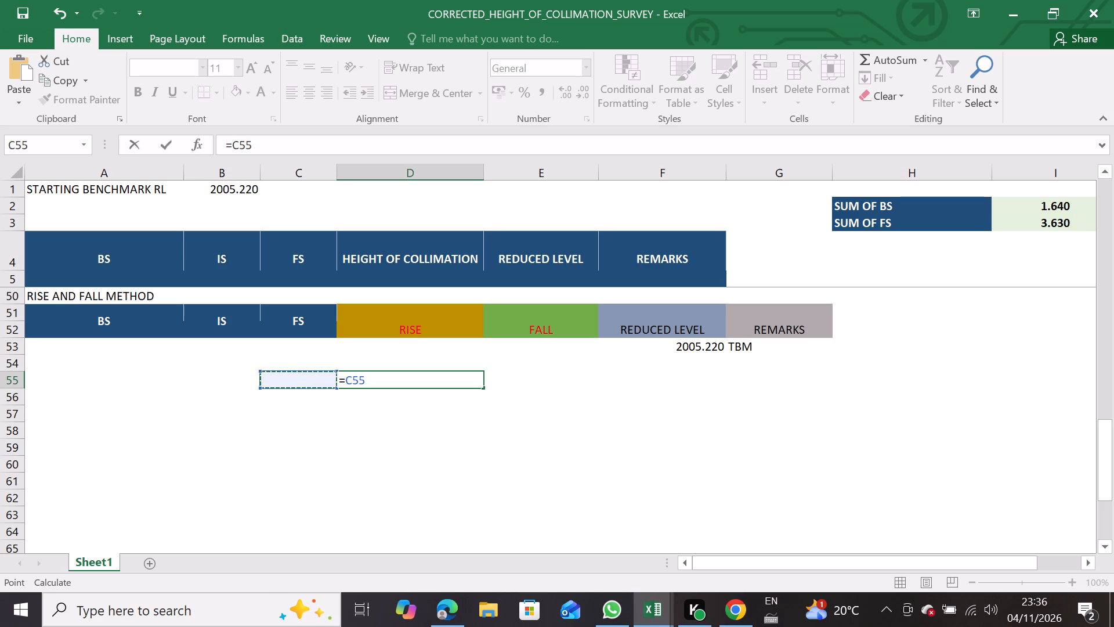
key("Left")
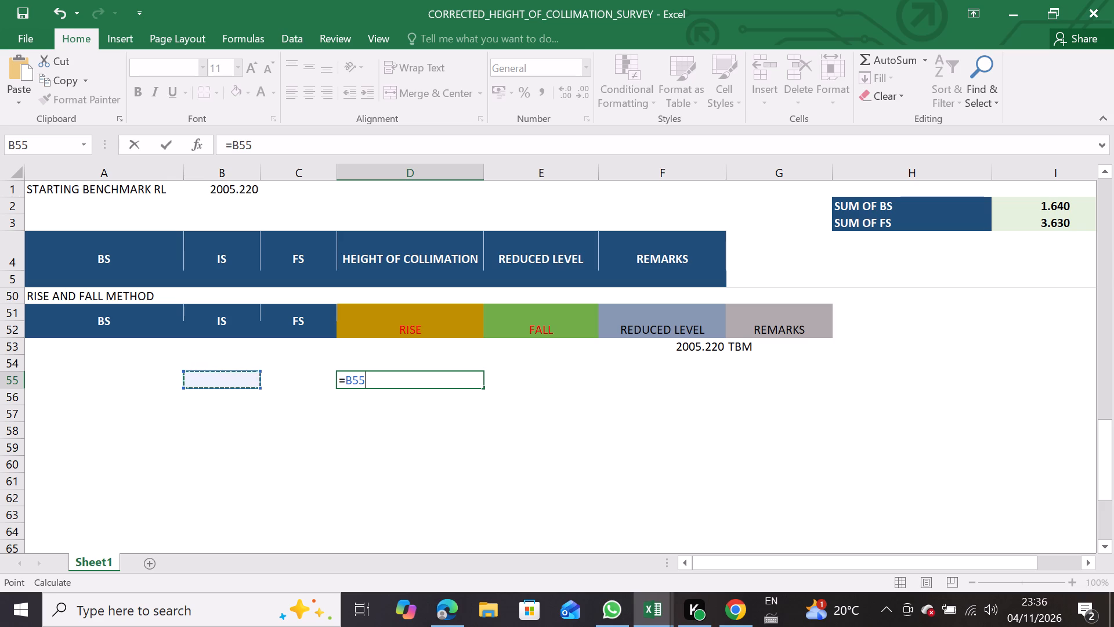
type("<>")
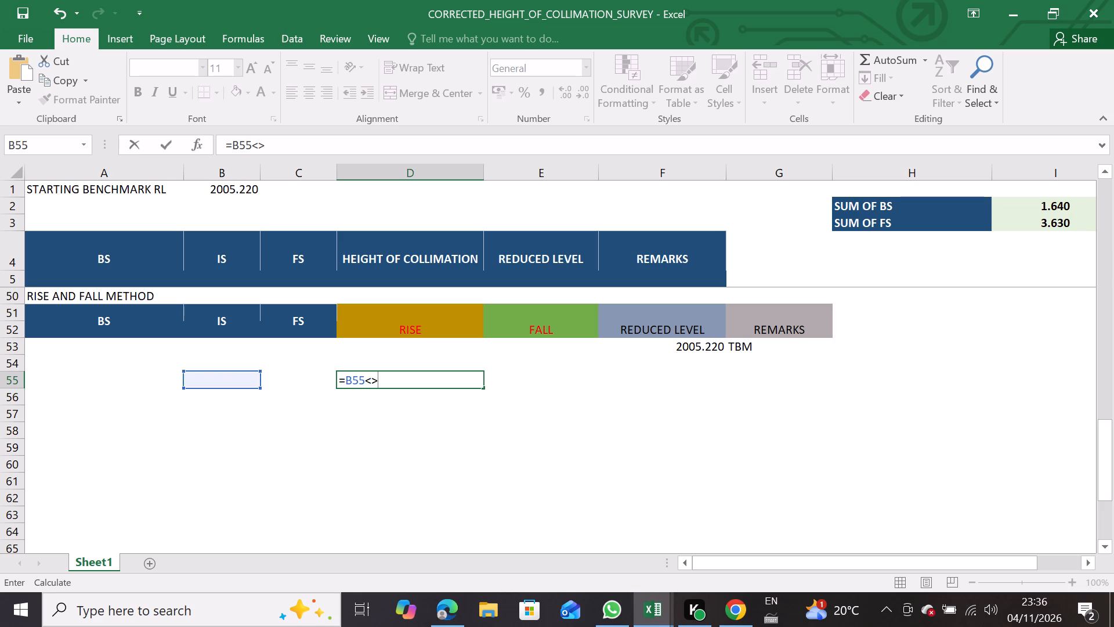
type("\"\"")
key("comma")
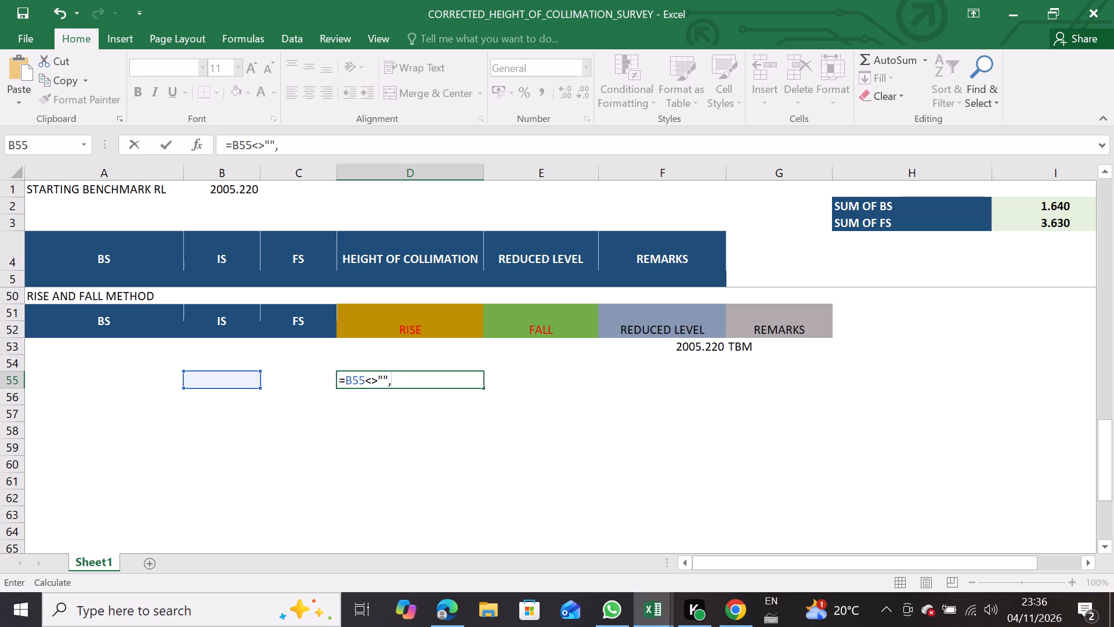
left_click(238, 384)
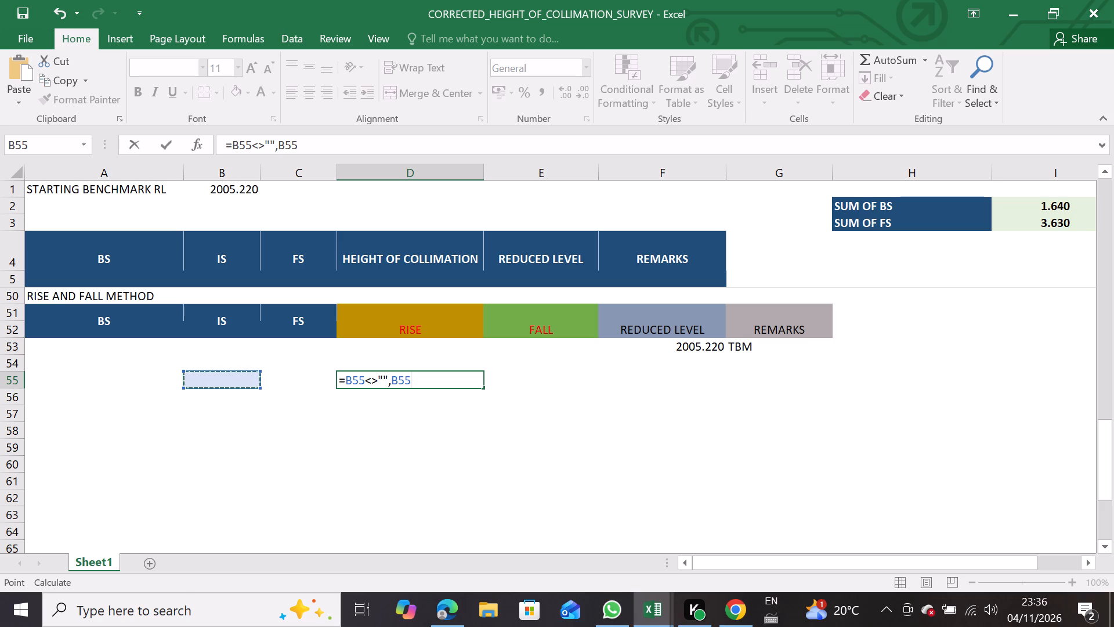
key("minus")
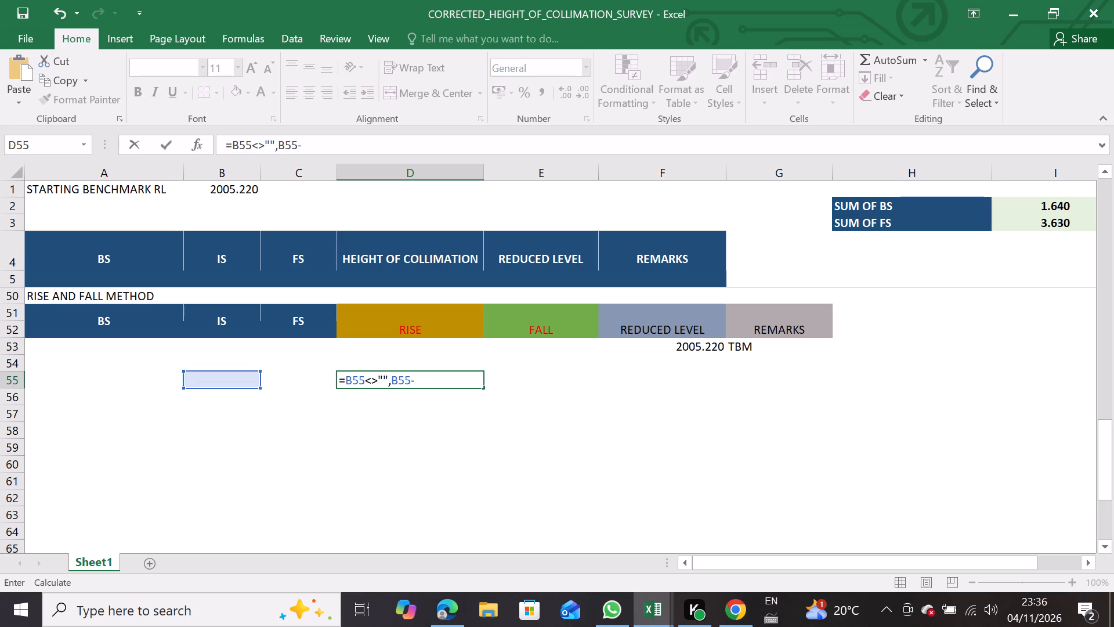
left_click(211, 402)
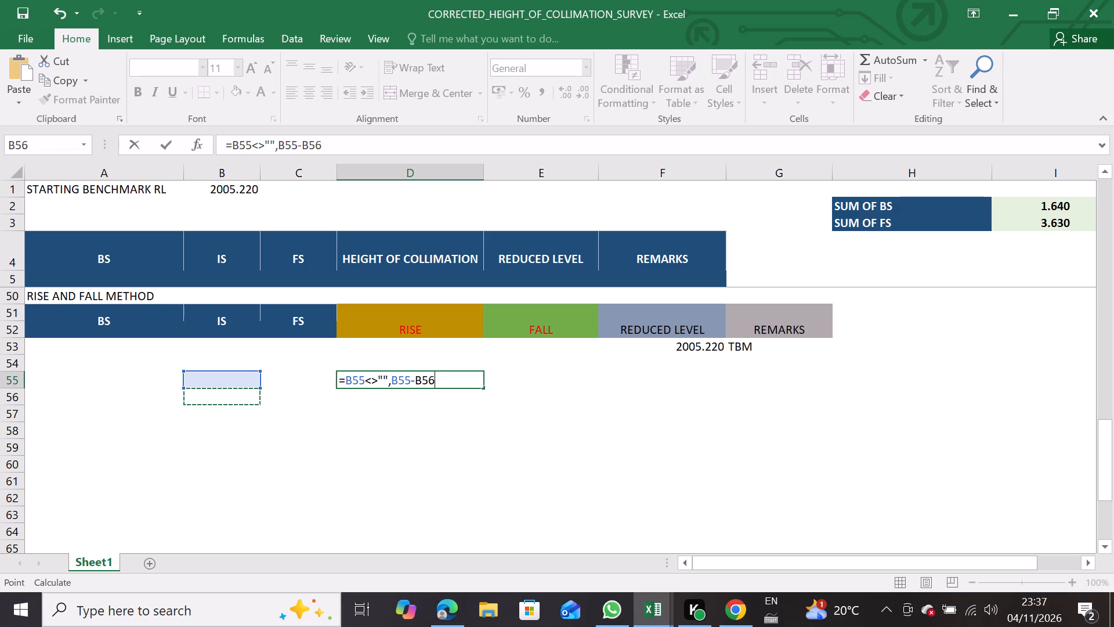
Insert the IF function and its opening bracket before B55<>"" in D55's formula.
left_click(346, 381)
type("IF")
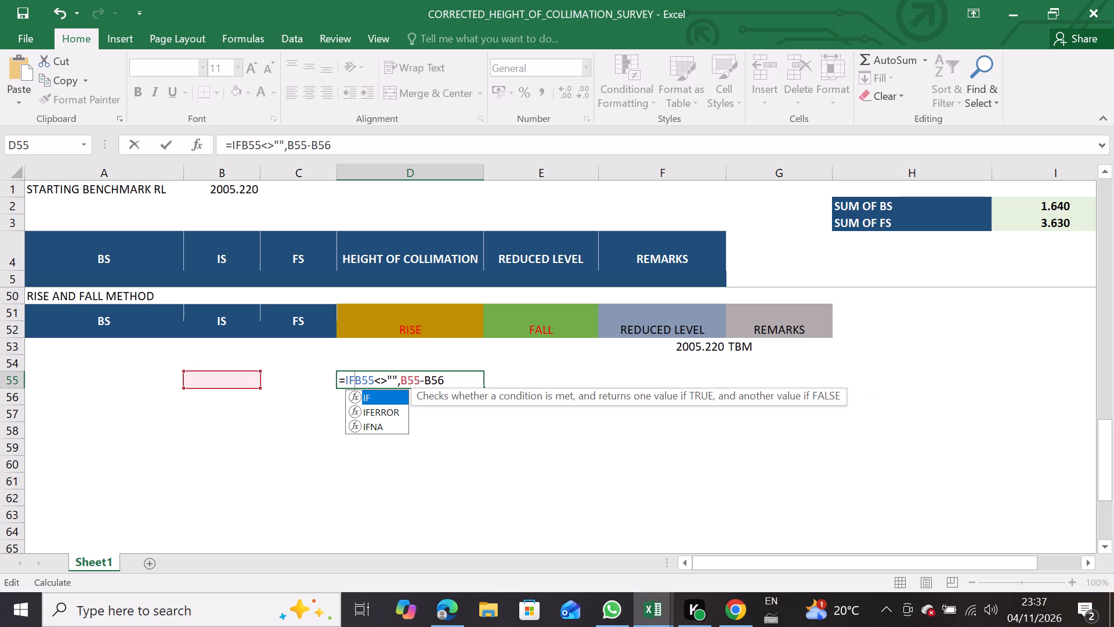
key("shift+parenleft")
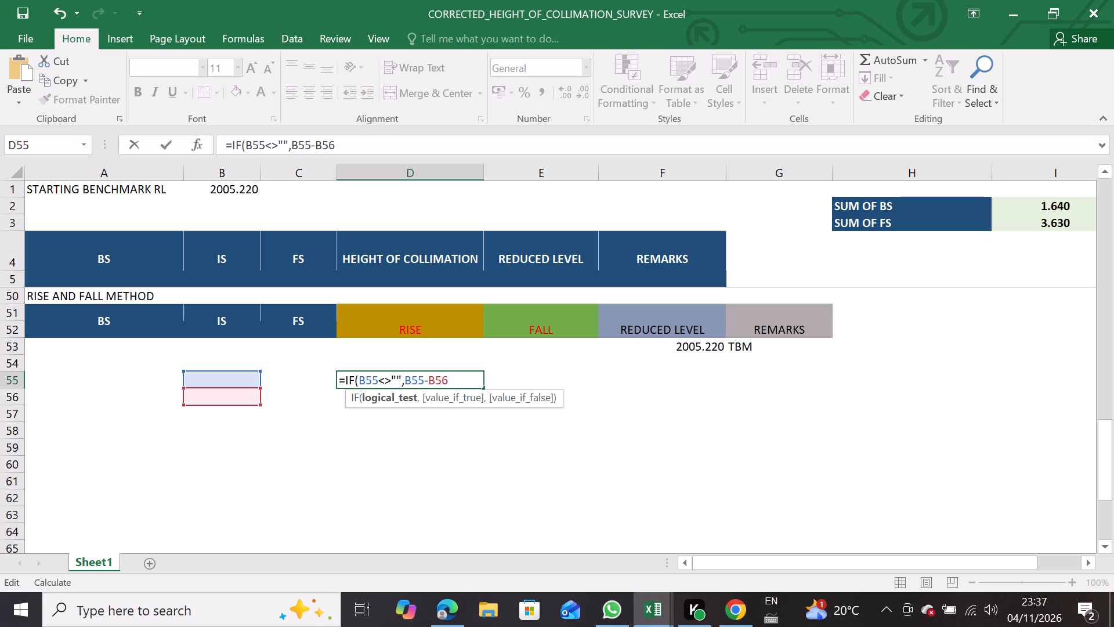
key("comma")
key("BackSpace")
key("comma")
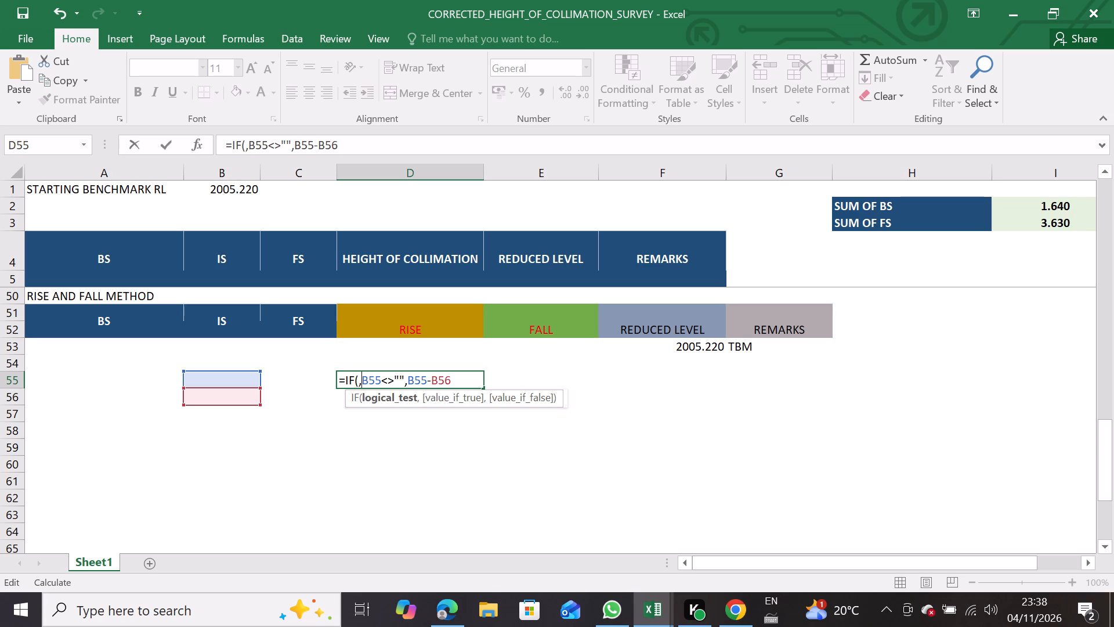
key("BackSpace")
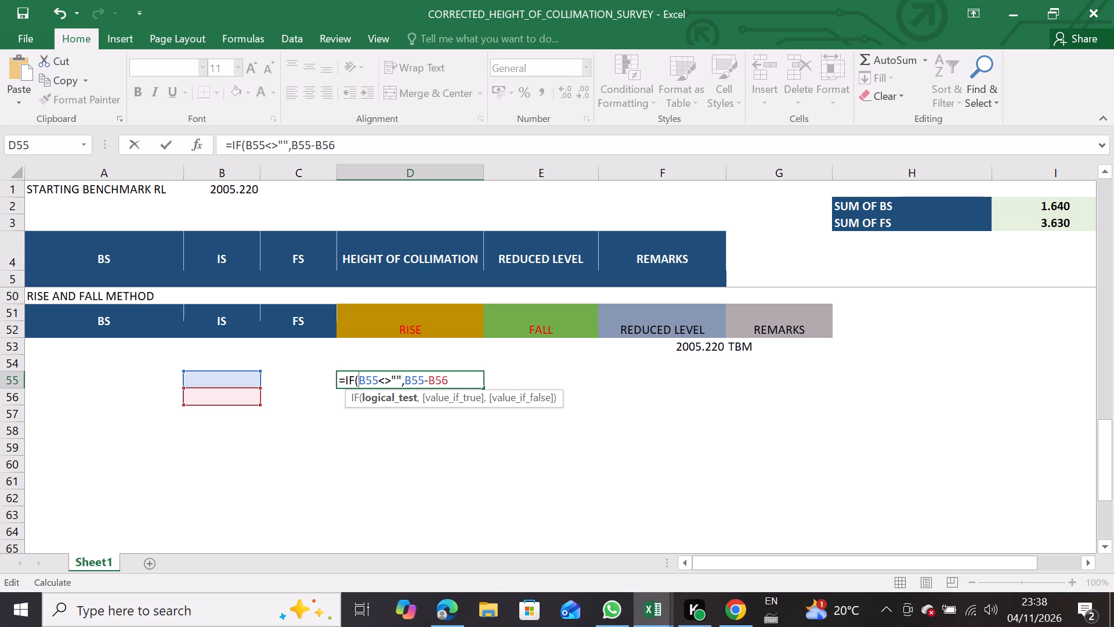
Add a nested IF as the value if false after B55-B56 in D55's formula.
key("Right")
key("Right")
key("Right")
key("Right")
key("Right")
key("Right")
key("Right")
key("Right")
key("Right")
key("Right")
key("Right")
key("Right")
key("Right")
key("Right")
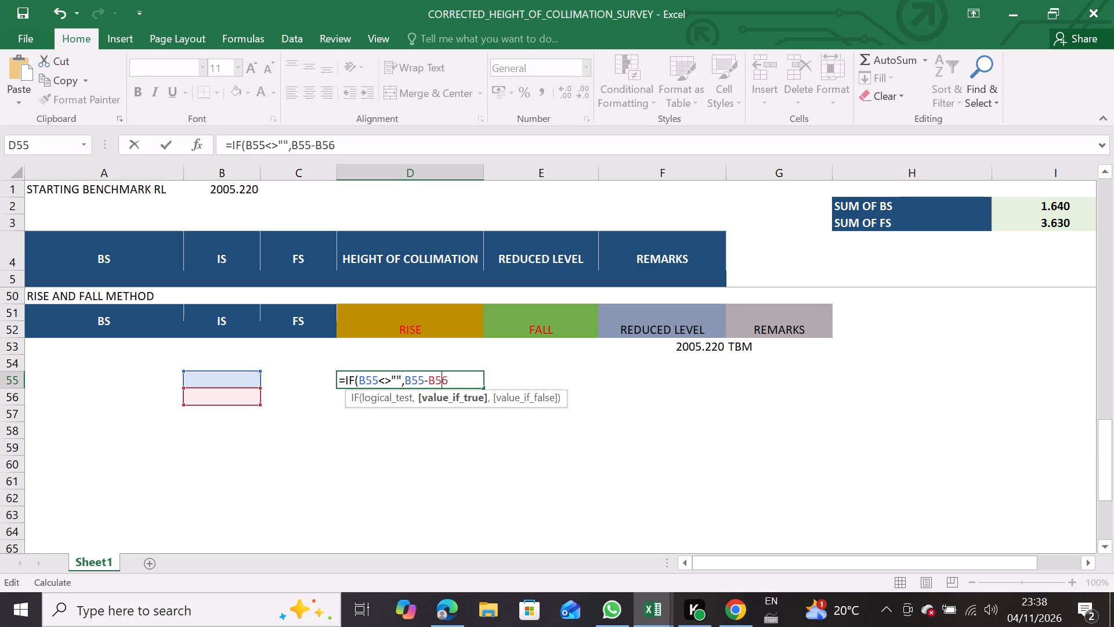
key("Right")
key("comma")
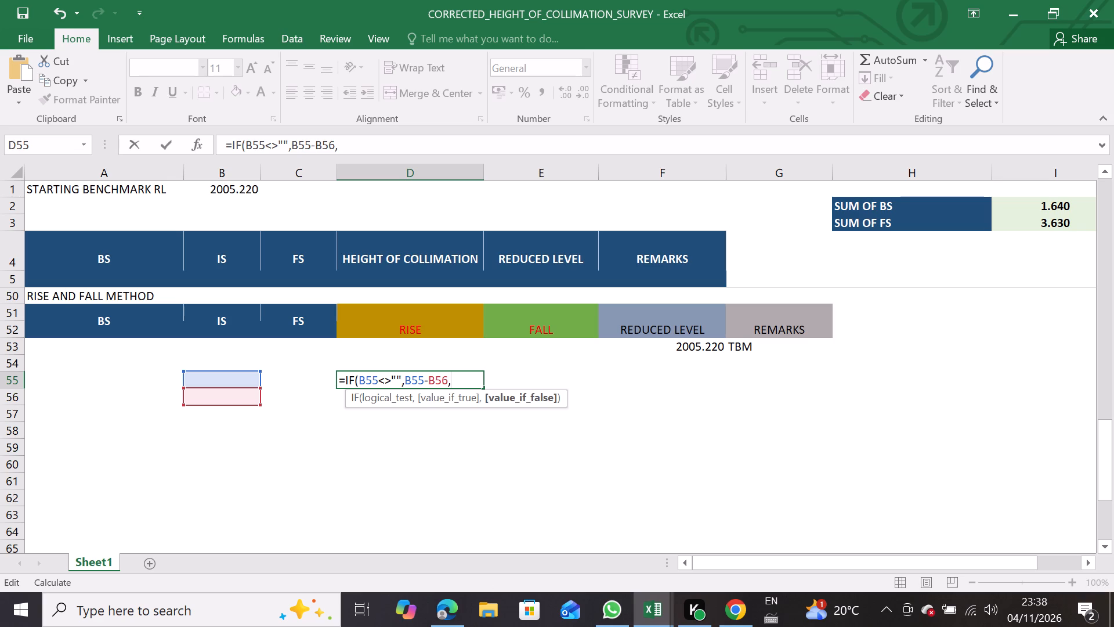
type("IF")
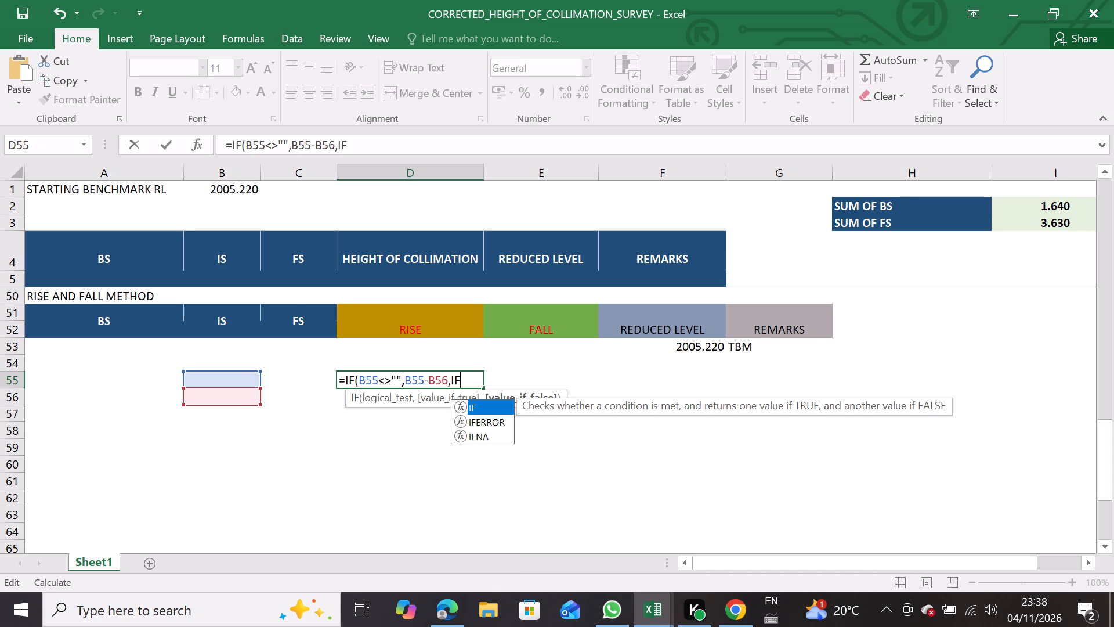
left_click(478, 399)
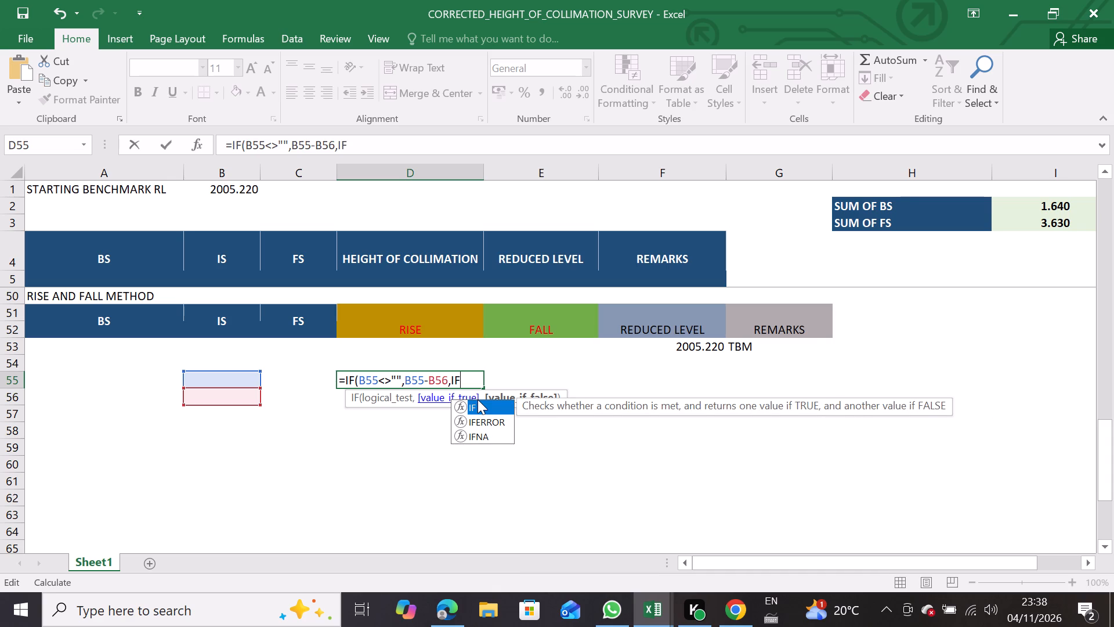
left_click(476, 410)
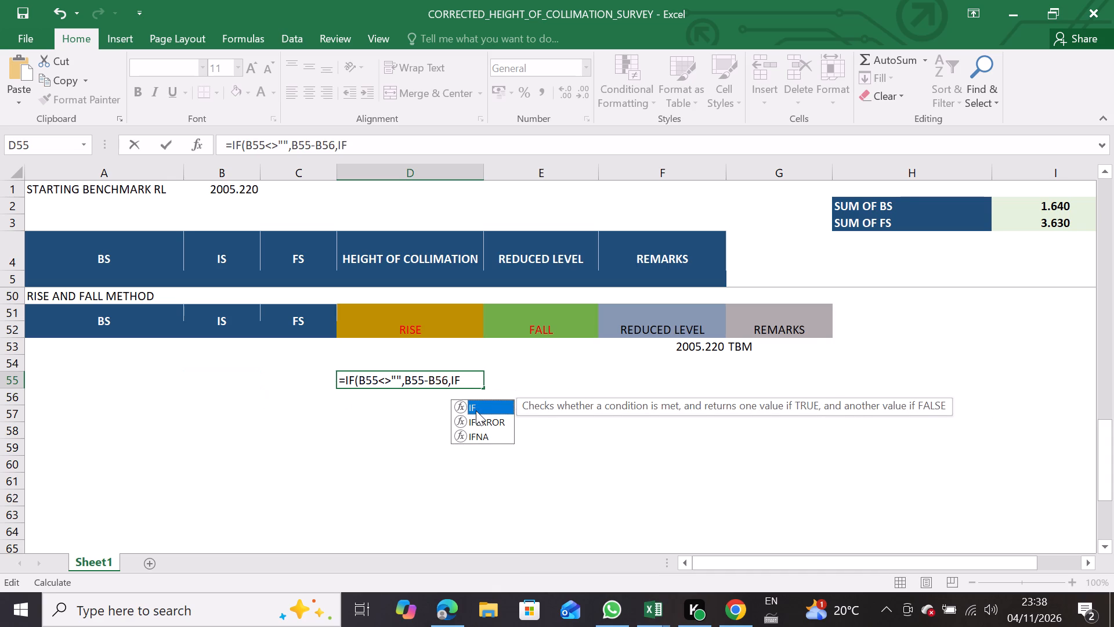
double_click(476, 410)
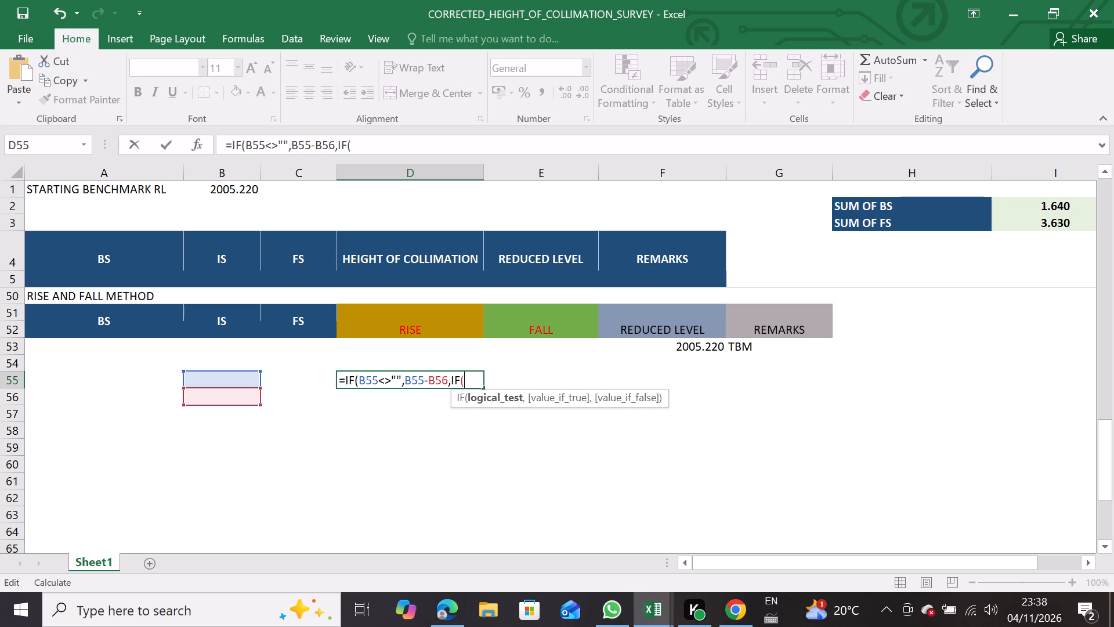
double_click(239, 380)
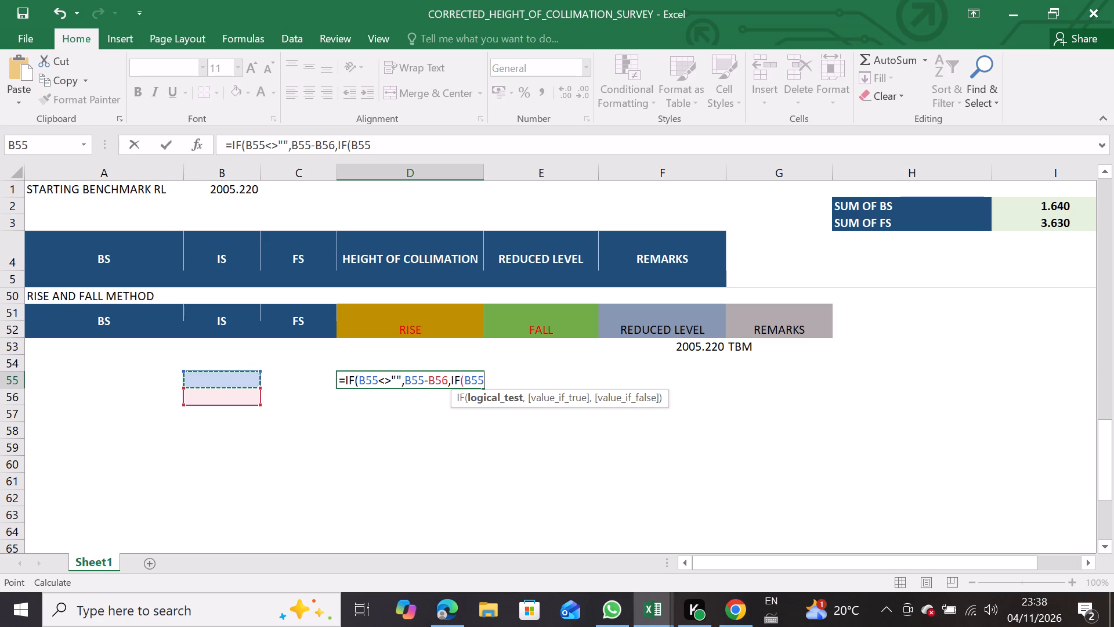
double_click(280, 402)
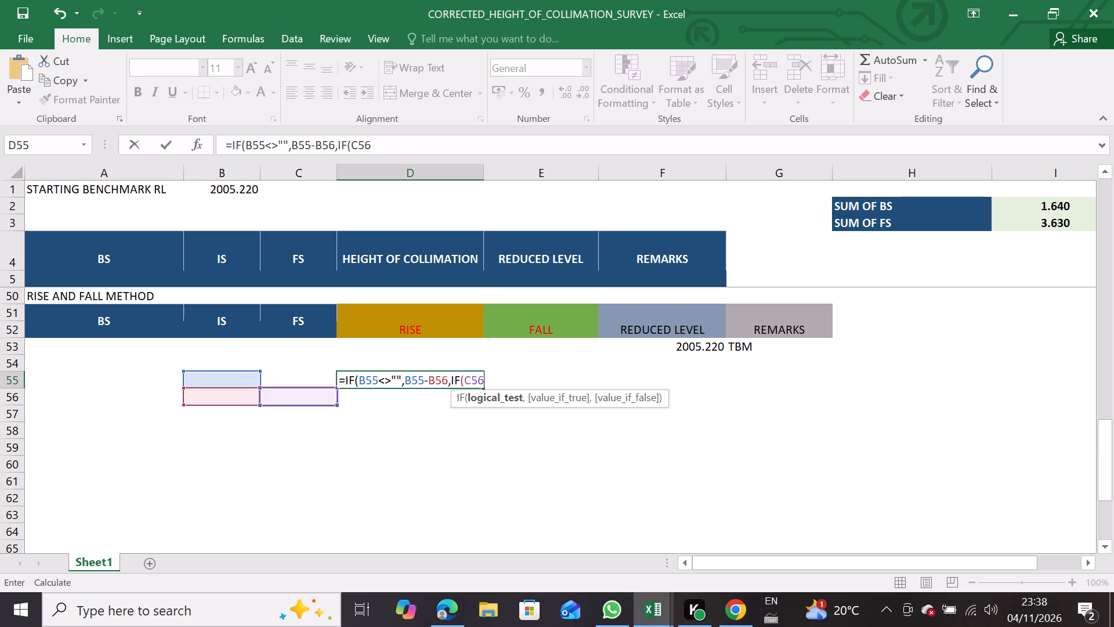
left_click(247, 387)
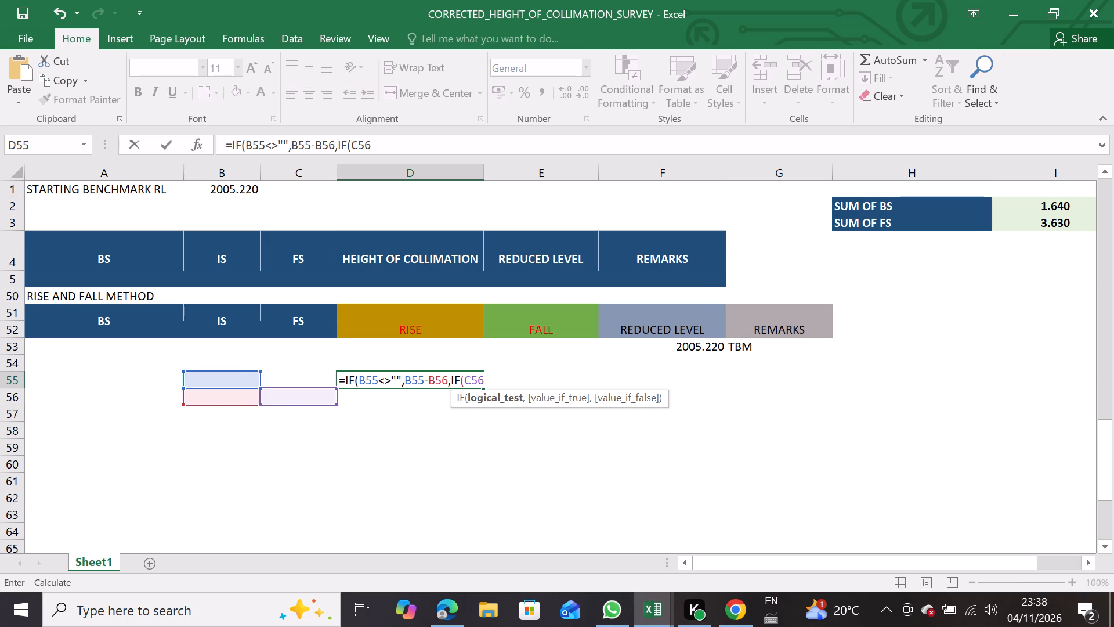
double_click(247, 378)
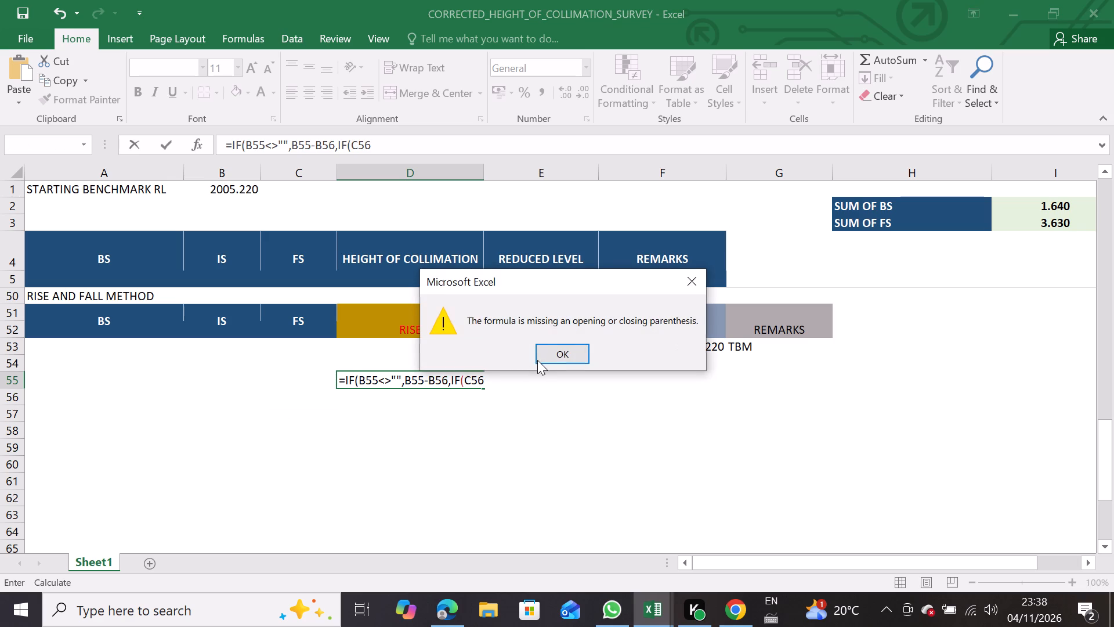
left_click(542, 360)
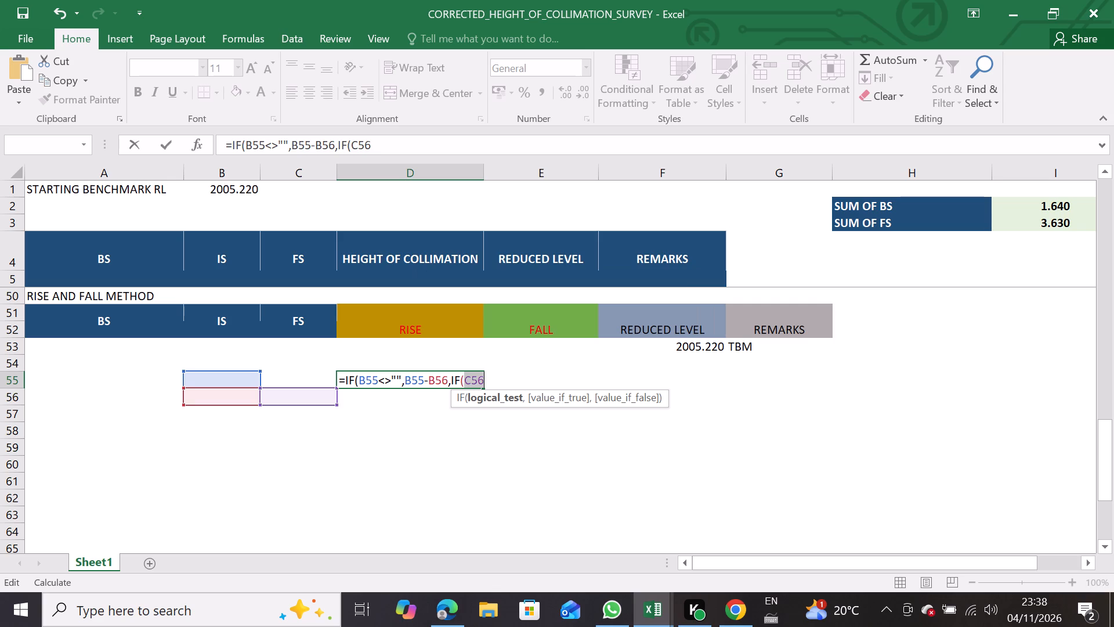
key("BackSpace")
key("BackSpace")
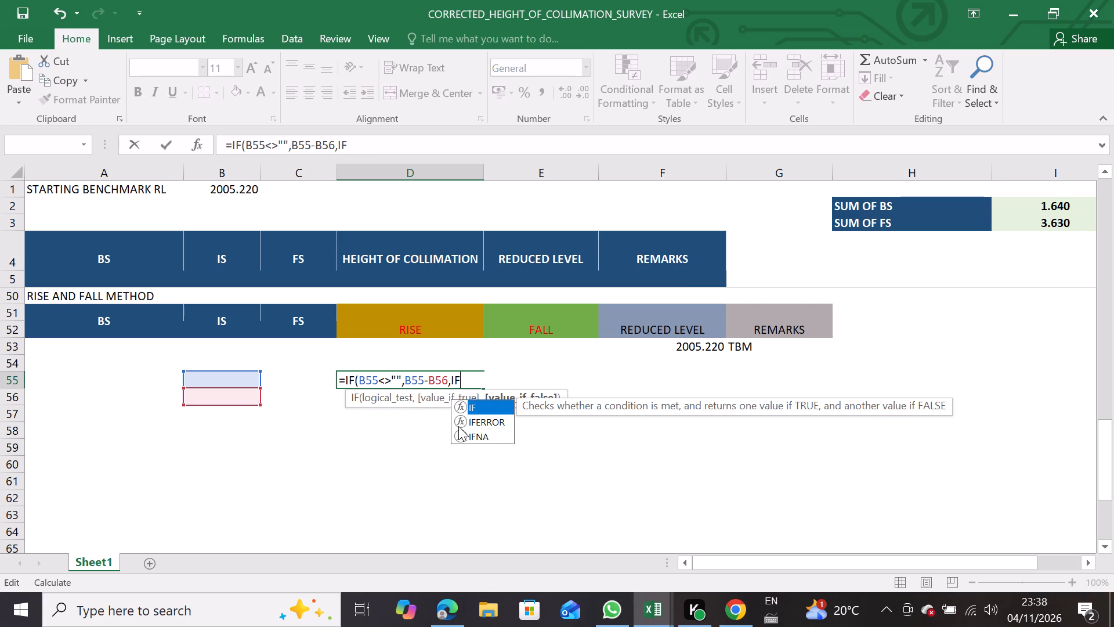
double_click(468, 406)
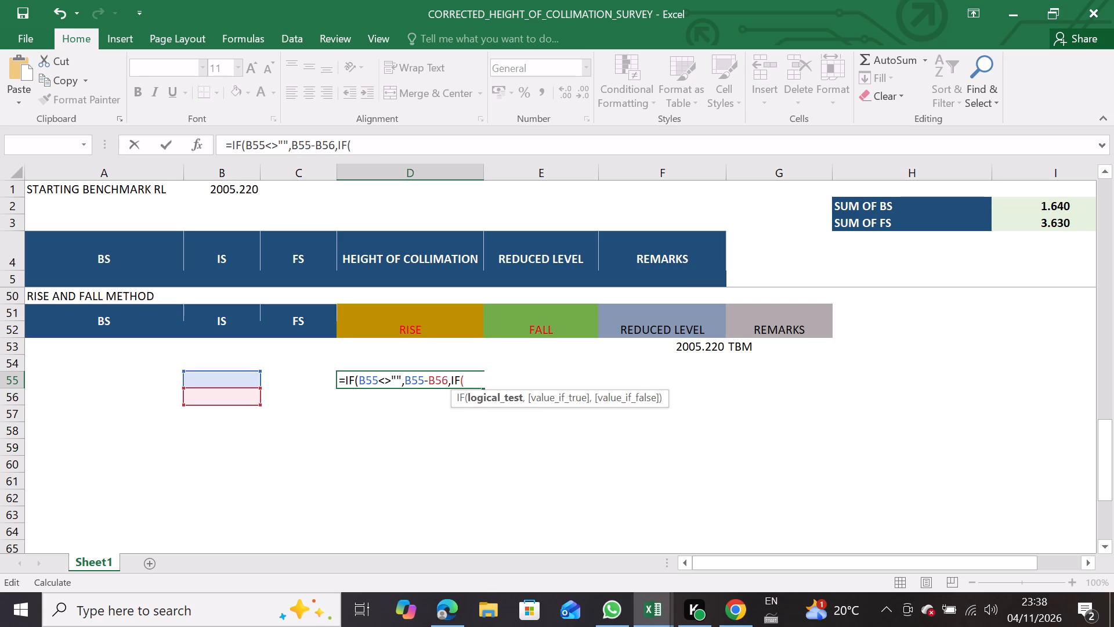
Complete D55's nested IF with the arguments B55-C56 and "", close both brackets and enter the formula.
left_click(246, 379)
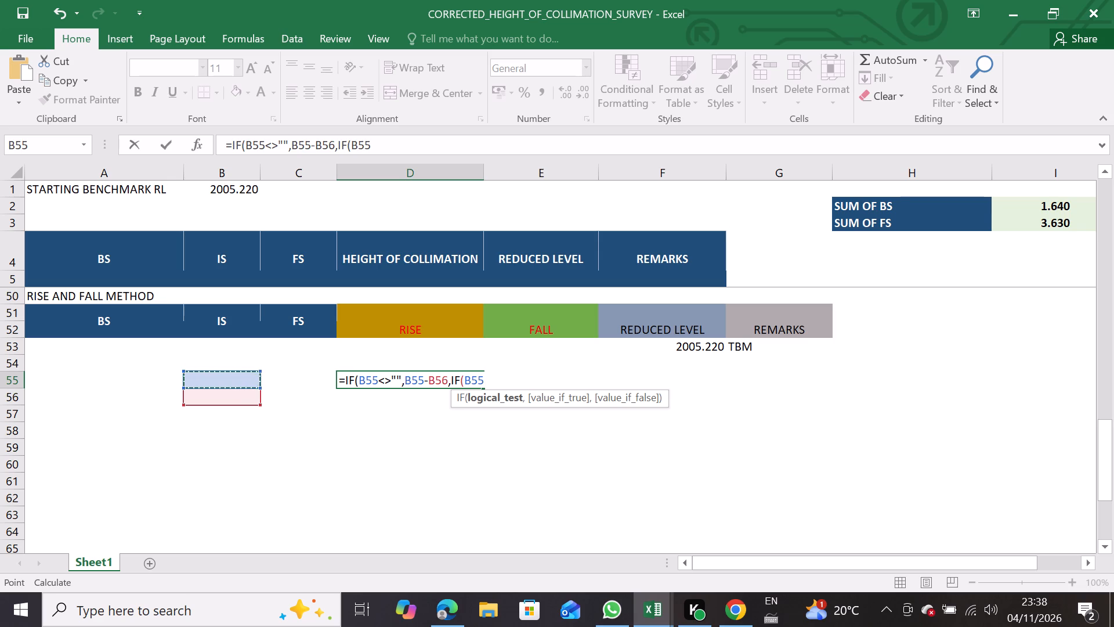
key("minus")
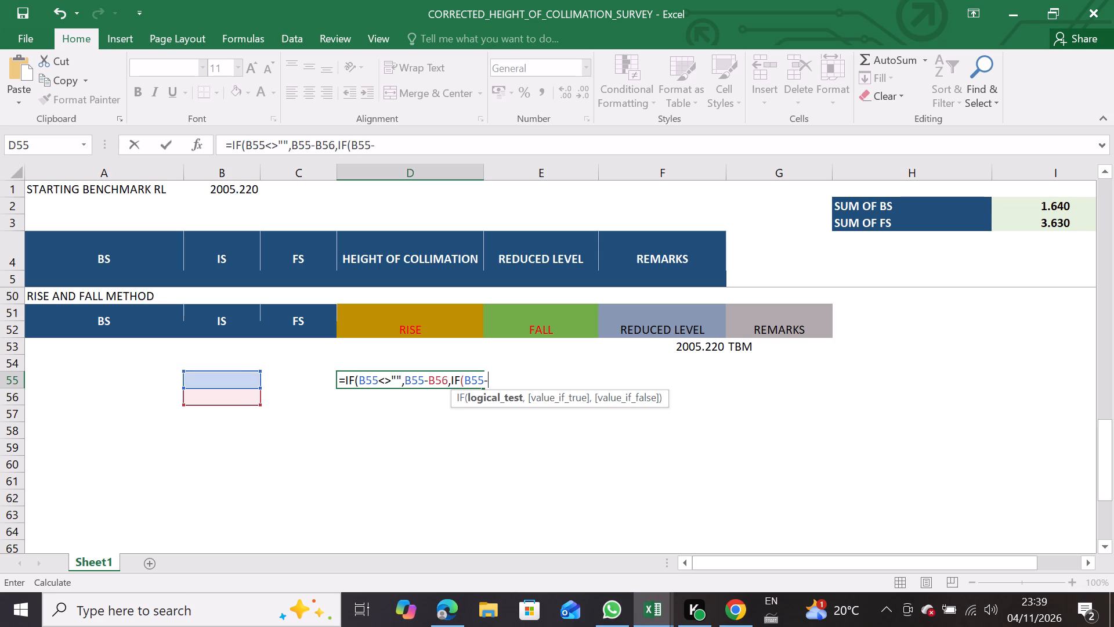
left_click(301, 400)
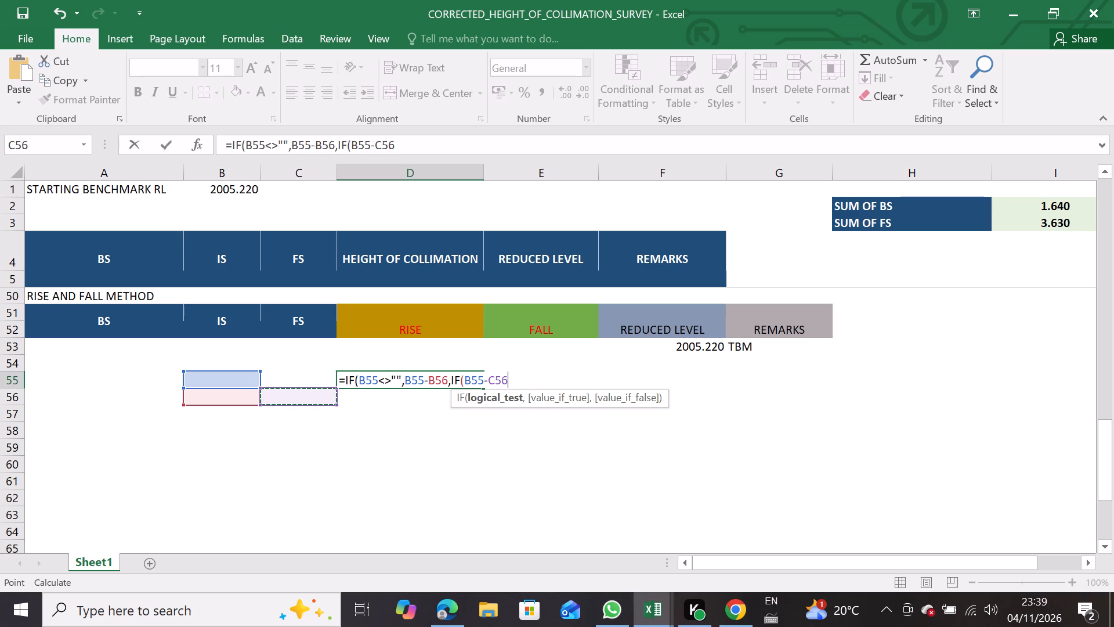
key("comma")
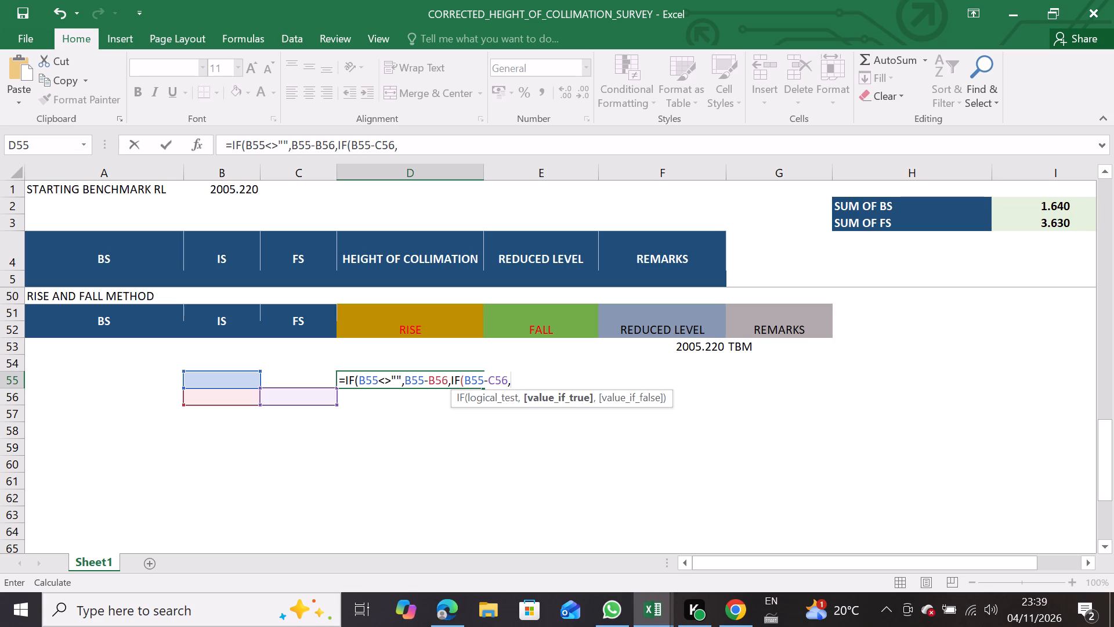
type("\"\"")
key("shift+parenright")
key("shift+parenright")
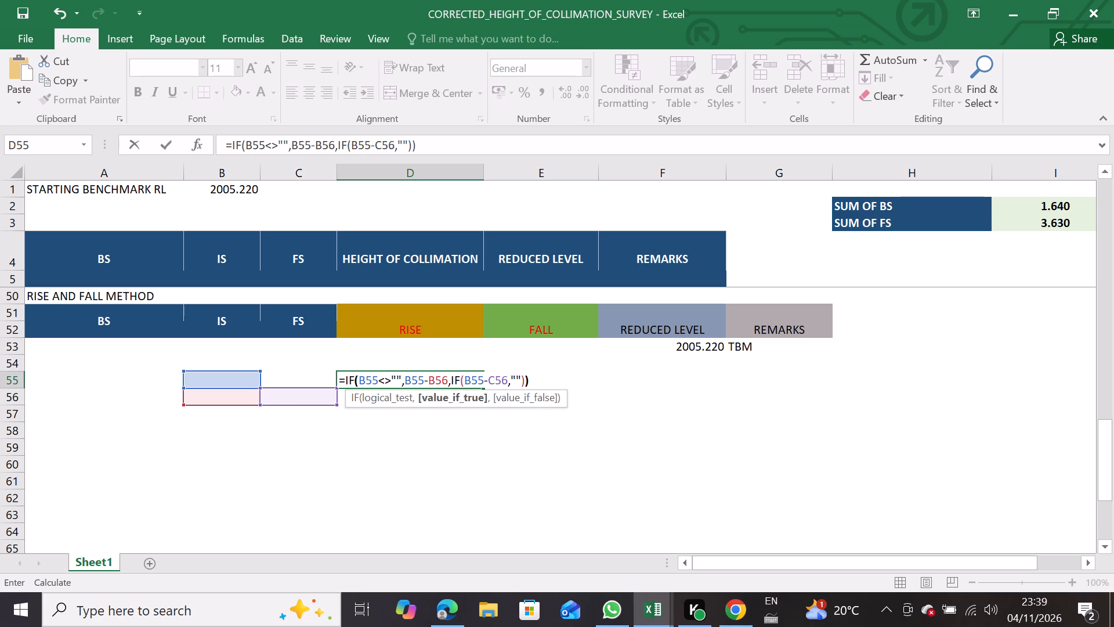
key("Return")
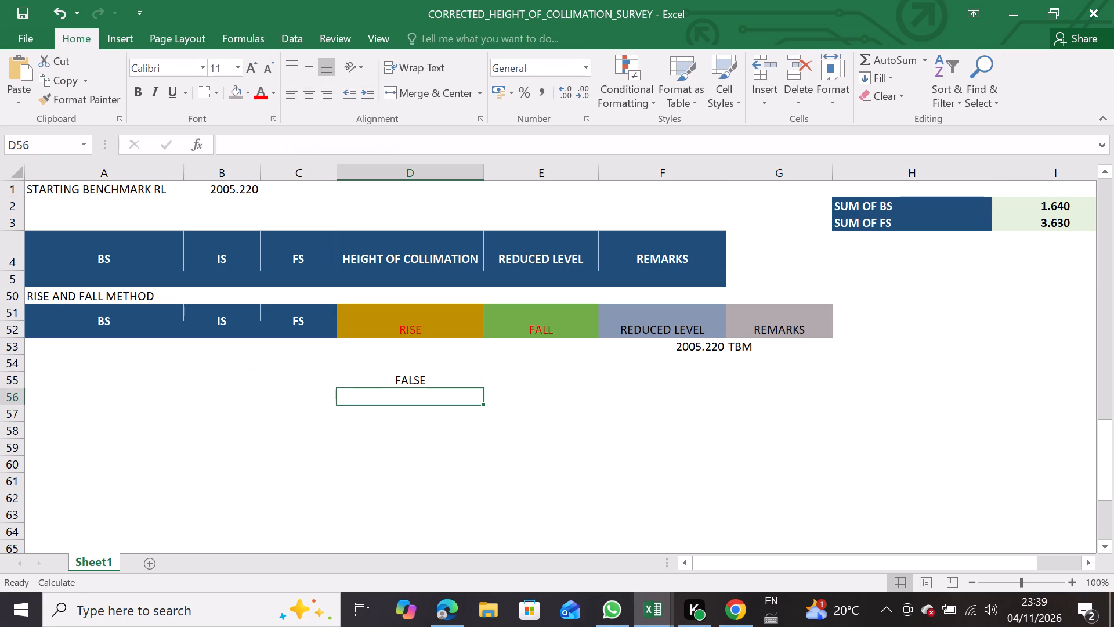
Open D55's formula for editing and select the "" argument of its nested IF.
left_click(379, 384)
double_click(379, 384)
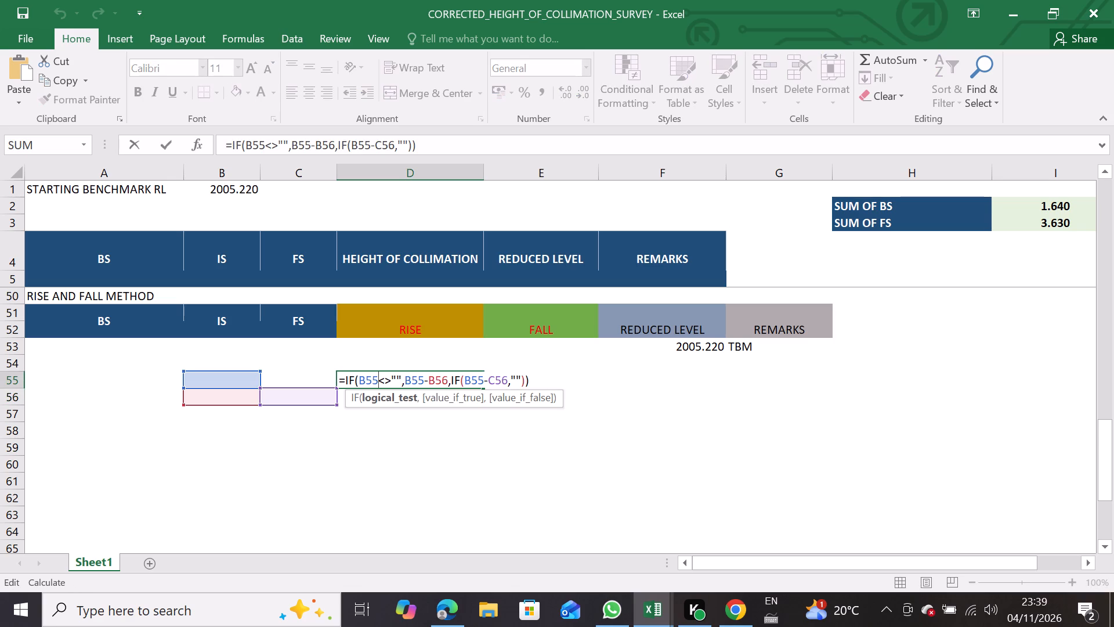
double_click(519, 377)
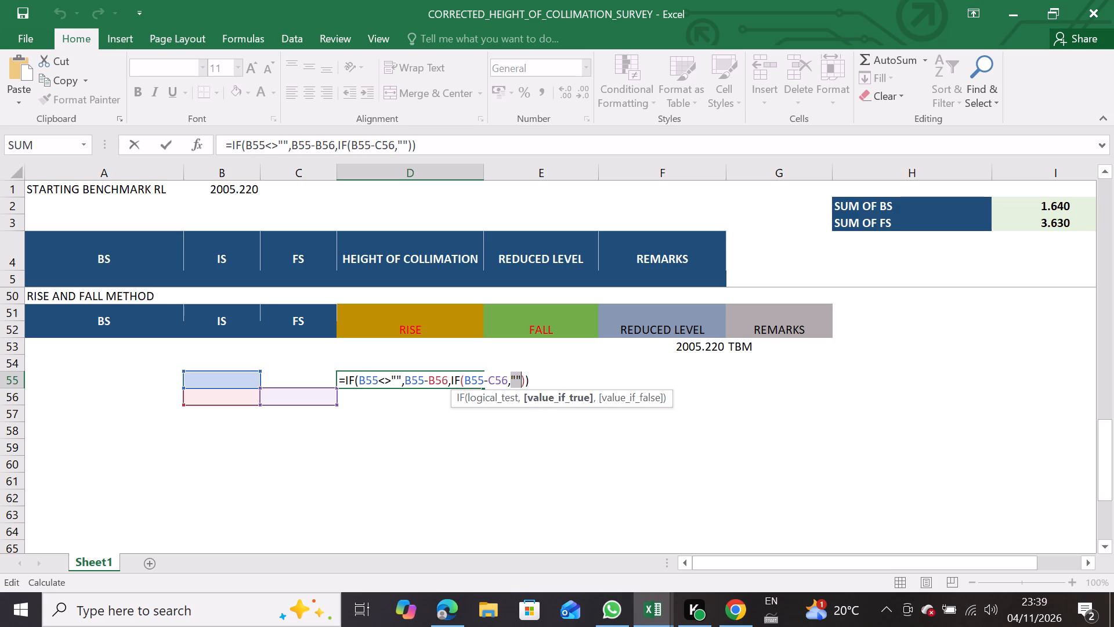
scroll(888, 408, "down", 1)
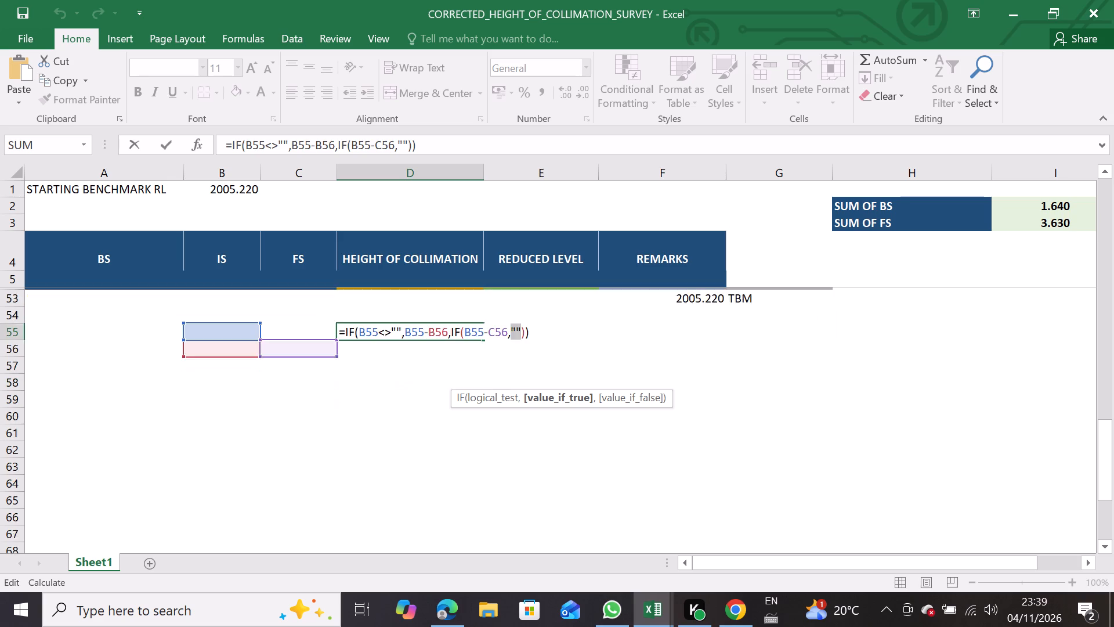
scroll(888, 408, "down", 3)
scroll(888, 408, "up", 1)
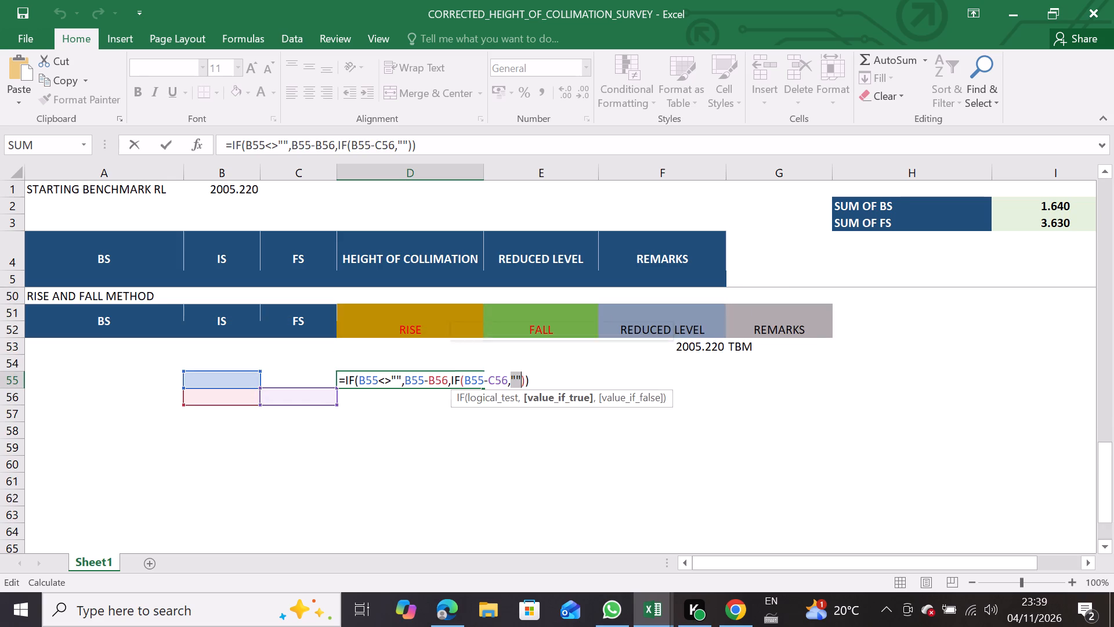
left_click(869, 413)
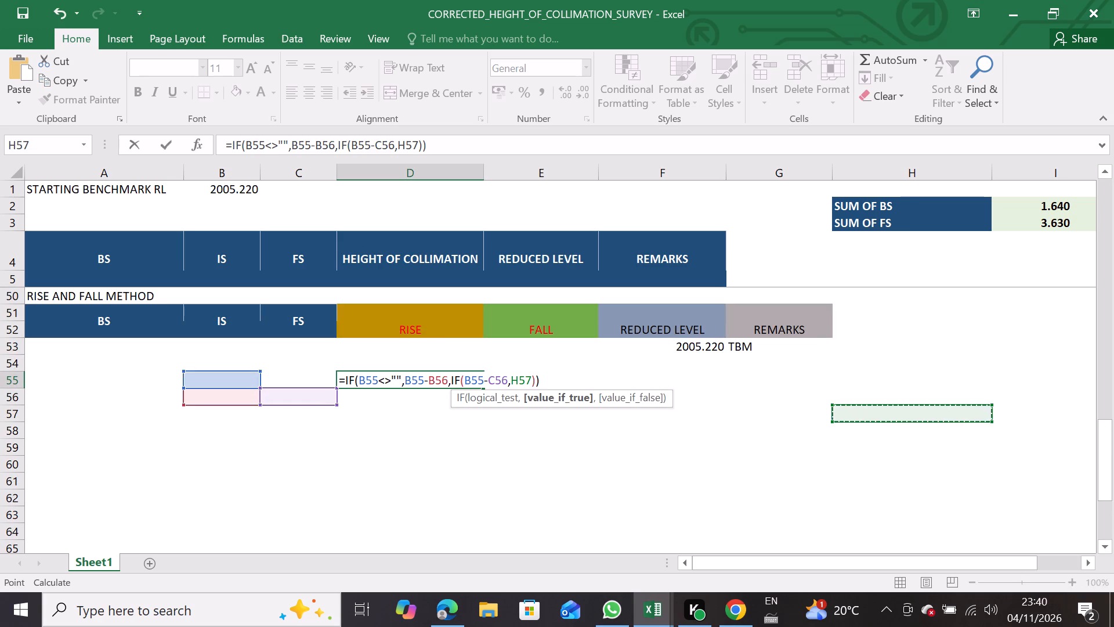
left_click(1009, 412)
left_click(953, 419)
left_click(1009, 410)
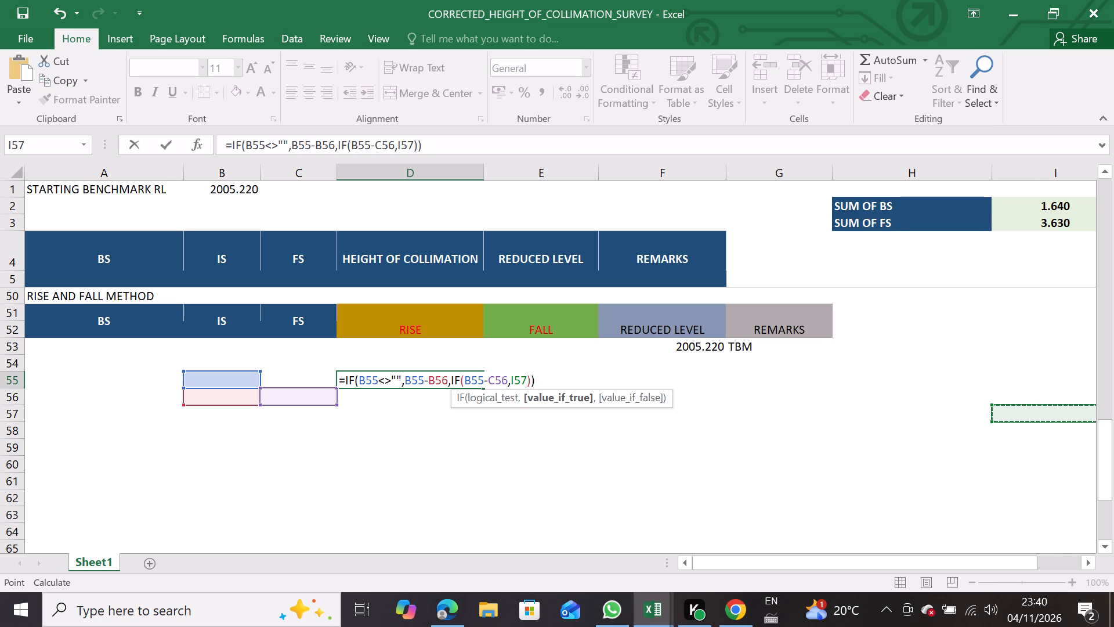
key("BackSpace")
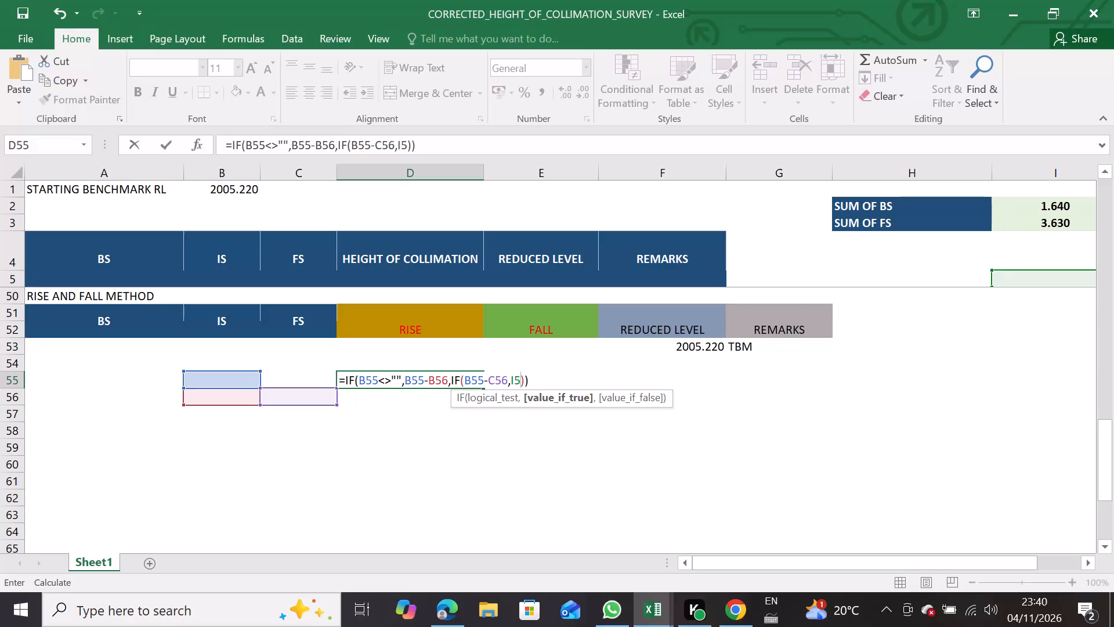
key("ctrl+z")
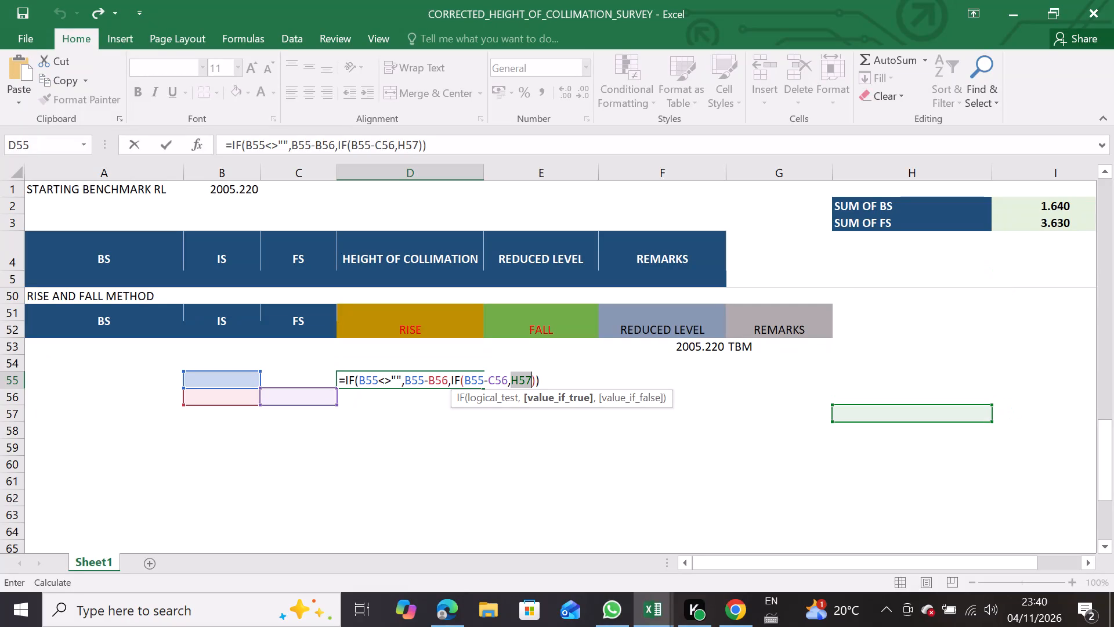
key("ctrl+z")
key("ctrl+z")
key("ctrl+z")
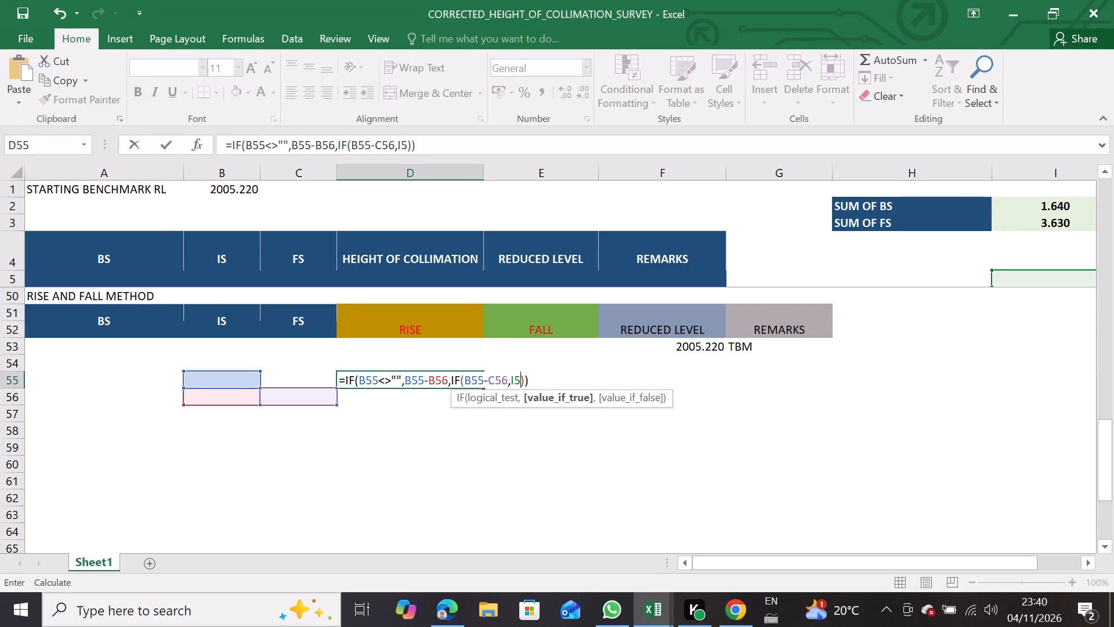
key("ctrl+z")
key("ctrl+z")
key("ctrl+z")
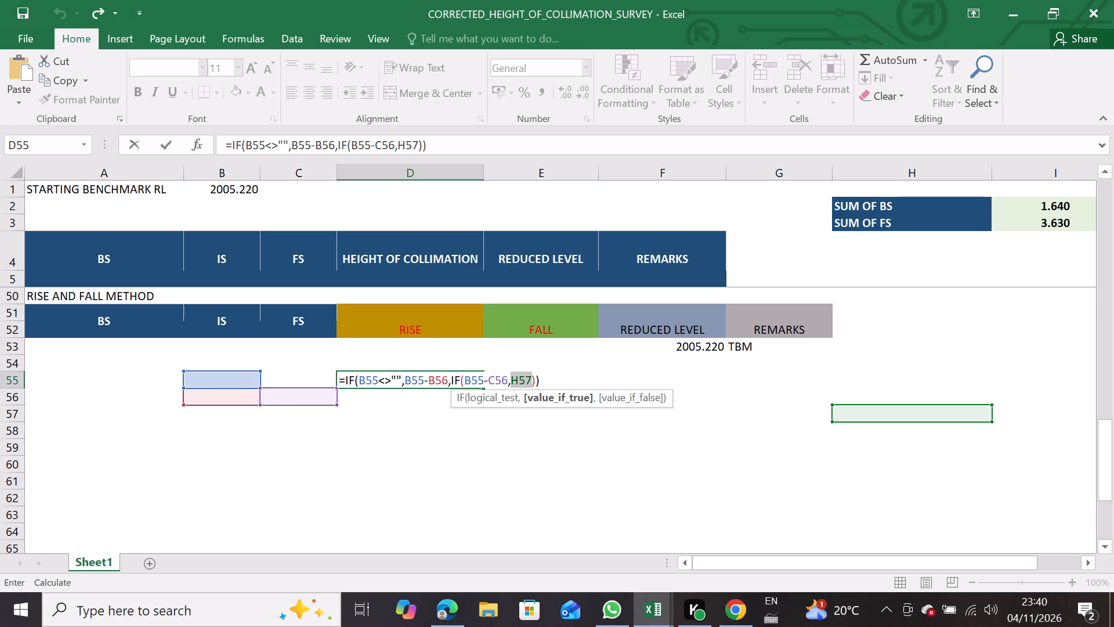
Delete the nested IF's arguments, its opening bracket and both closing brackets from D55's formula.
key("numbersign")
key("BackSpace")
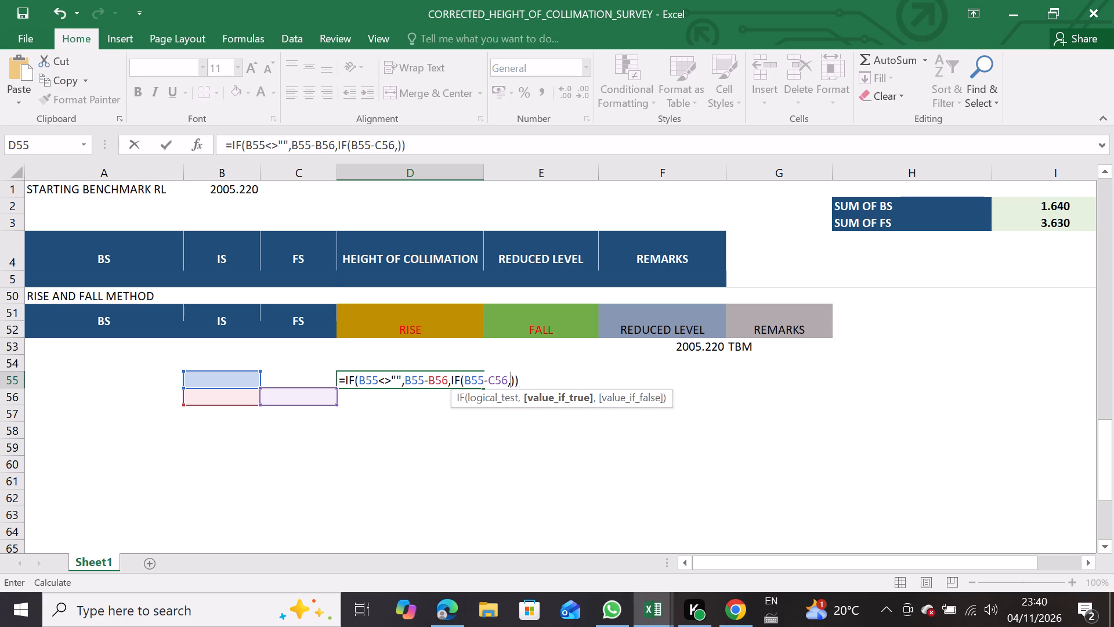
key("BackSpace")
key("BackSpace")
left_click(538, 380)
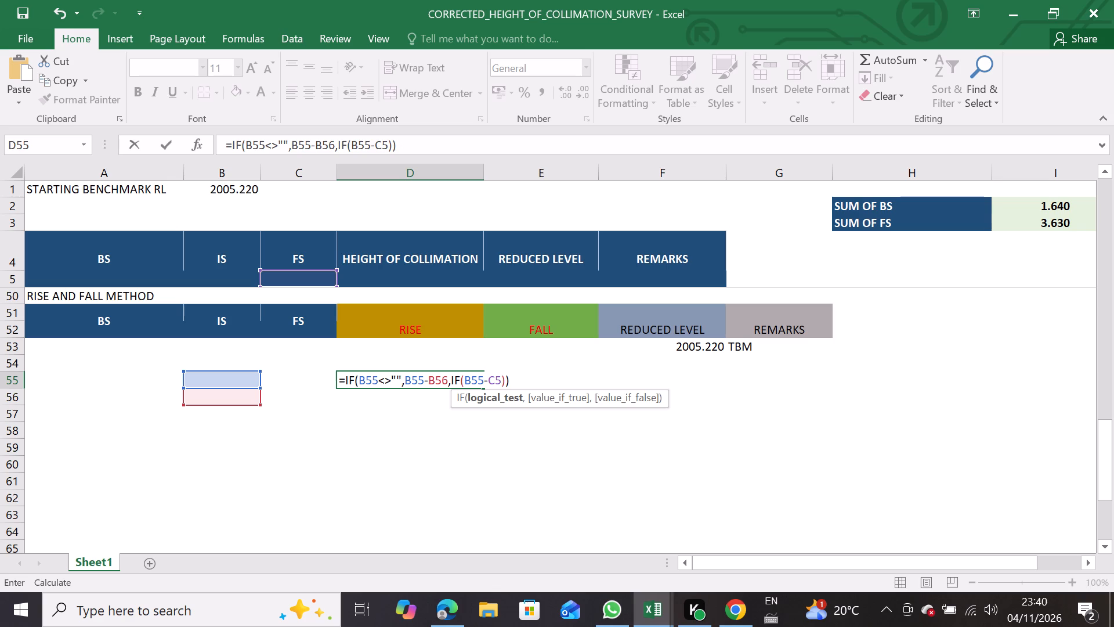
key("BackSpace")
key("BackSpace")
key("BackSpace")
key("BackSpace")
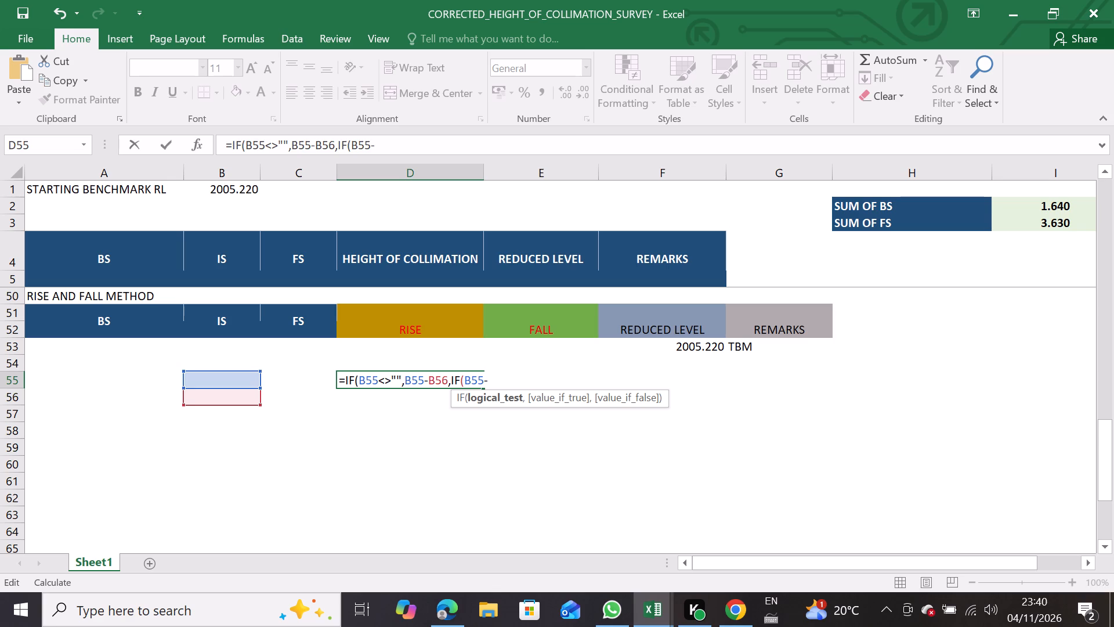
left_click(286, 400)
key("BackSpace")
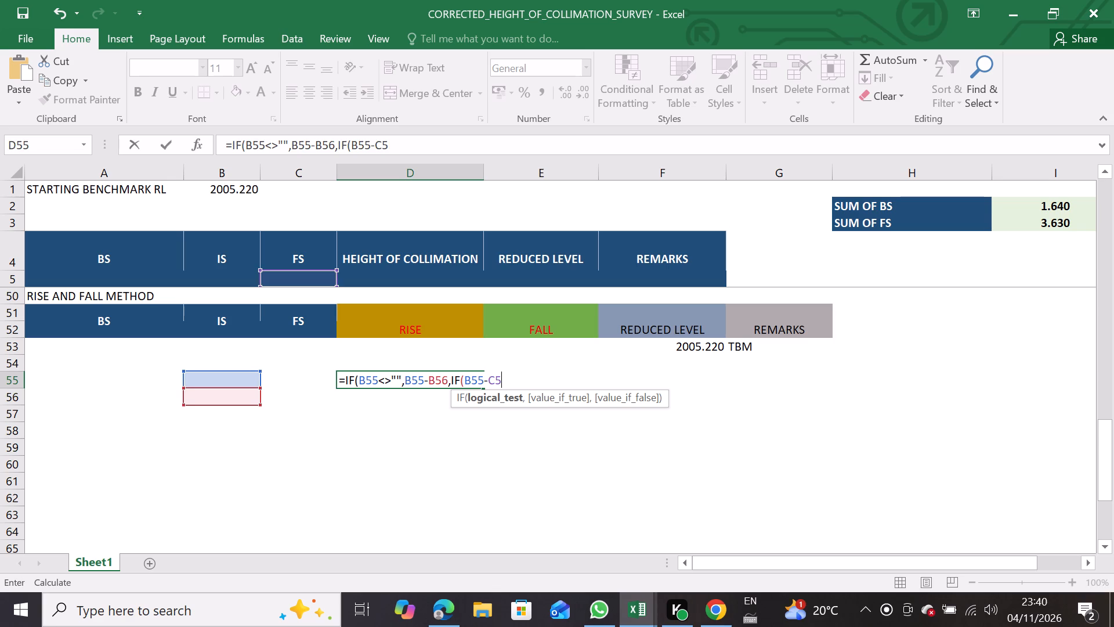
key("BackSpace")
key("BackSpace")
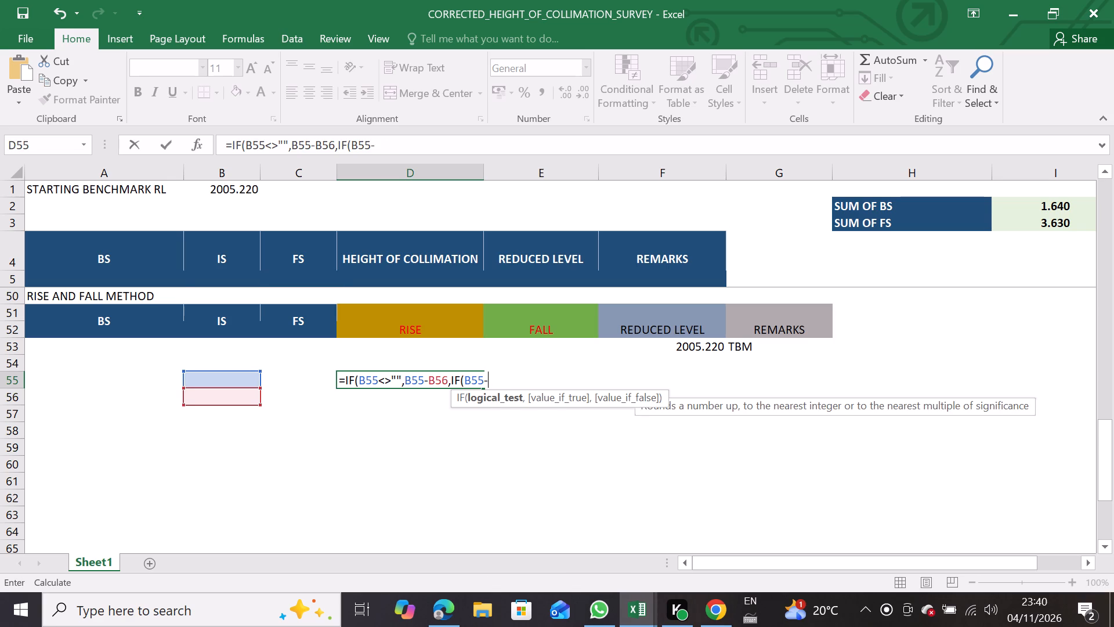
key("BackSpace")
key("BackSpace")
key("BackSpace")
key("BackSpace")
key("BackSpace")
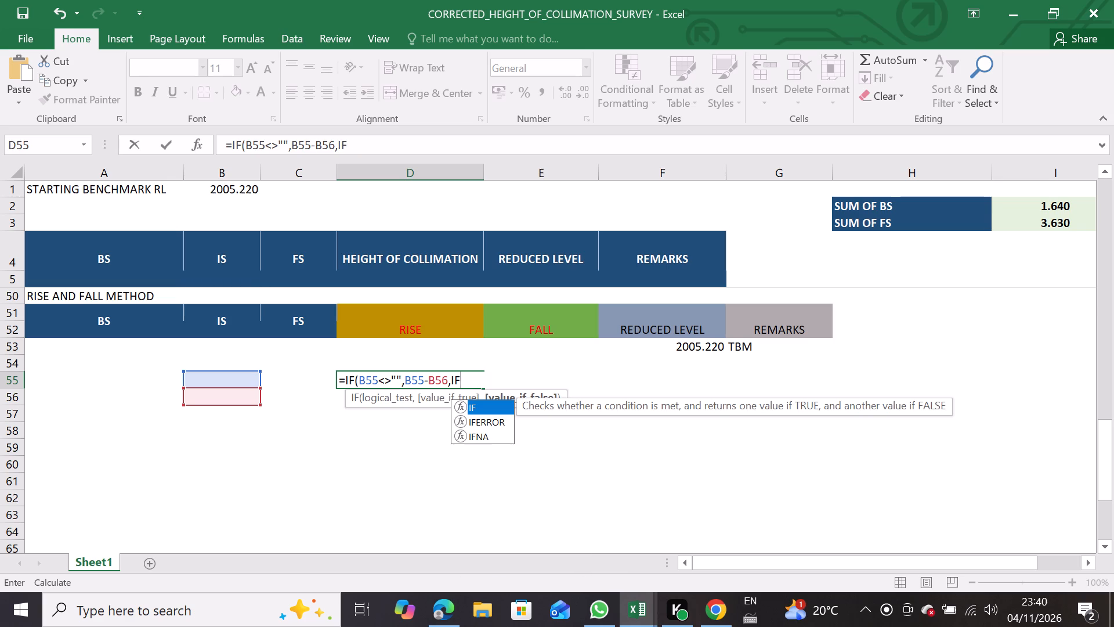
Try C56 as the nested IF's logical test, and remove the entire nested IF after B55-B56 in D55.
double_click(475, 410)
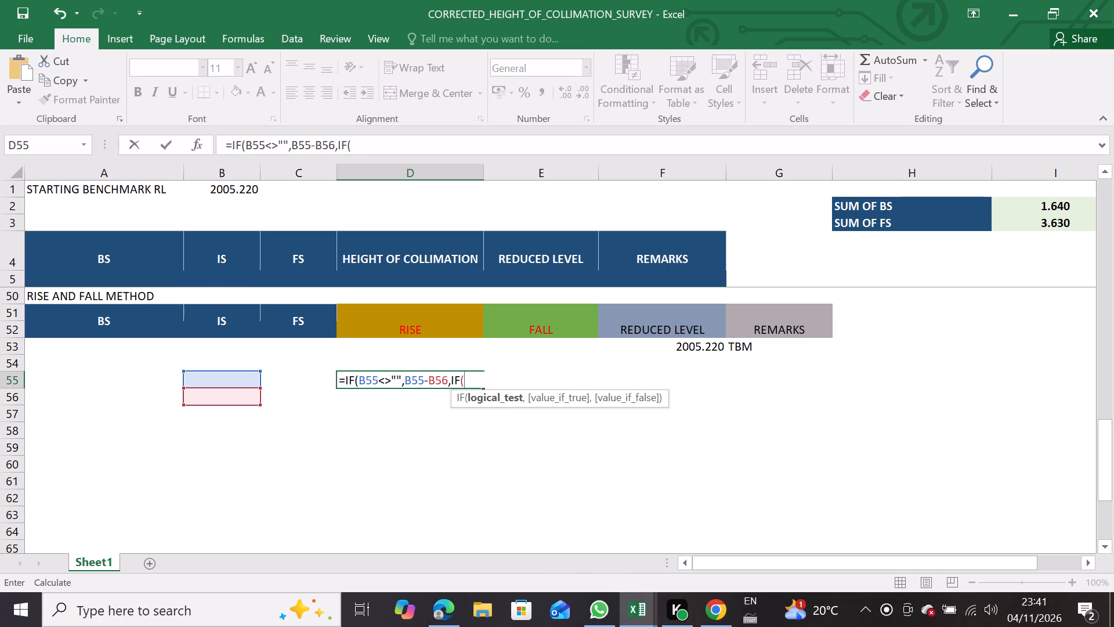
double_click(281, 400)
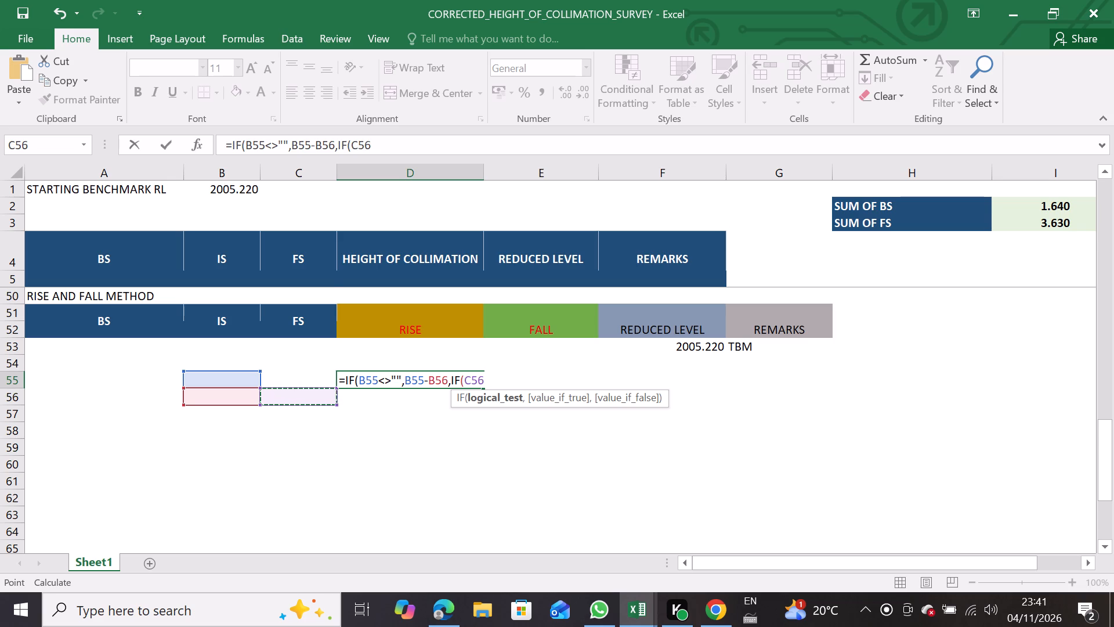
key("BackSpace")
key("BackSpace")
key("BackSpace")
key("BackSpace")
key("BackSpace")
key("BackSpace")
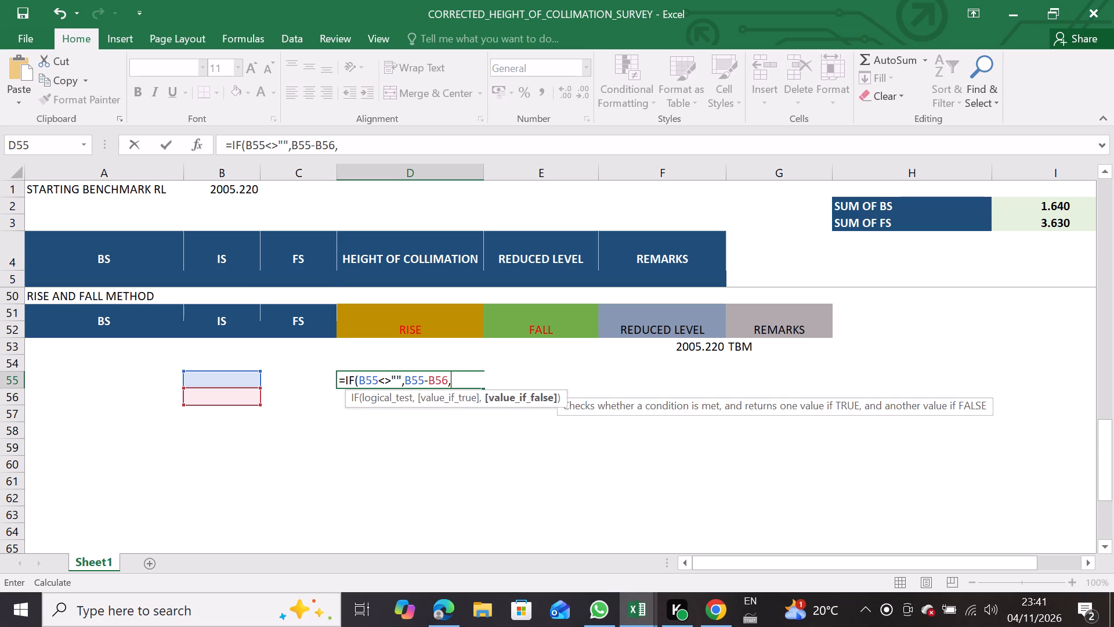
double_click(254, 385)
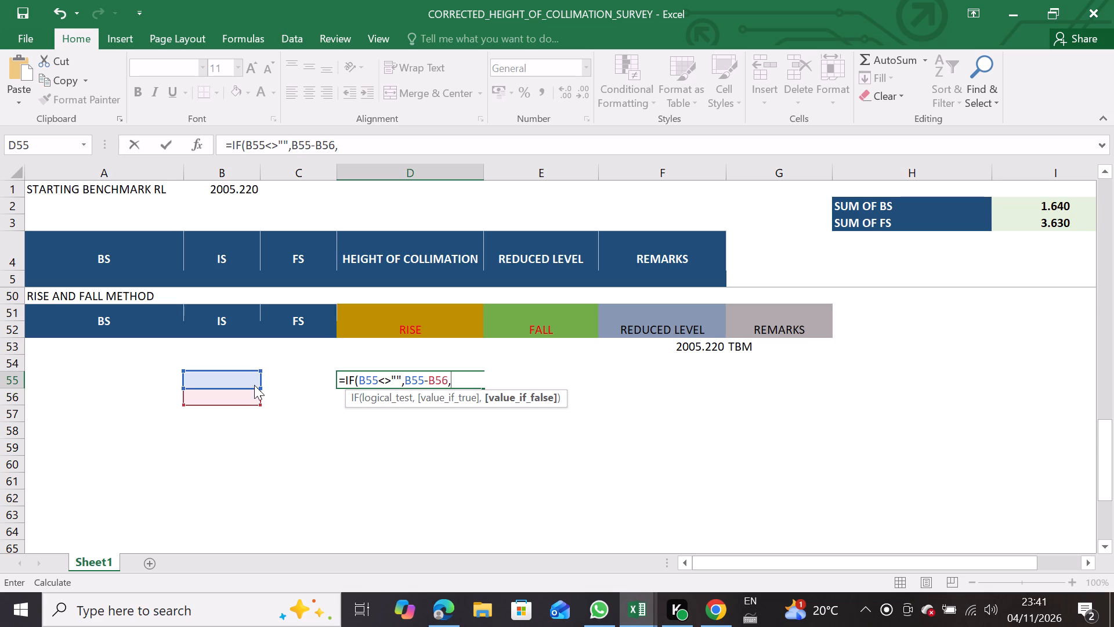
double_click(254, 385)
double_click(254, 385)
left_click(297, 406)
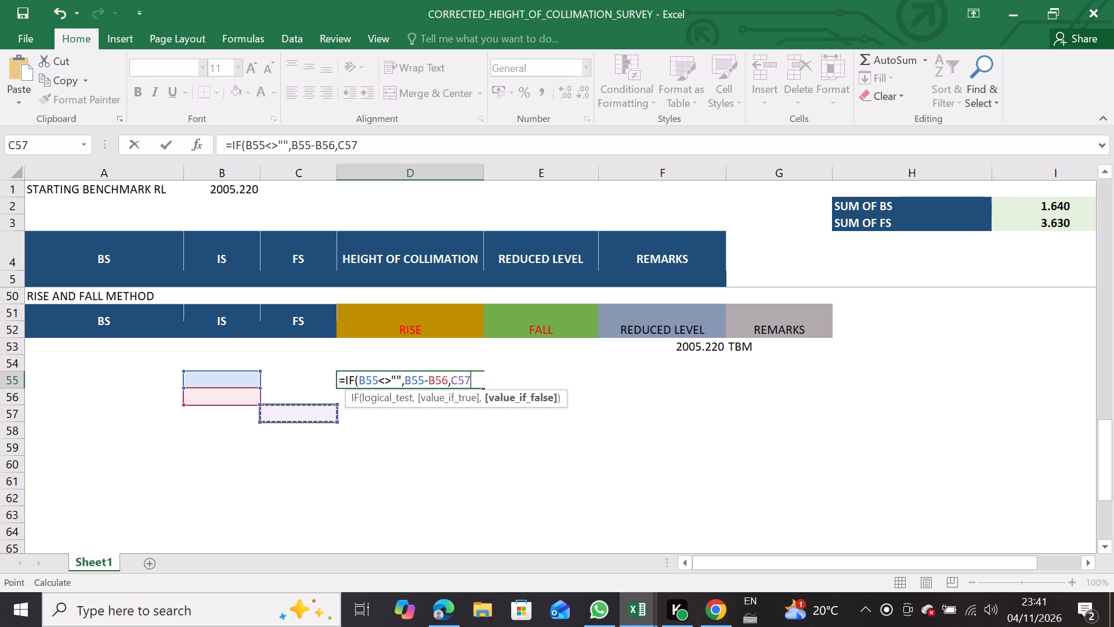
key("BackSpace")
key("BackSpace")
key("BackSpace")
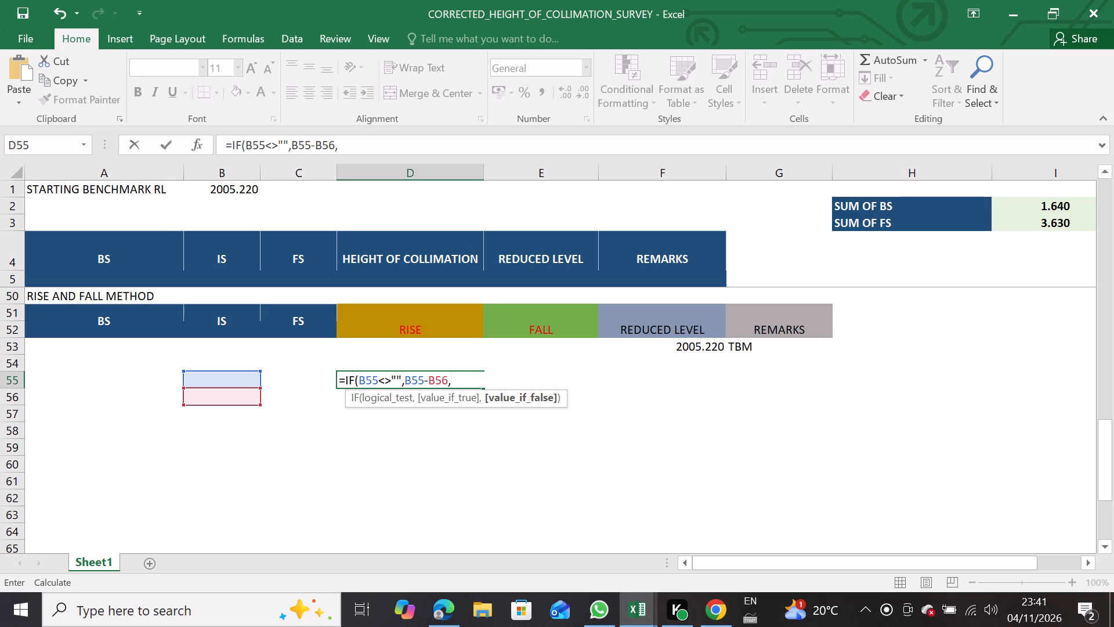
Try to enter D55's formula with B55-C56 and "" added after B55-B56, ending in two closing brackets.
key("b")
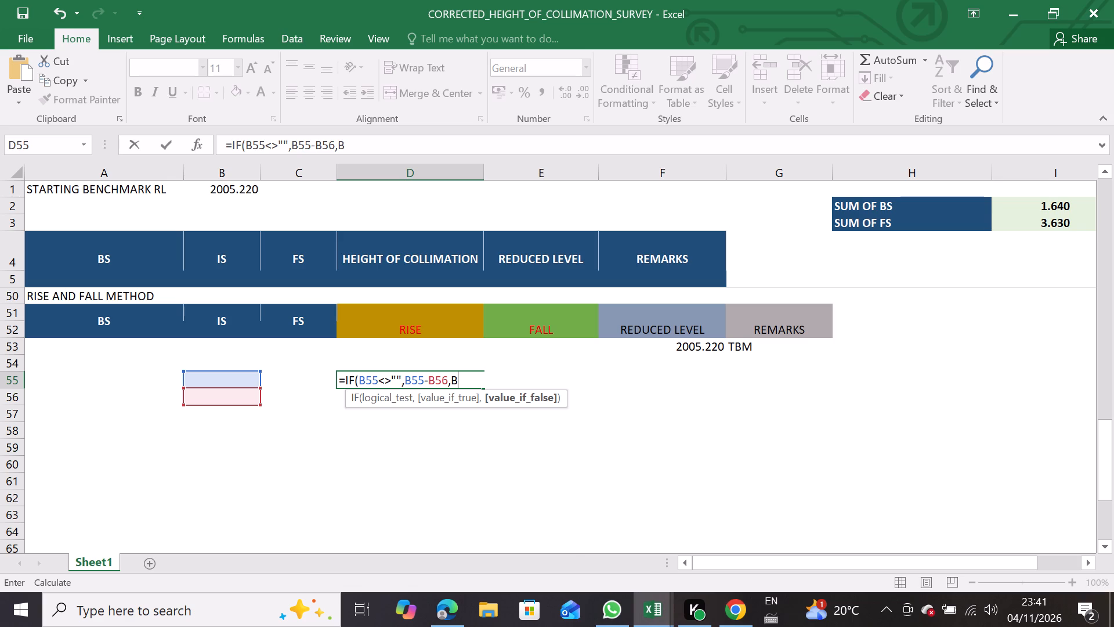
type("55")
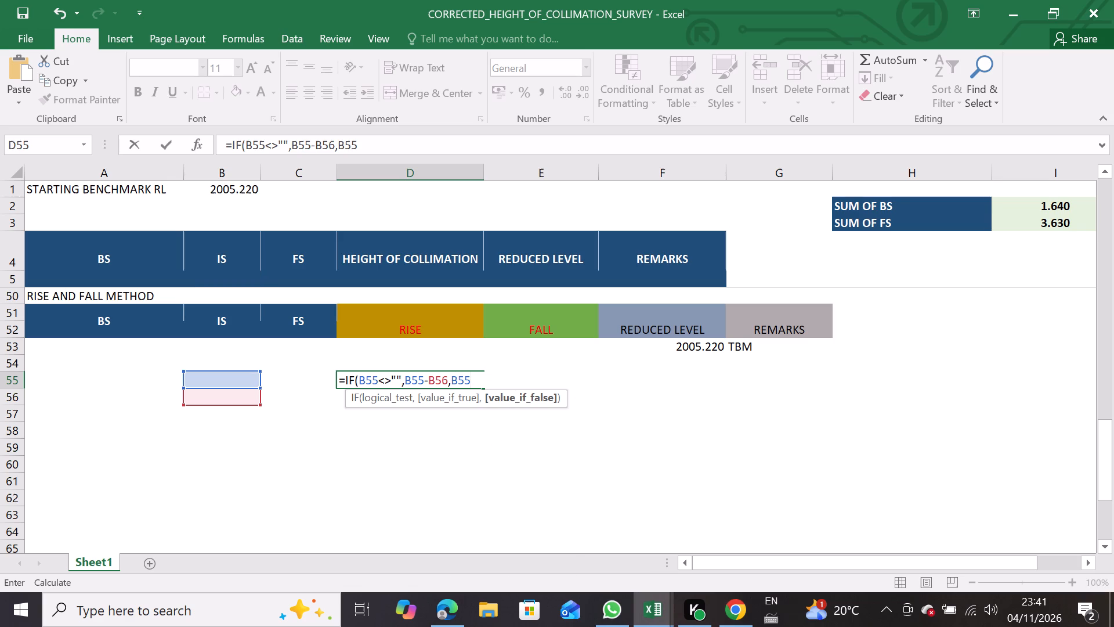
key("minus")
type("C5")
key("6")
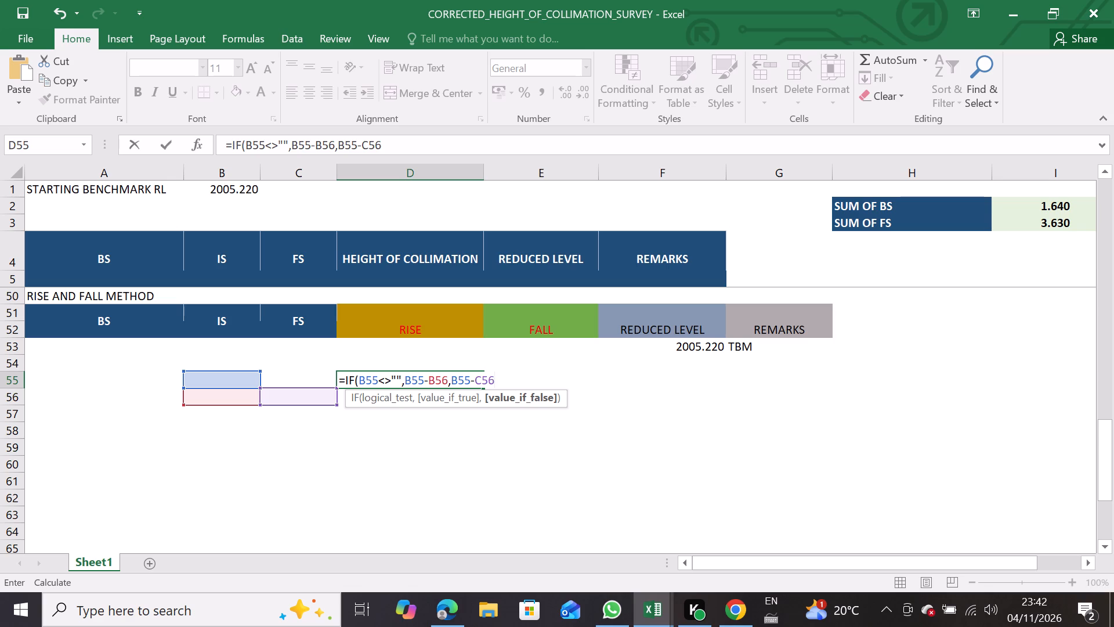
key("comma")
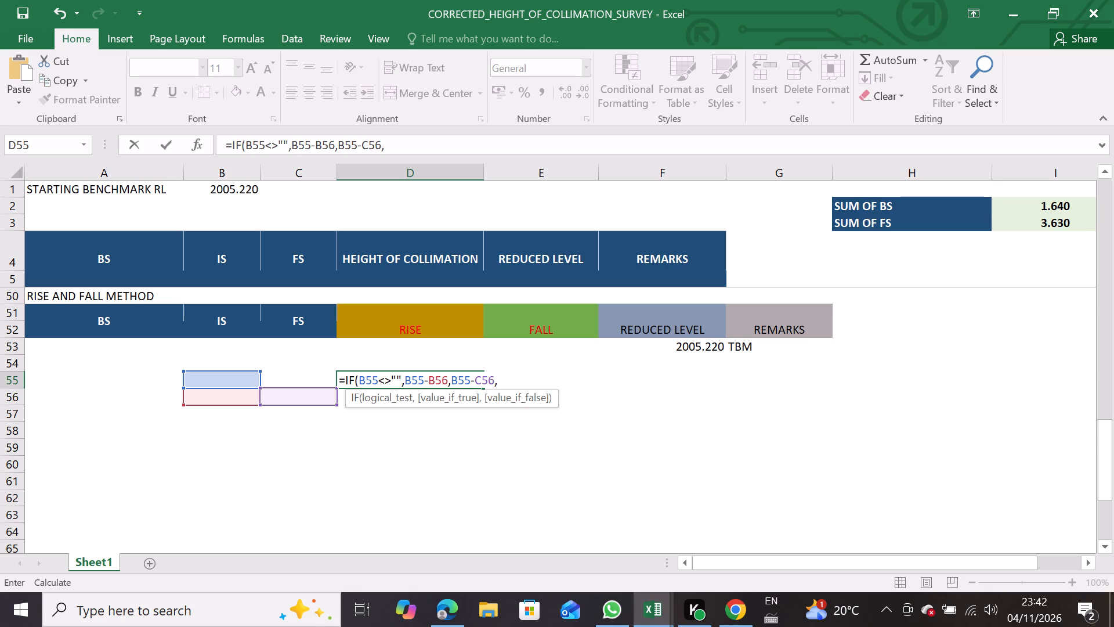
type("\"\"")
type("))")
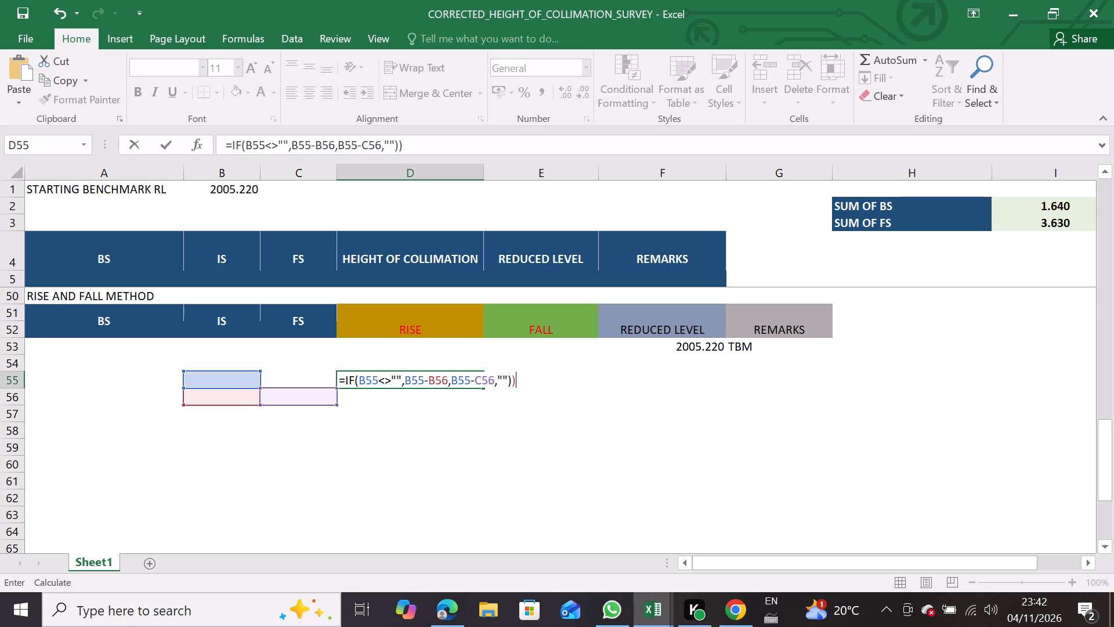
key("Return")
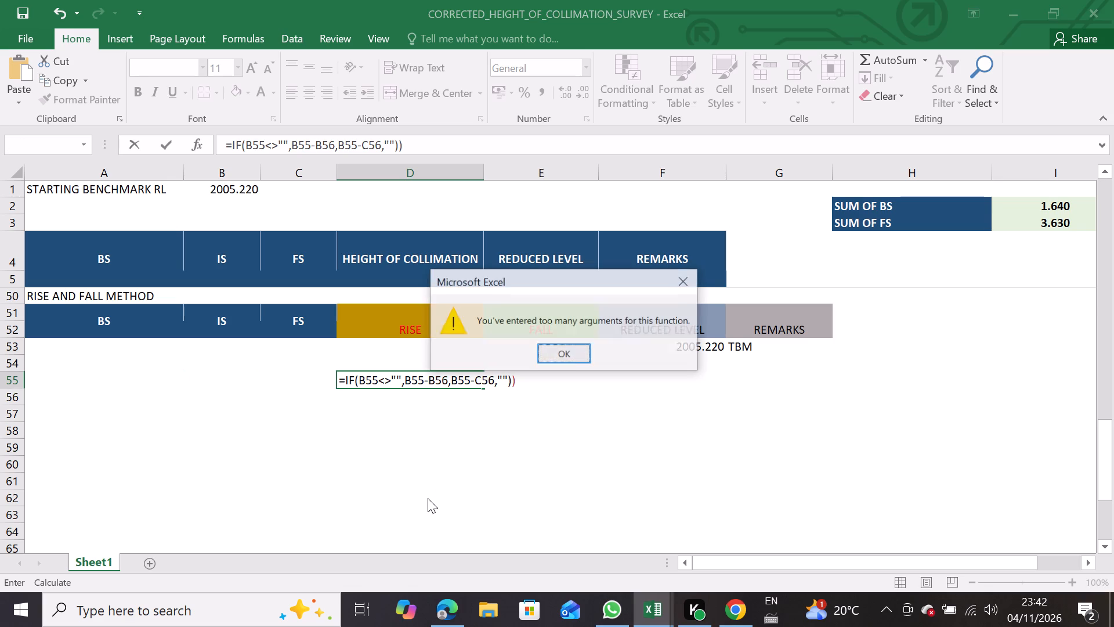
Complete D55's formula by inserting a nested IF testing C55<>"" before B55-C56, giving =IF(B55<>"",B55-B56,IF(C55<>"",B55-C56,"")).
left_click(572, 354)
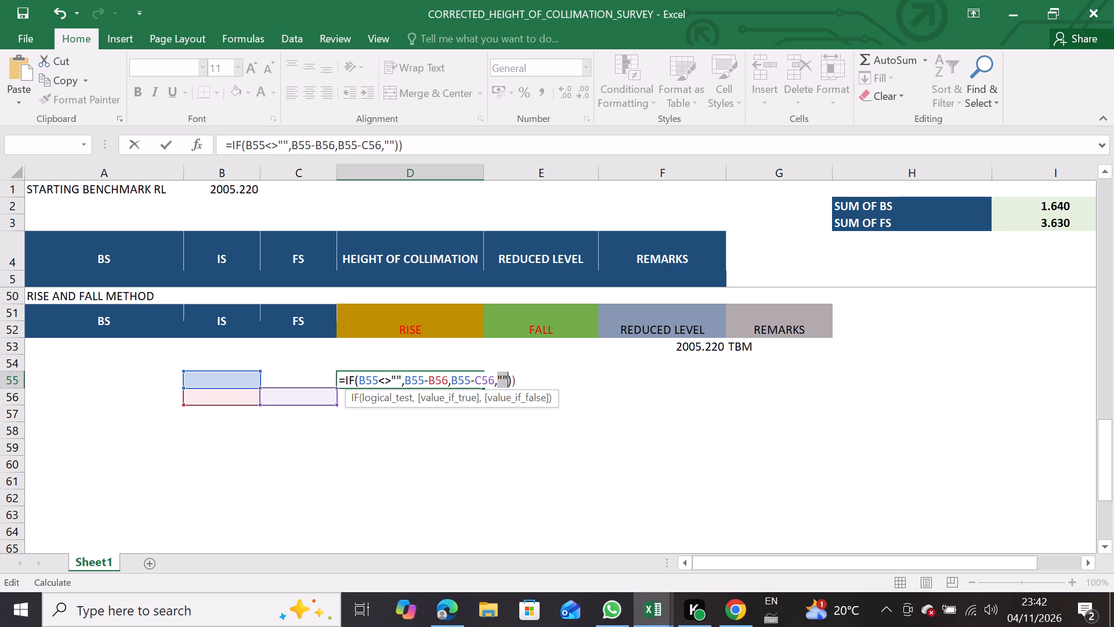
left_click(450, 380)
key("i")
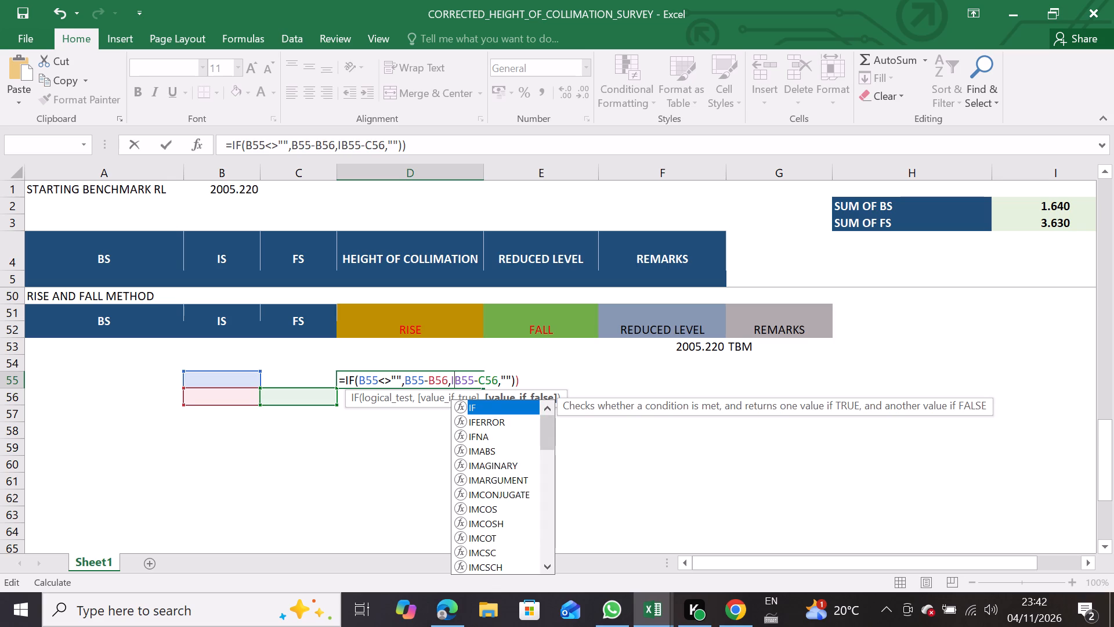
double_click(495, 409)
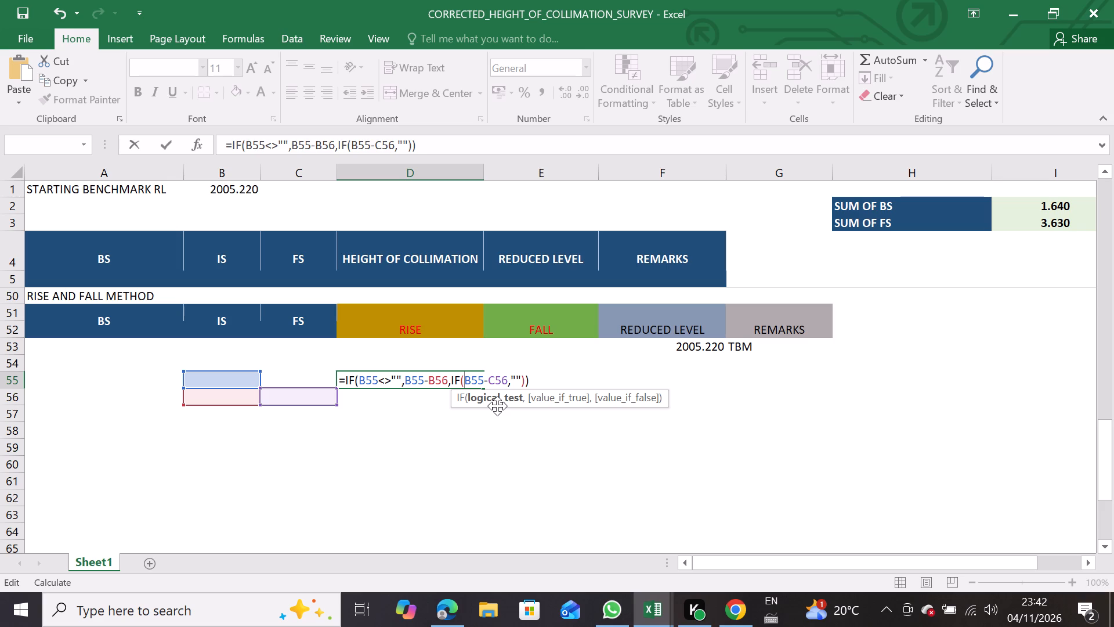
key("c")
type("55")
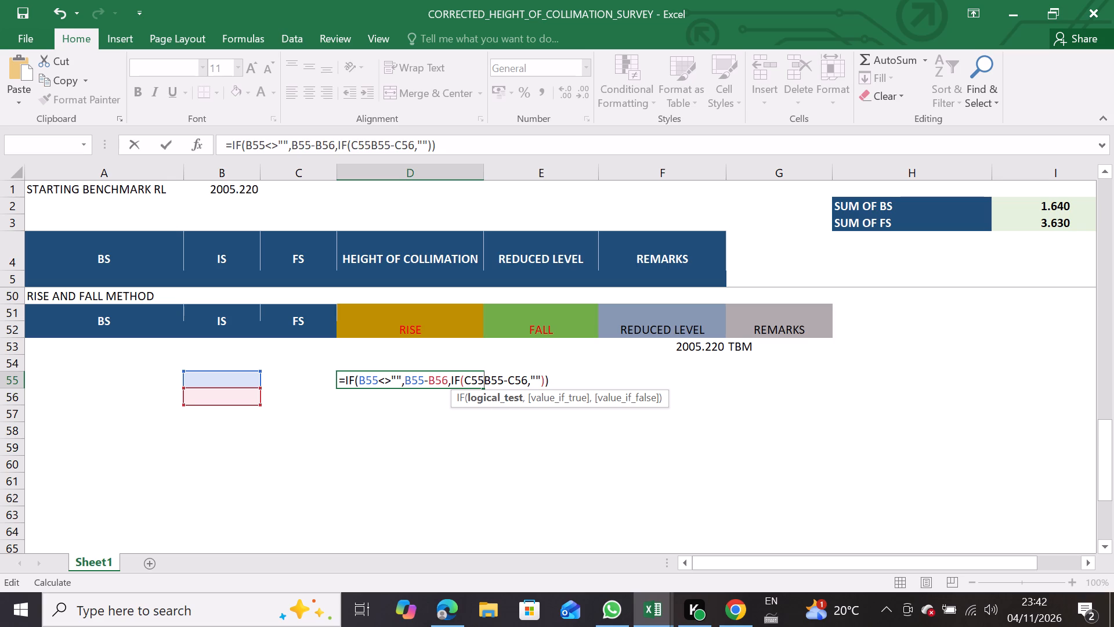
type("<>")
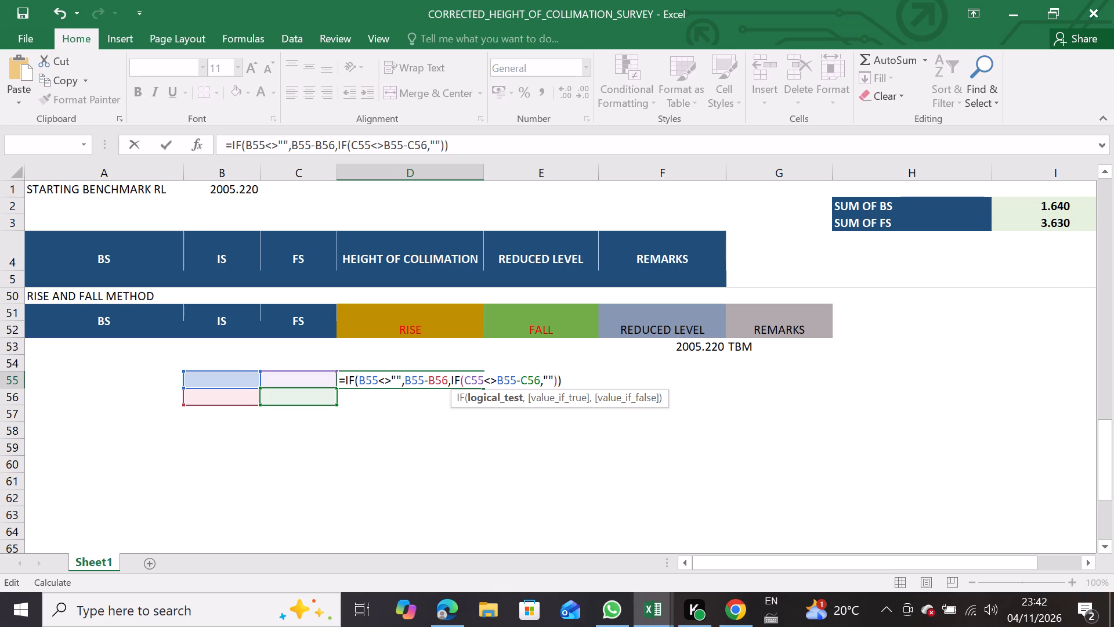
type("\"\"")
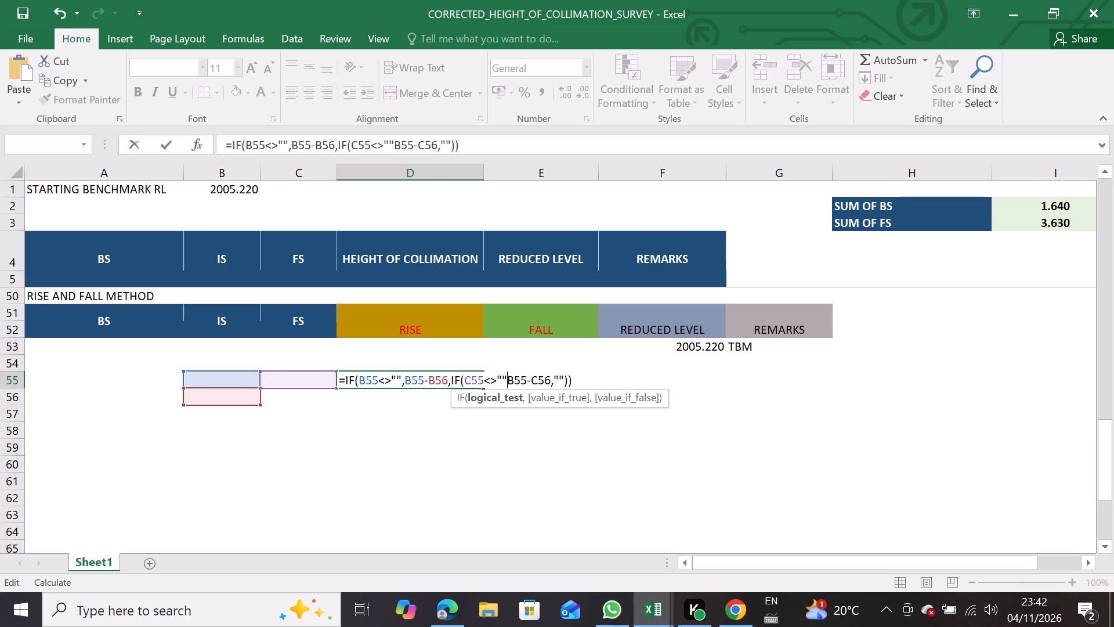
key("comma")
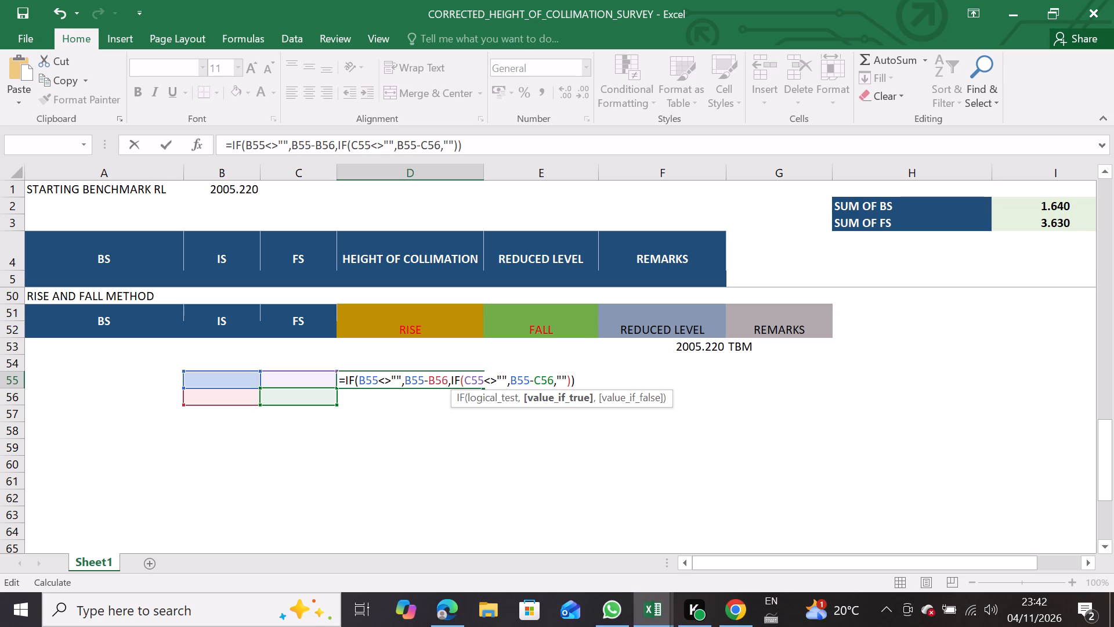
key("Return")
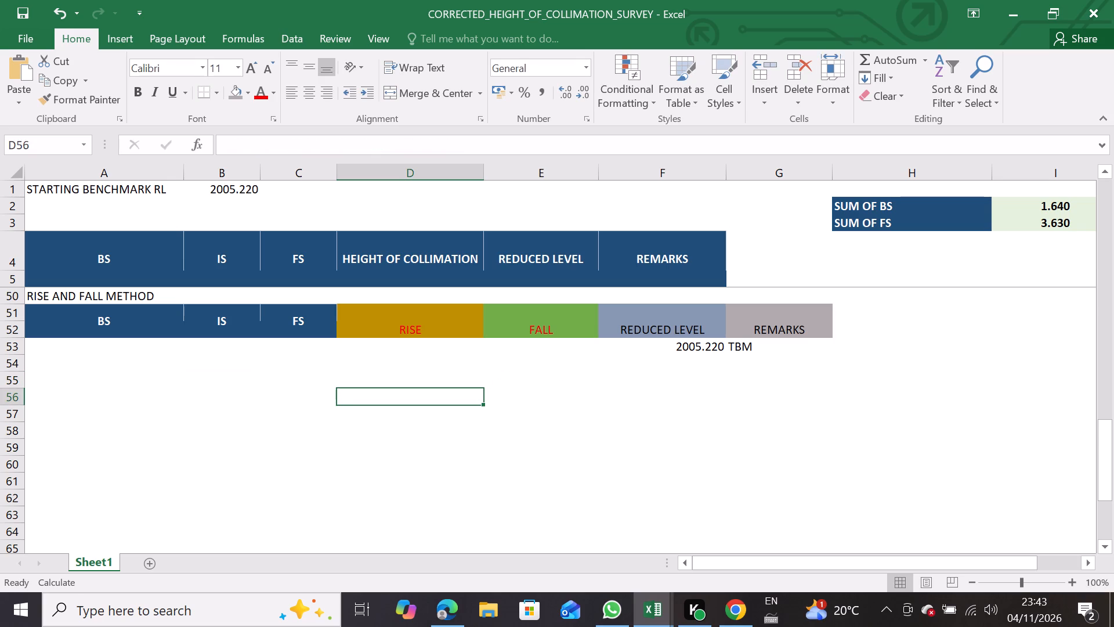
Enter trial readings in the rise and fall table: BS 2 in A53, IS 1 in B54 and IS 3 in B55.
left_click(139, 355)
left_click(143, 348)
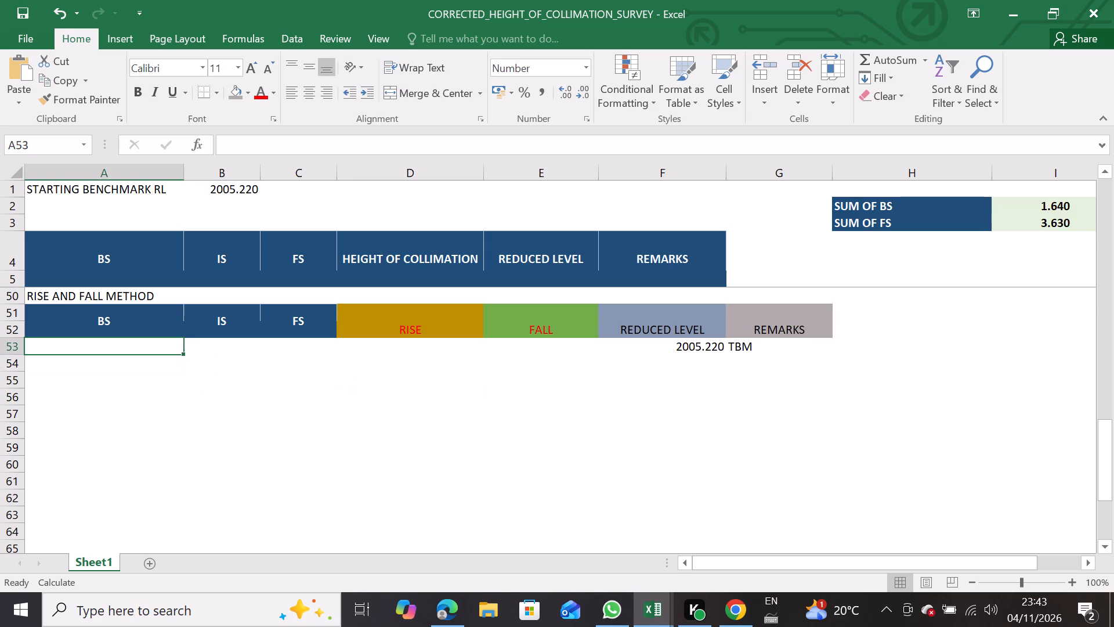
key("2")
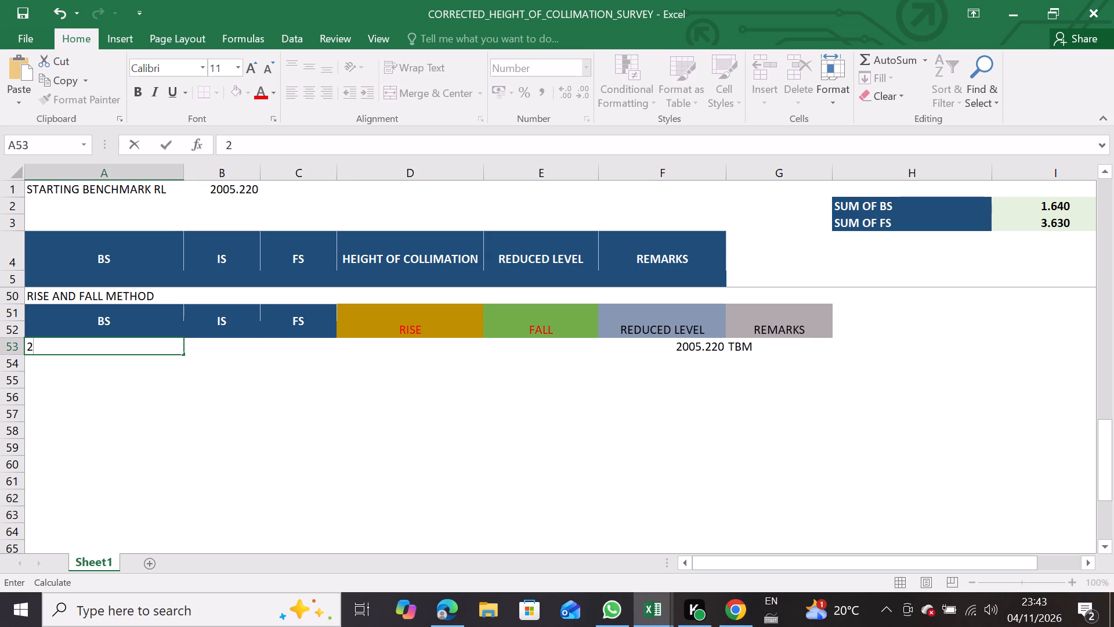
left_click(210, 361)
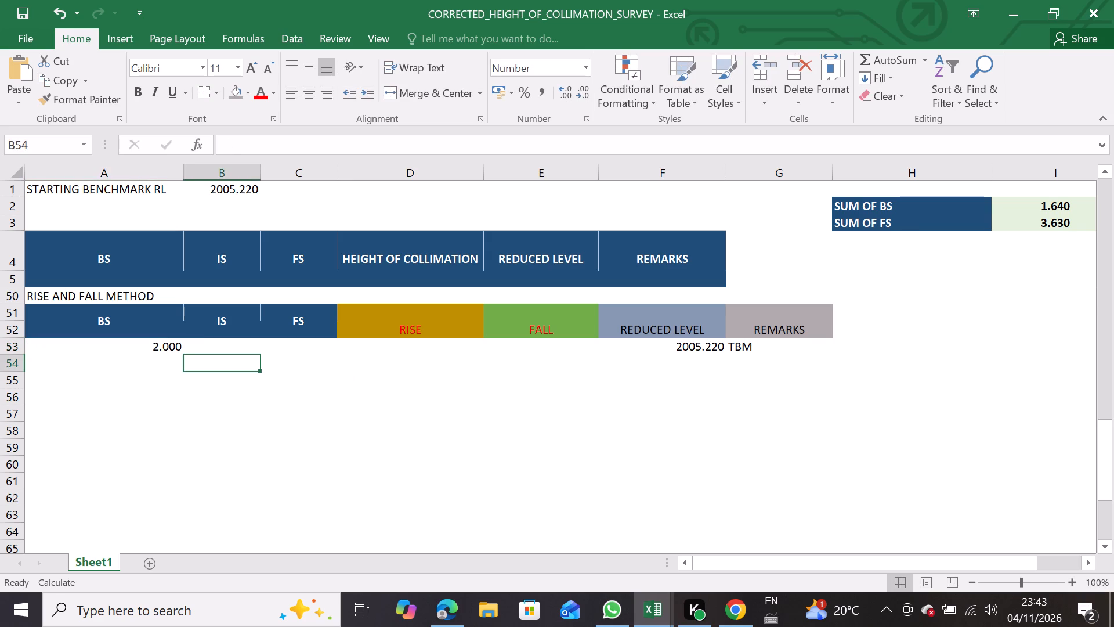
key("1")
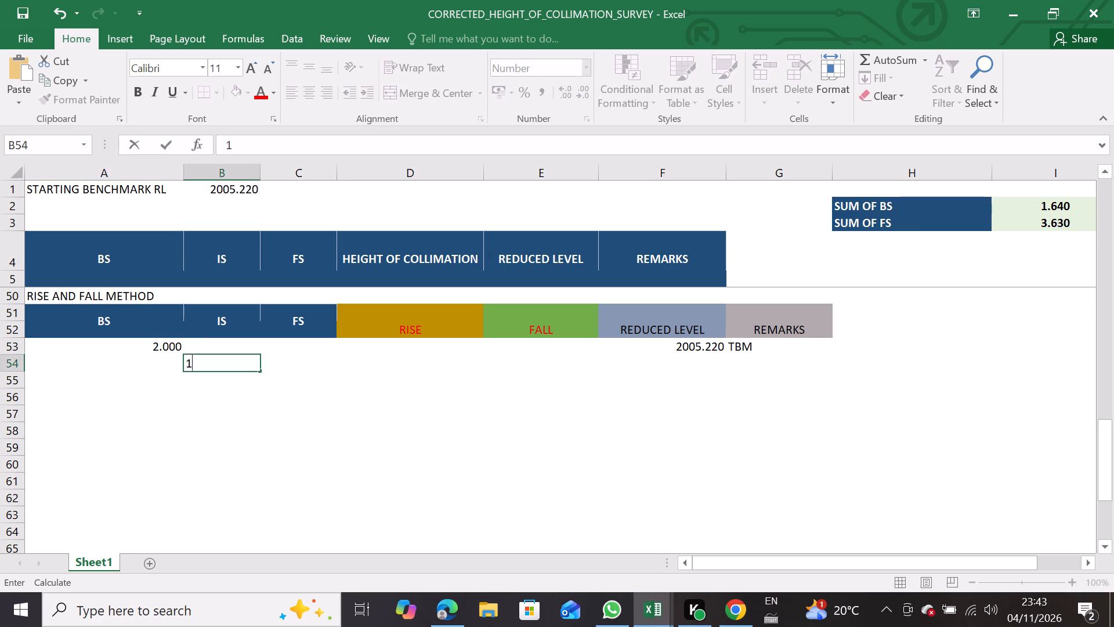
left_click(287, 384)
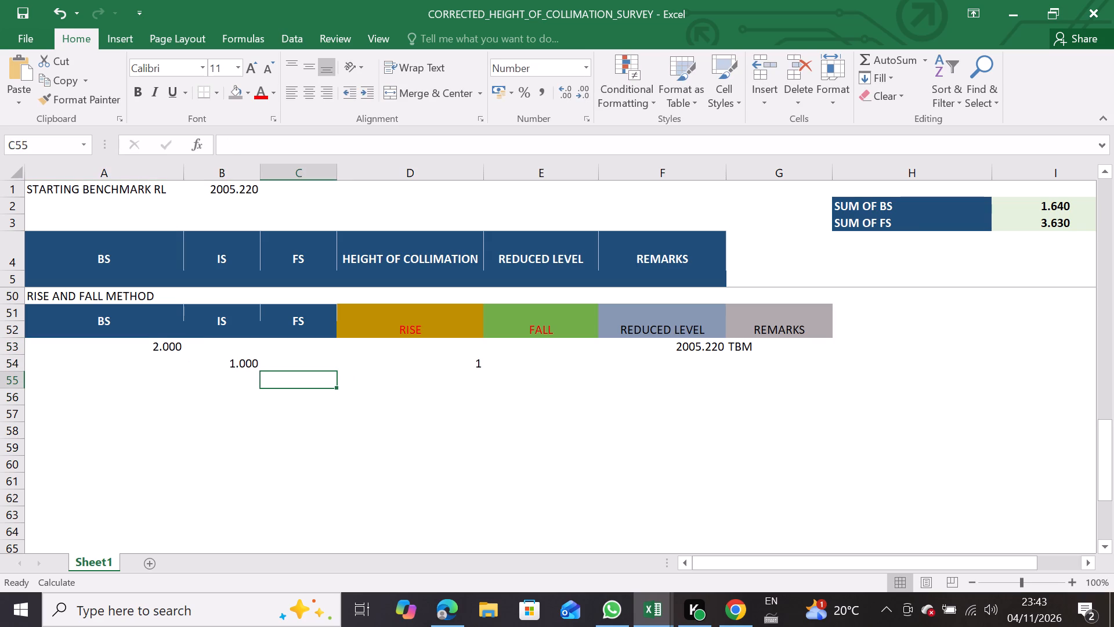
key("2")
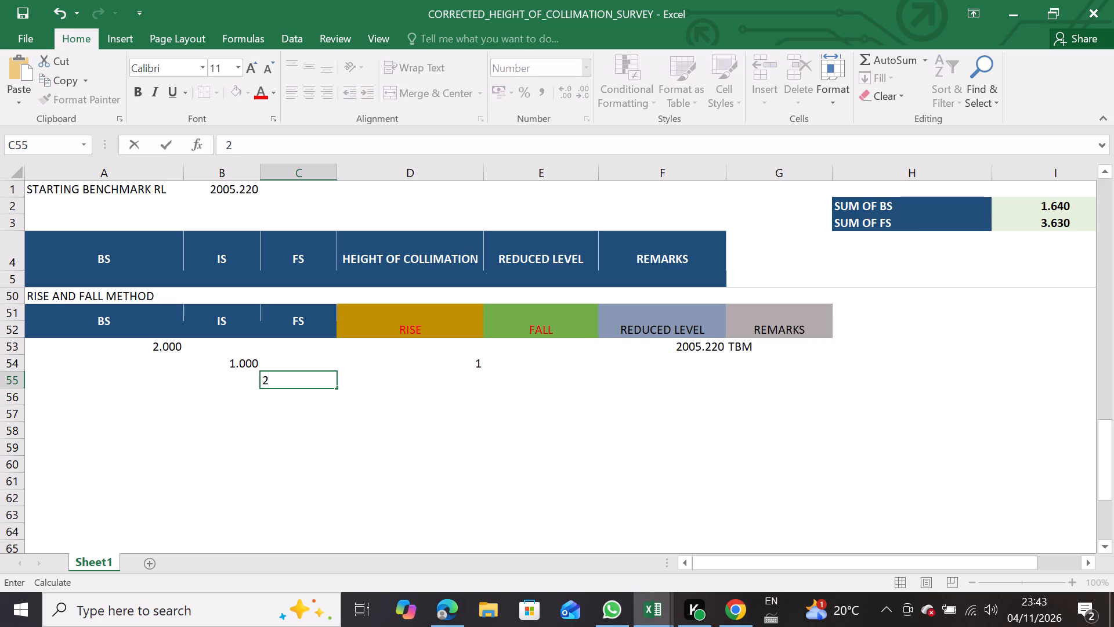
key("BackSpace")
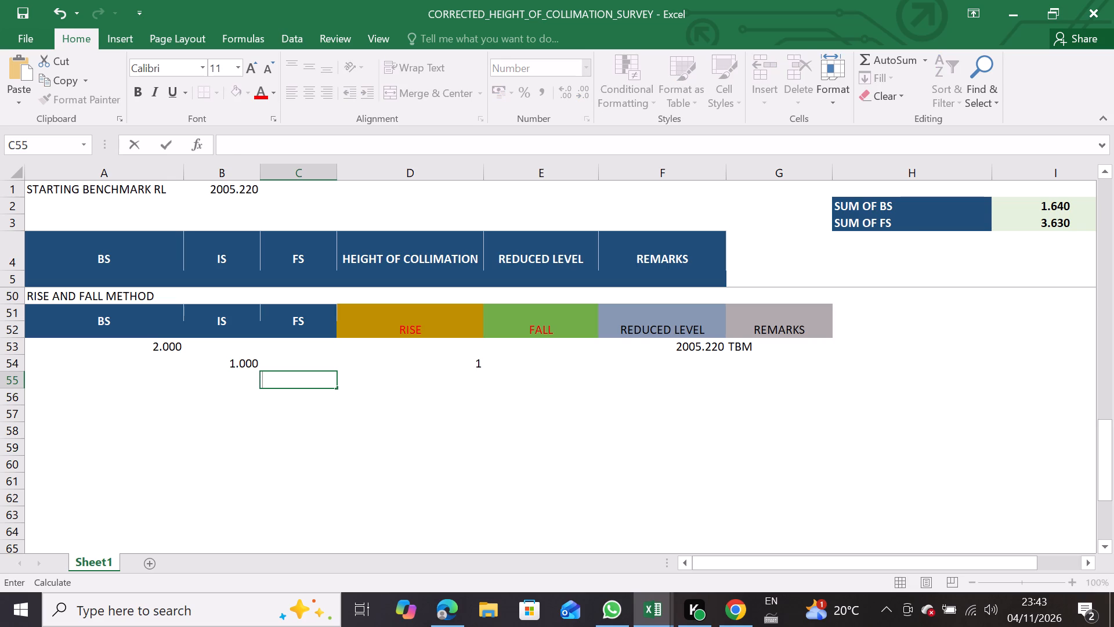
left_click(253, 383)
key("3")
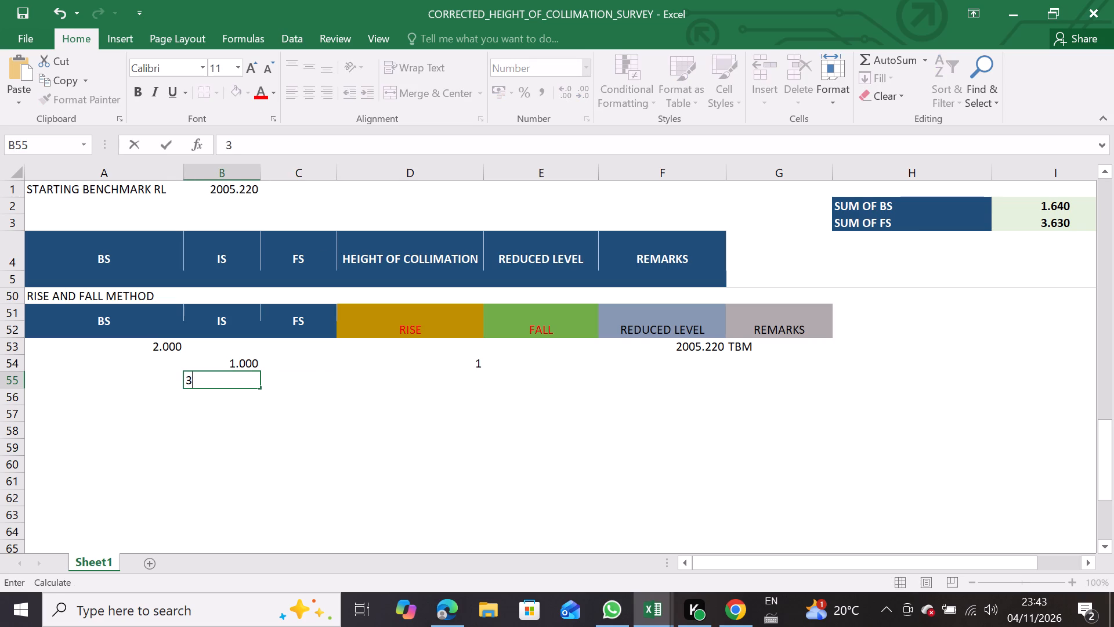
key("Return")
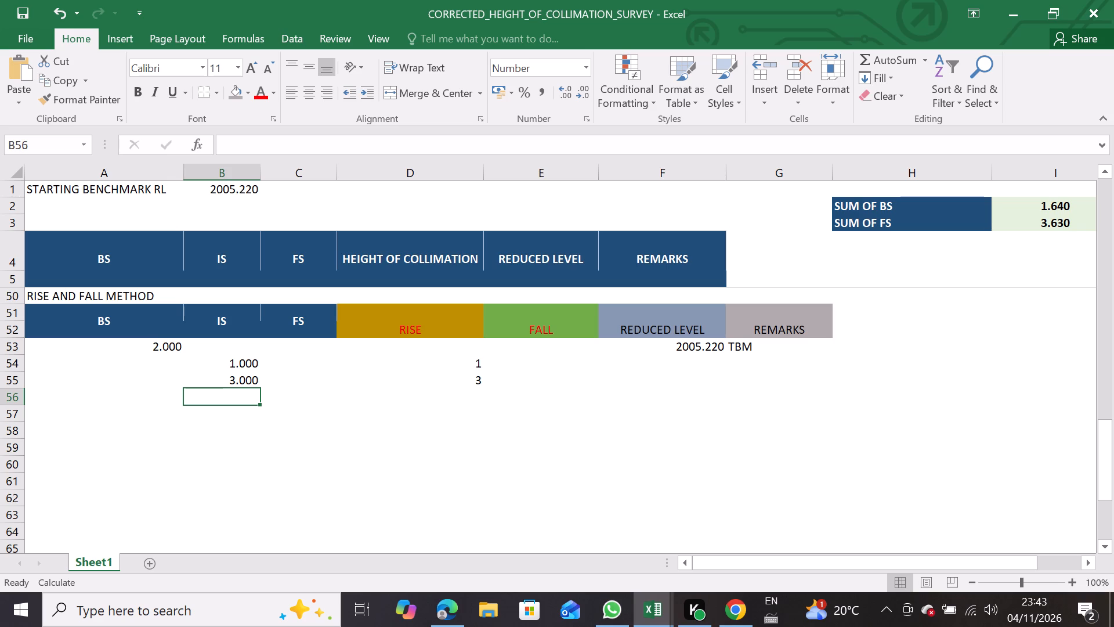
Correct D55's references so its formula reads =IF(B55<>"",B54-B55,IF(C55<>"",B54-C56,"")).
double_click(441, 385)
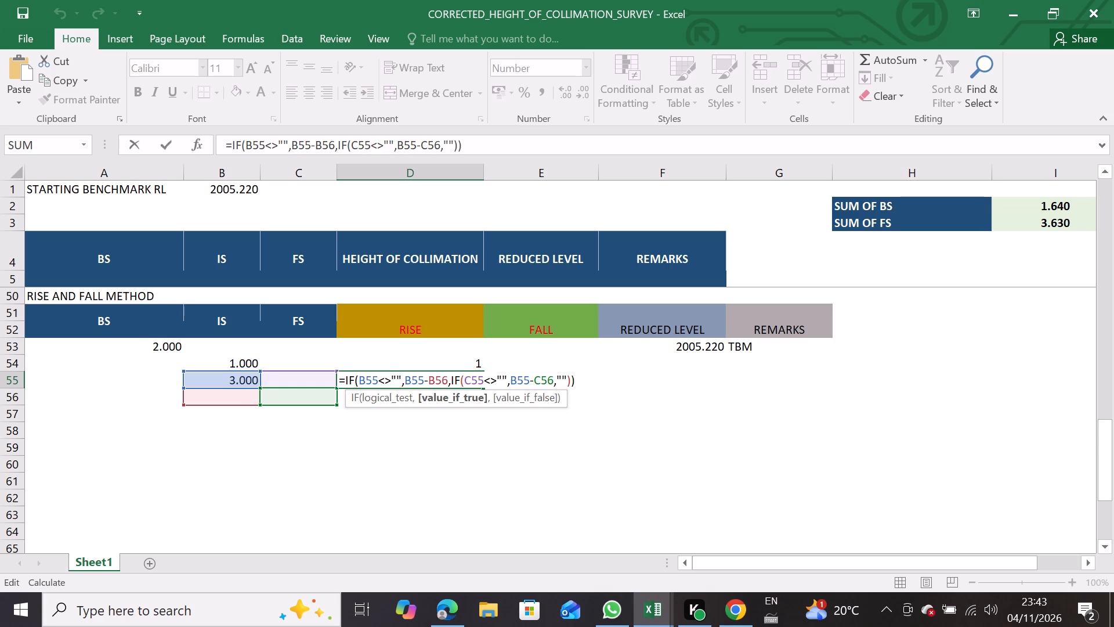
left_click(423, 381)
key("BackSpace")
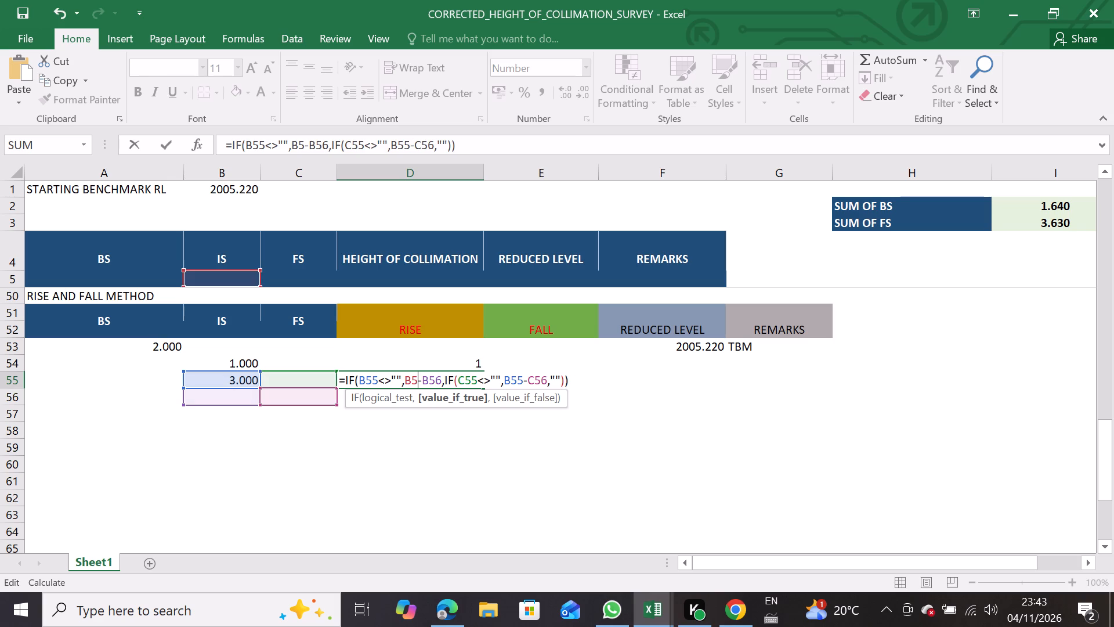
key("4")
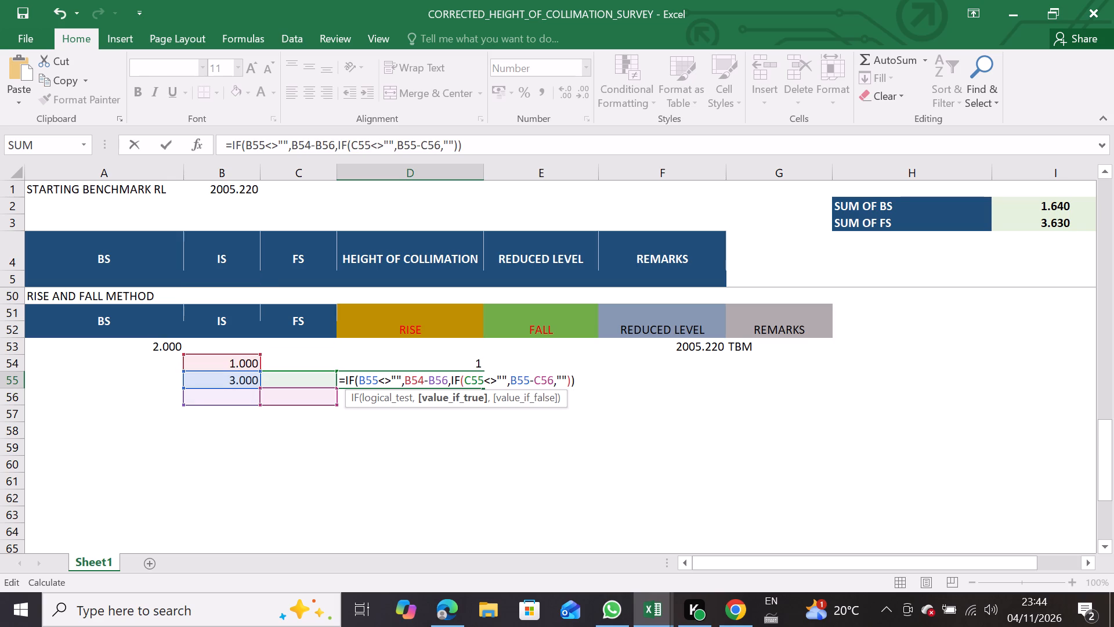
left_click(447, 380)
key("BackSpace")
key("5")
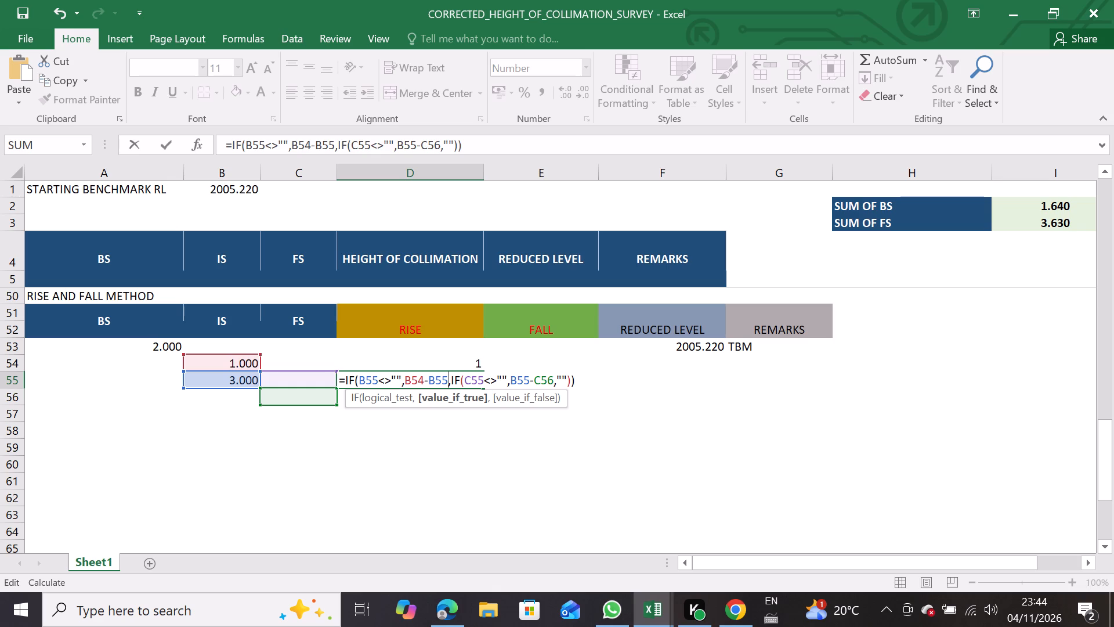
left_click(527, 379)
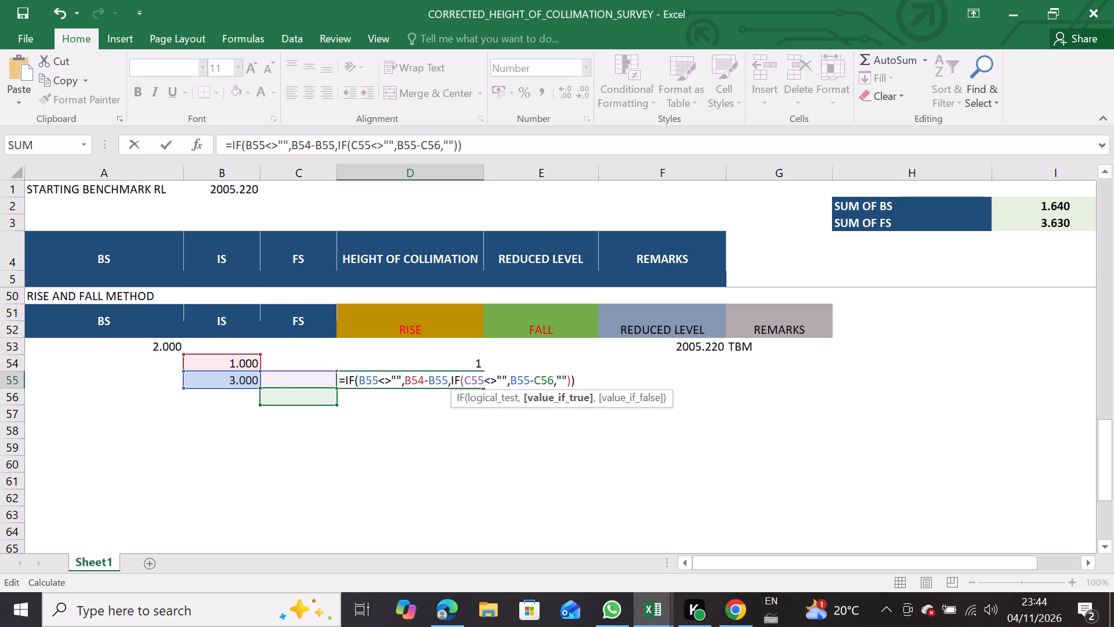
key("BackSpace")
key("4")
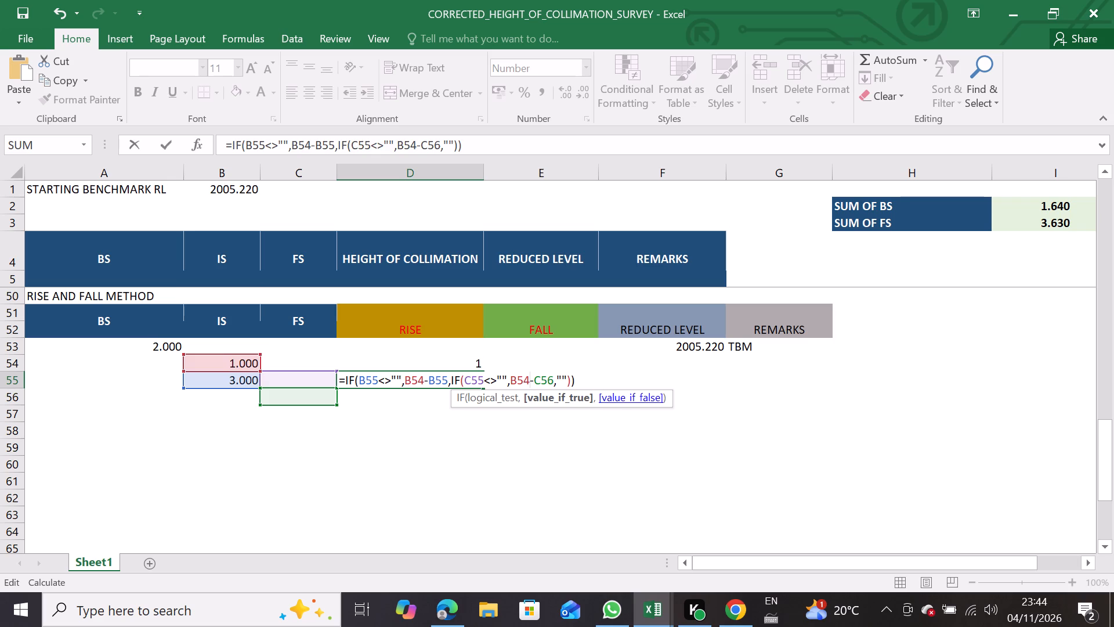
key("Return")
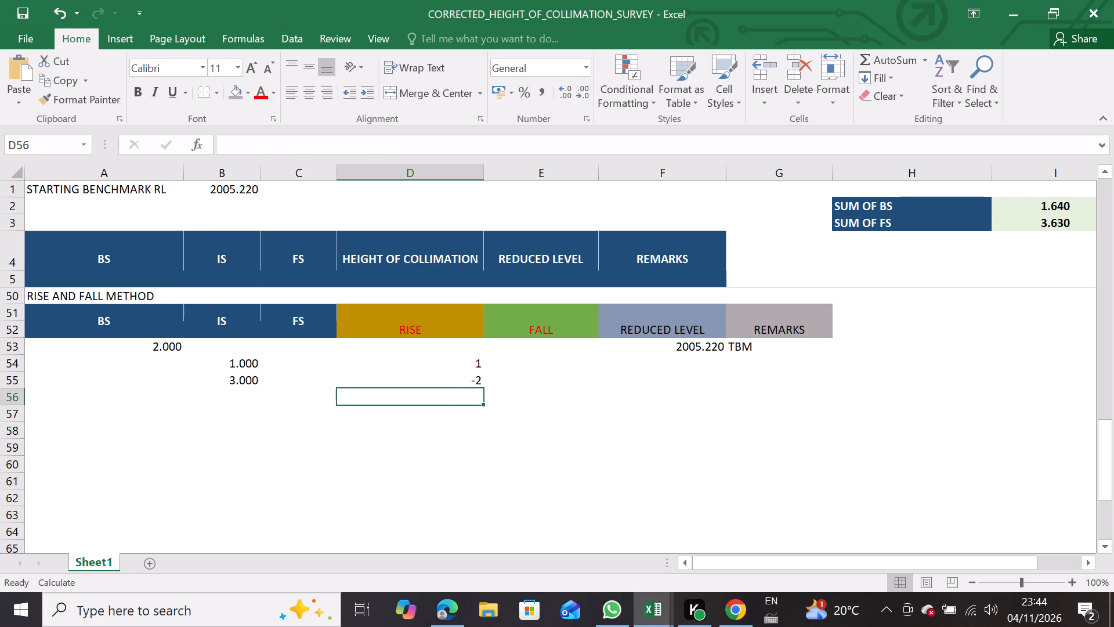
Merge and center cells H57 and I57 beside the rise and fall table.
double_click(443, 361)
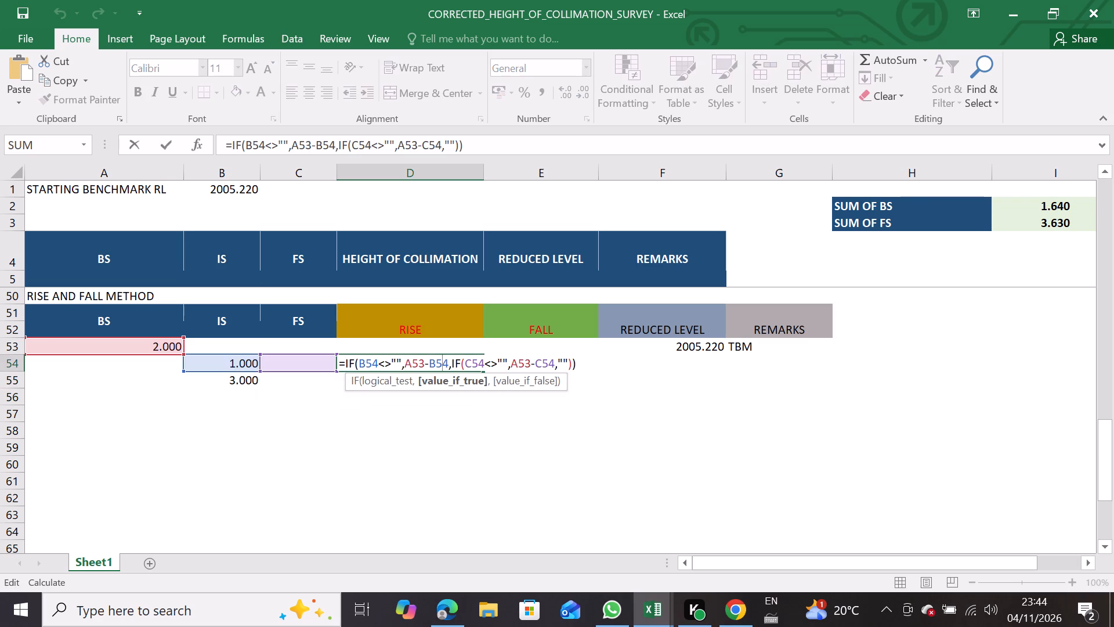
left_click(881, 419)
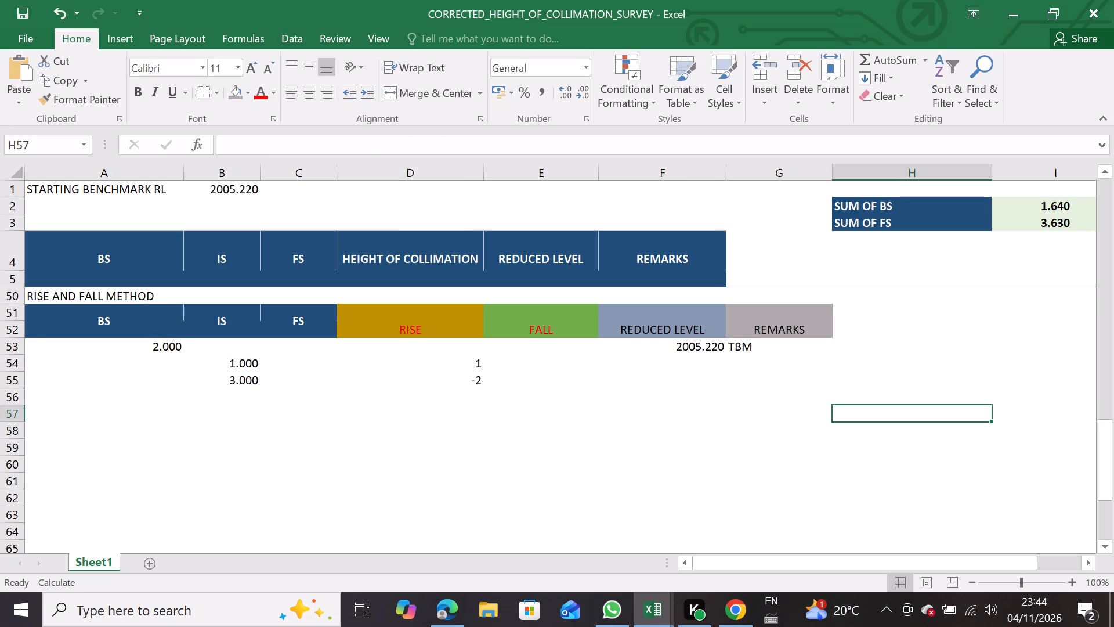
left_click_drag(992, 416, 1017, 415)
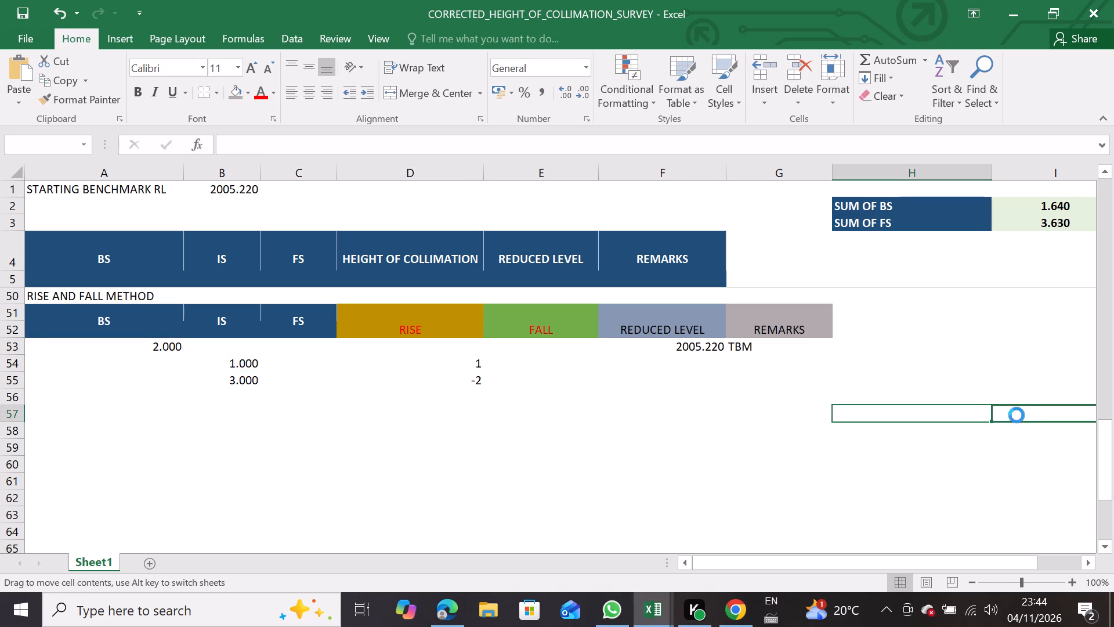
left_click_drag(965, 414, 1023, 412)
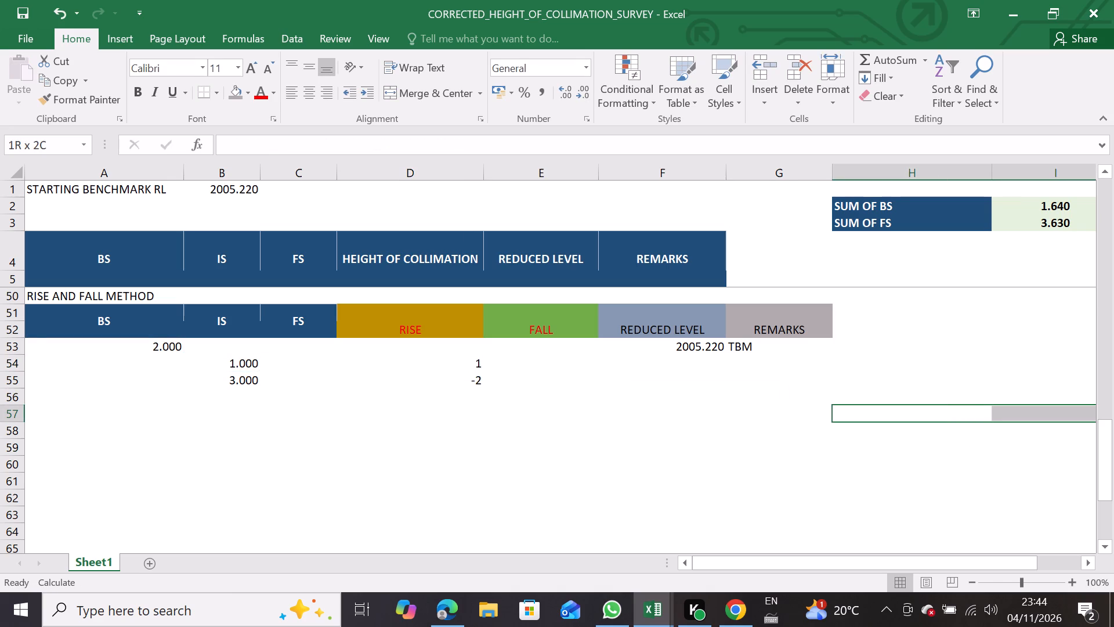
left_click_drag(1023, 412, 1026, 412)
left_click(456, 98)
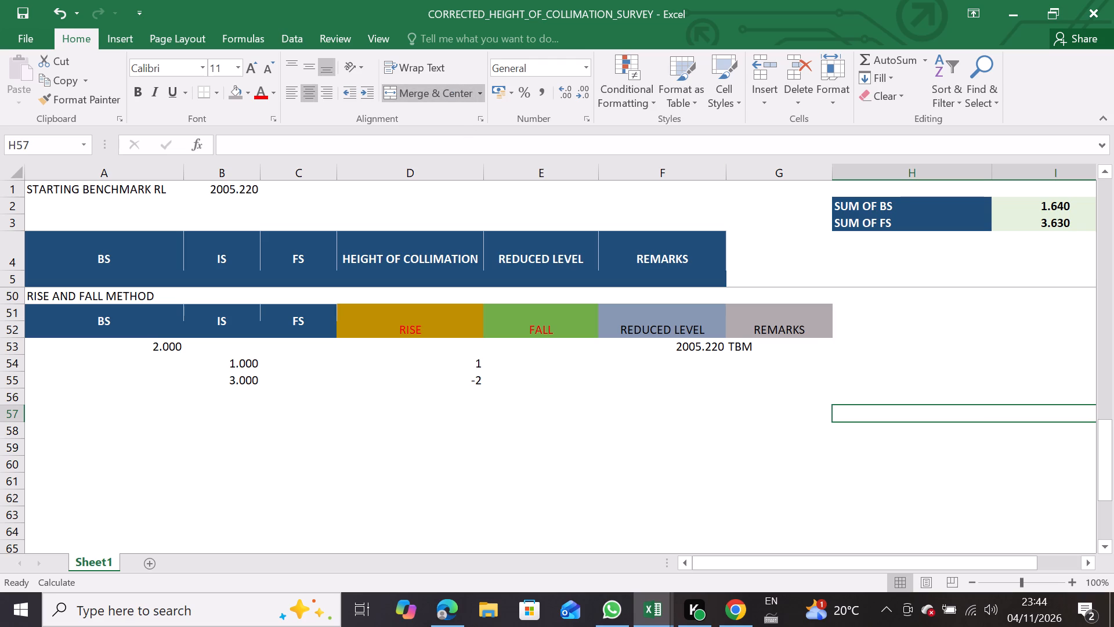
Copy D54's formula text =IF(B54<>"",A53-B54,IF(C54<>"",A53-C54,"")) into the merged cell H57.
double_click(389, 362)
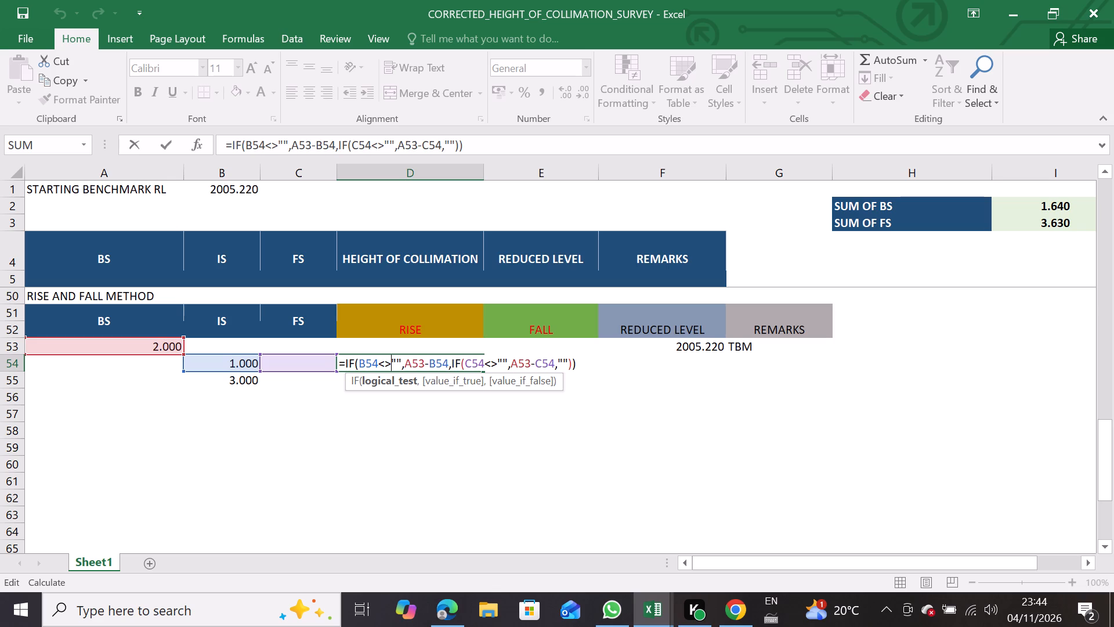
left_click_drag(583, 365, 450, 360)
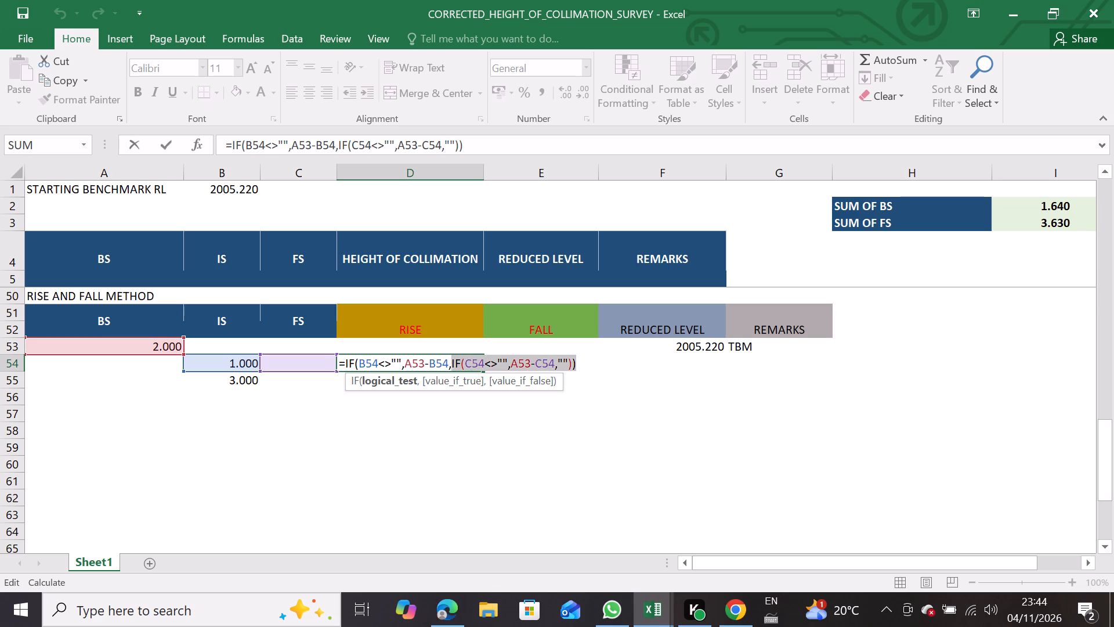
left_click_drag(450, 360, 339, 364)
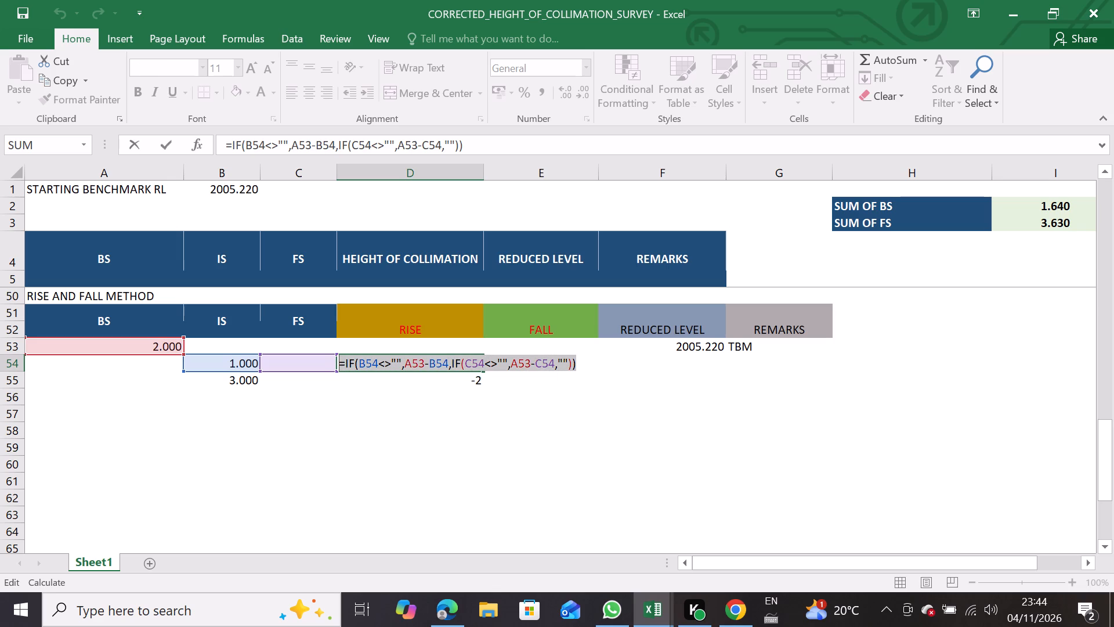
key("ctrl+c")
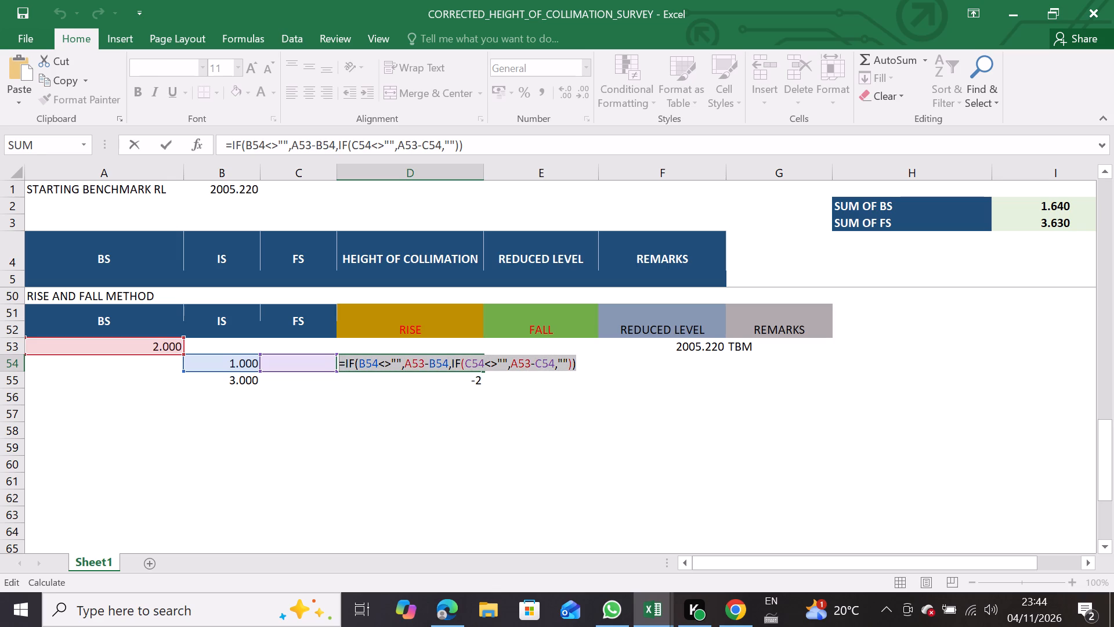
key("Escape")
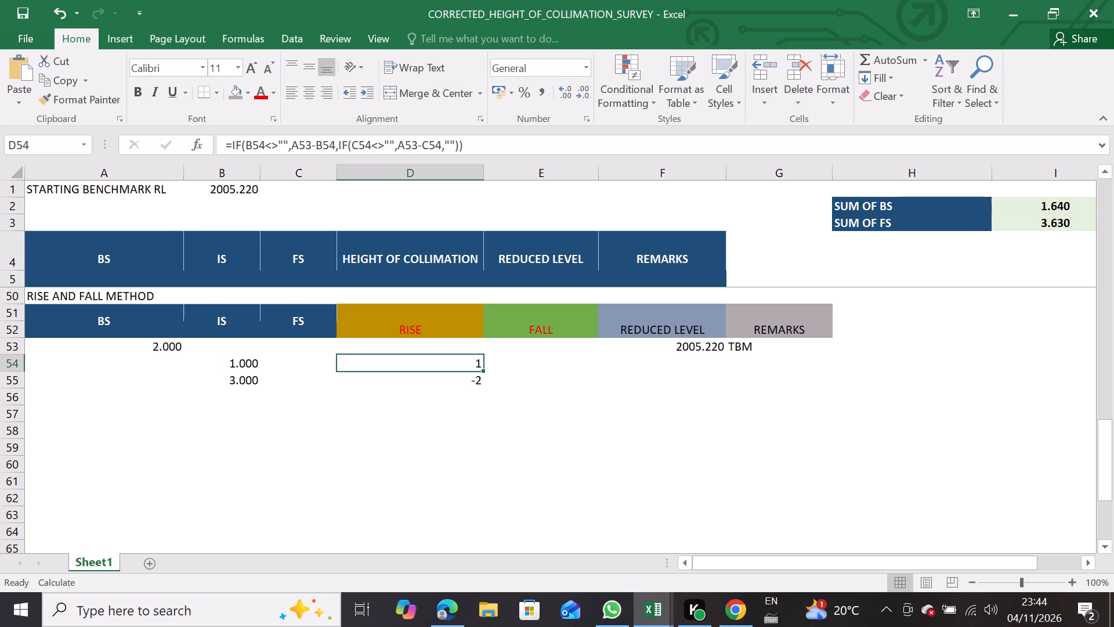
scroll(1001, 396, "down", 1)
left_click(988, 352)
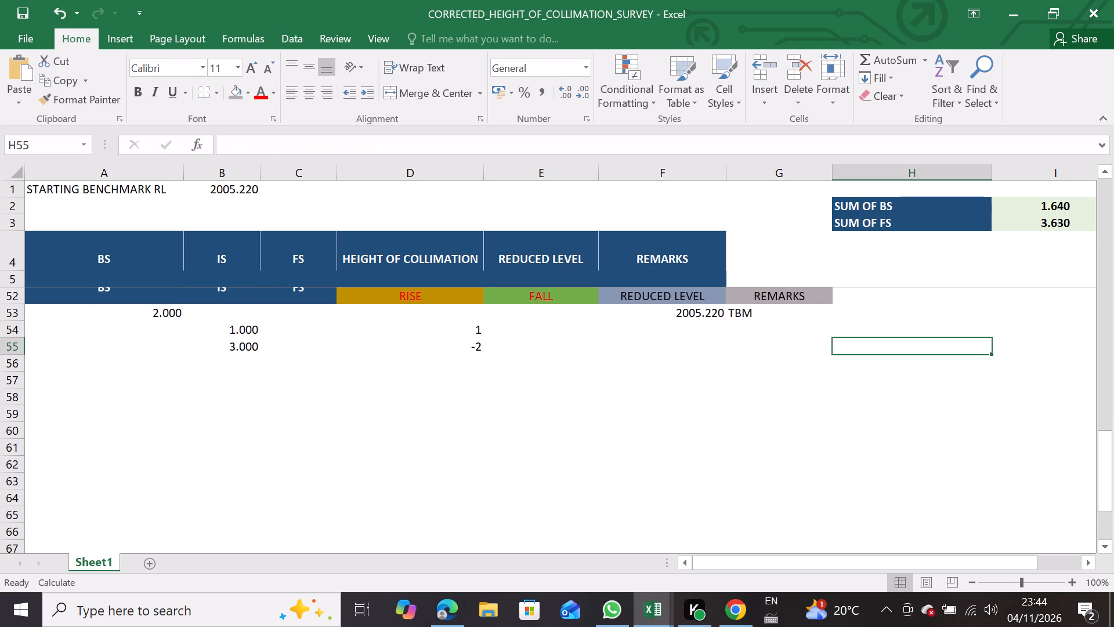
left_click(1032, 344)
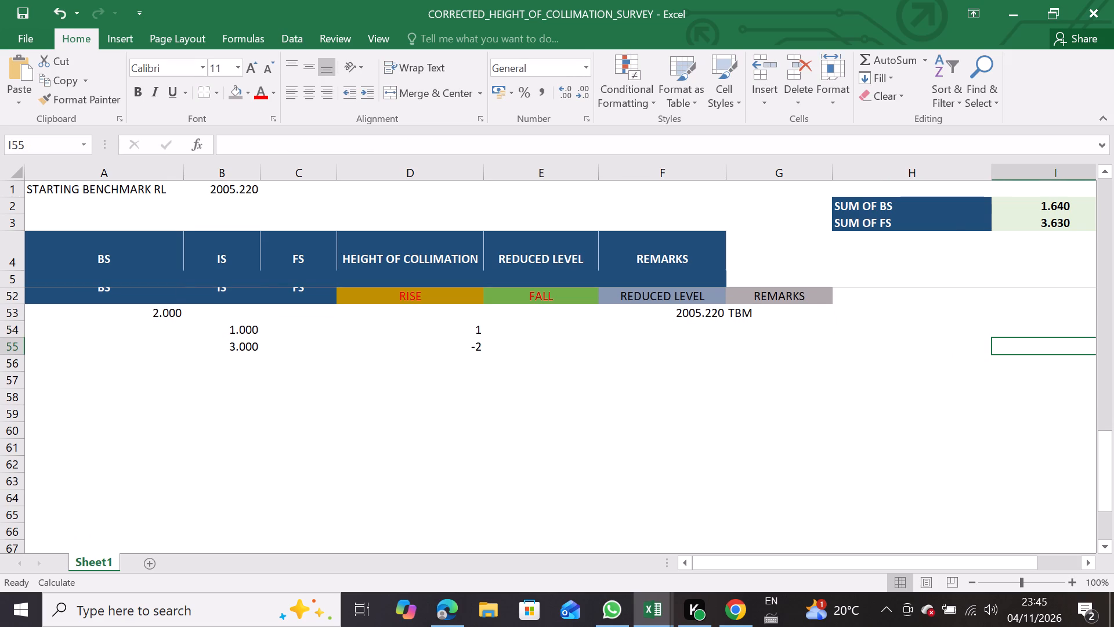
left_click(993, 373)
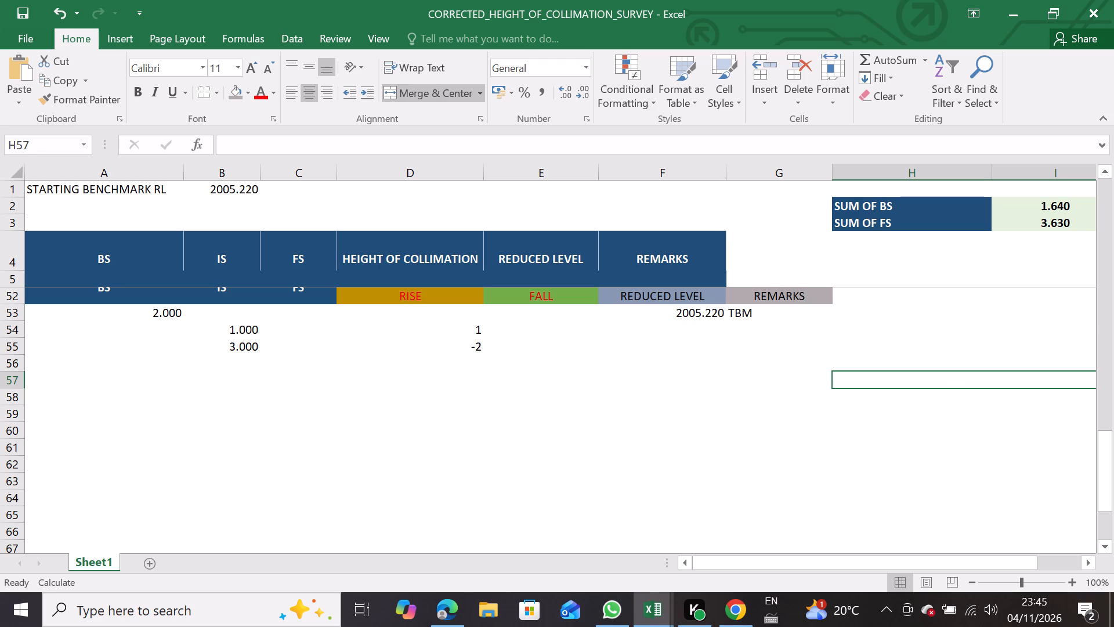
key("ctrl+v")
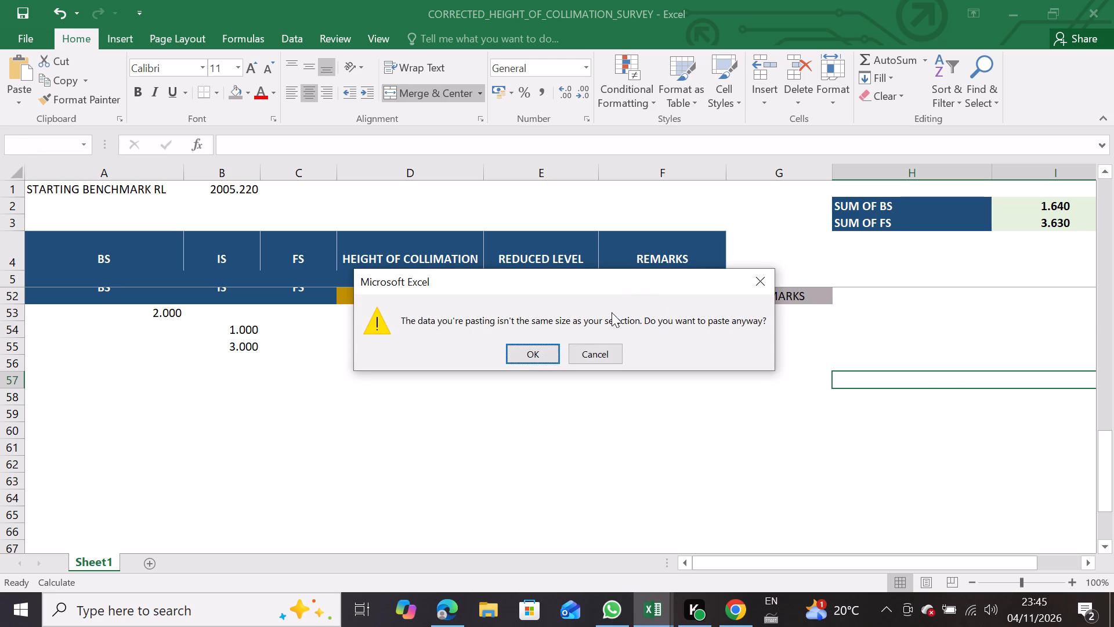
left_click(549, 355)
left_click(565, 370)
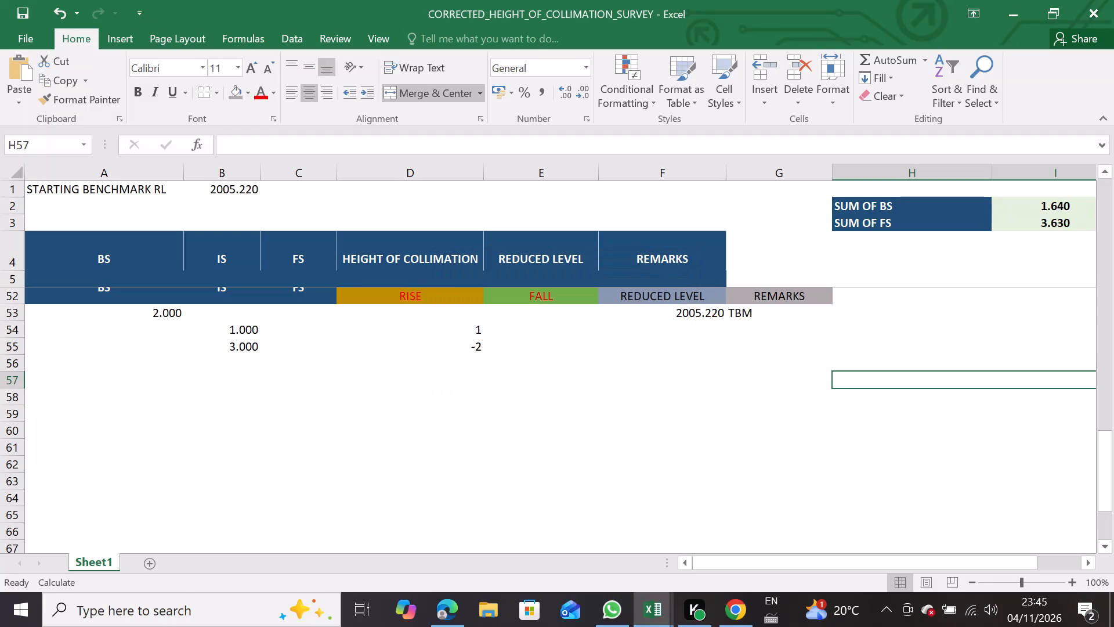
left_click(871, 380)
triple_click(871, 380)
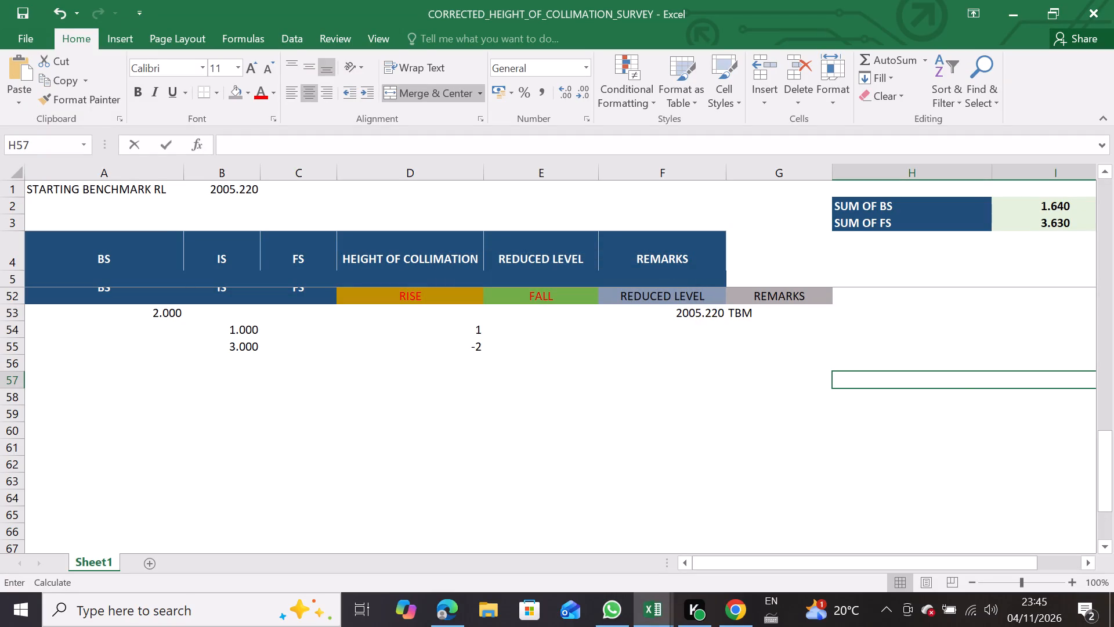
key("ctrl+v")
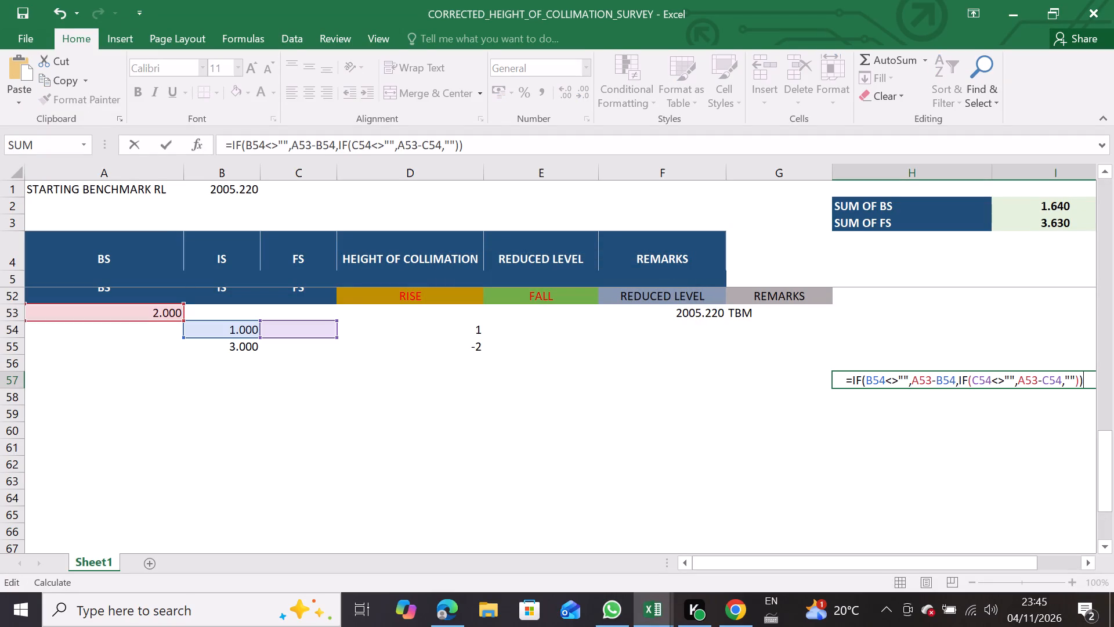
left_click(867, 398)
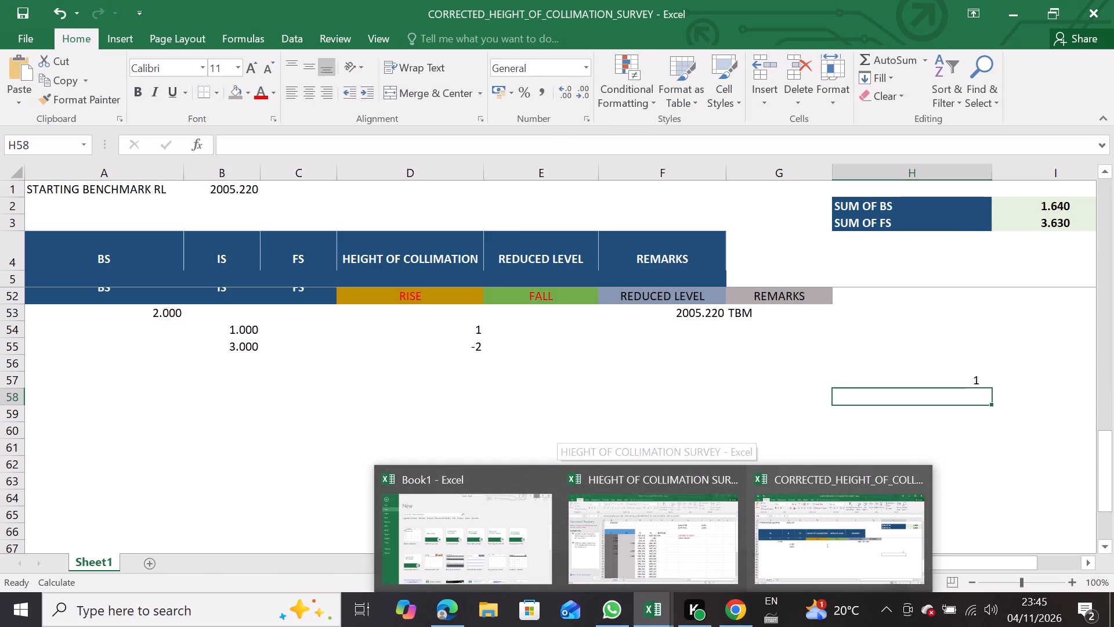
Append the word "and" after the formula in the merged cell H57.
double_click(916, 378)
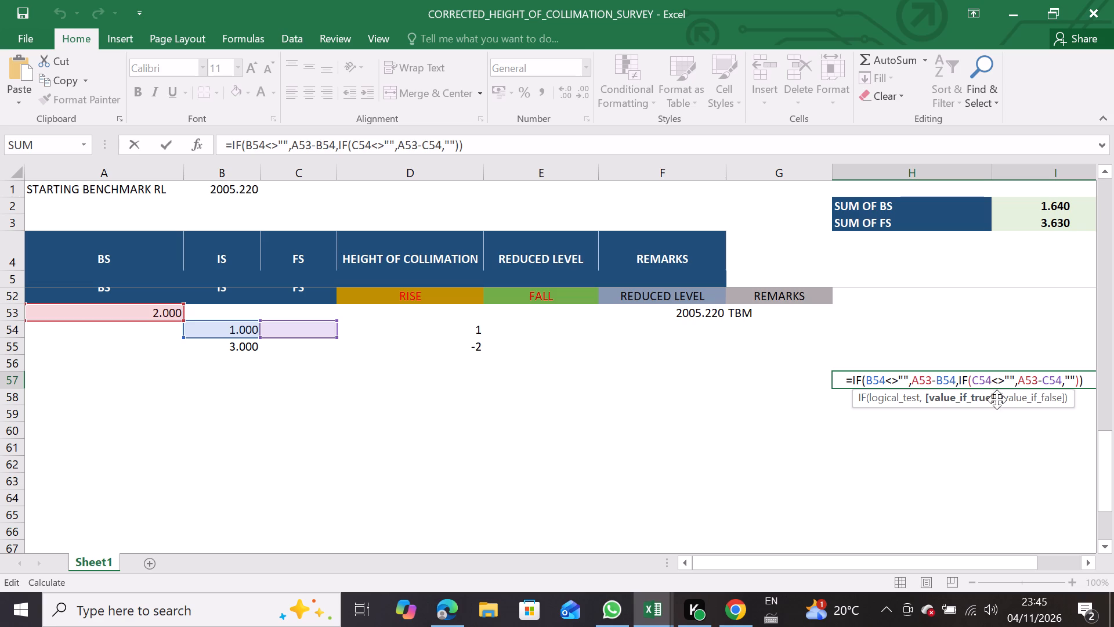
left_click(1090, 383)
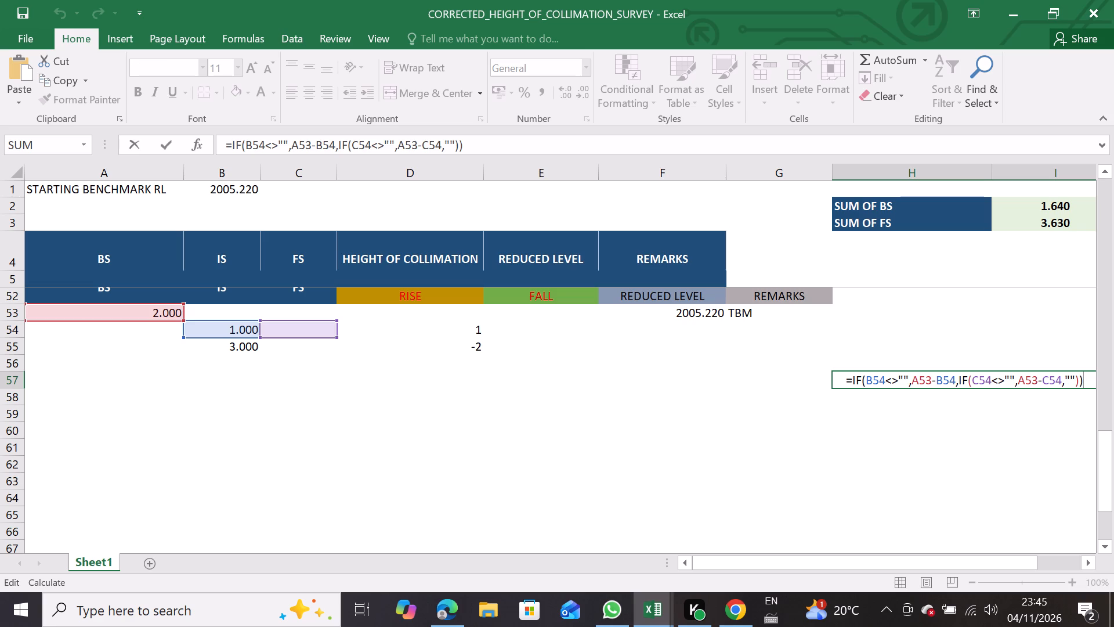
key("space")
type("nd")
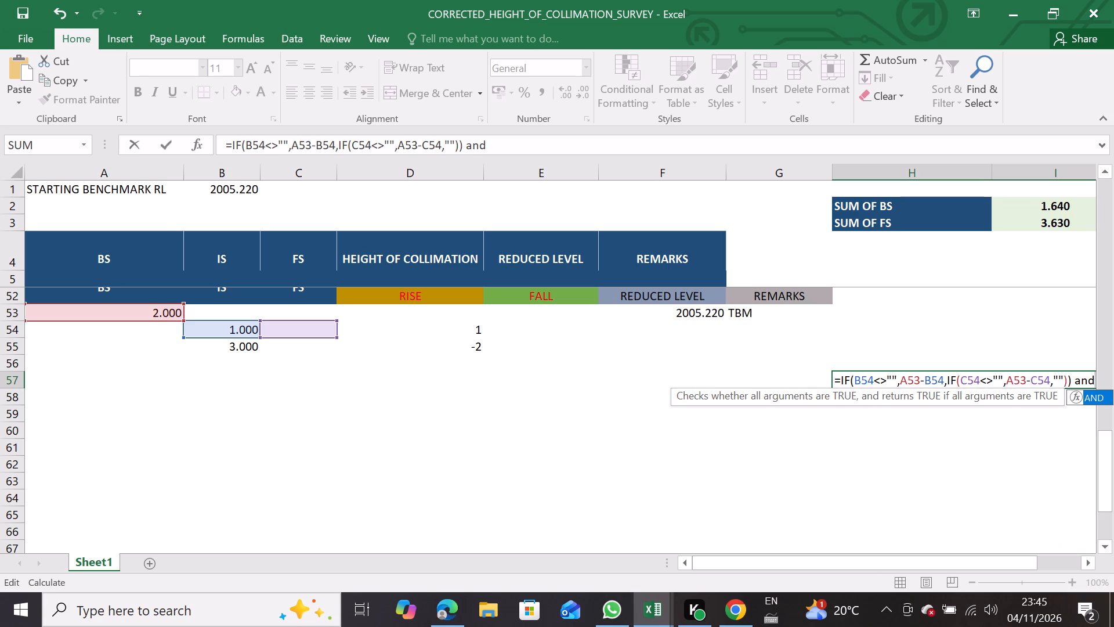
left_click(313, 349)
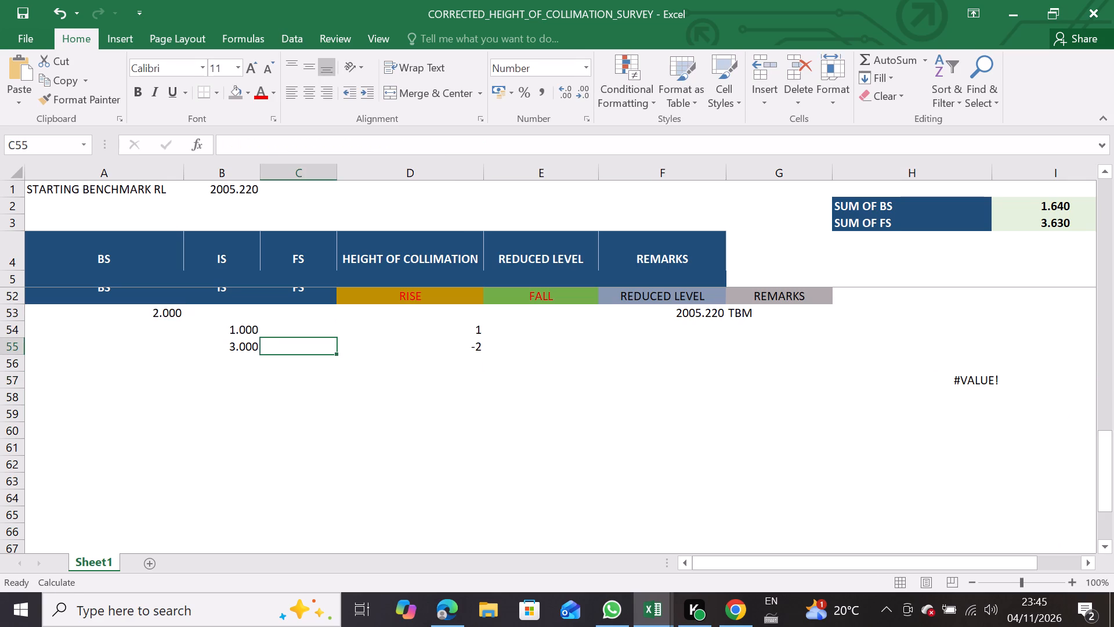
Copy D55's formula text =IF(B55<>"",B54-B55,IF(C55<>"",B54-C56,"")) and add it after "and" in the merged cell H57.
left_click(252, 349)
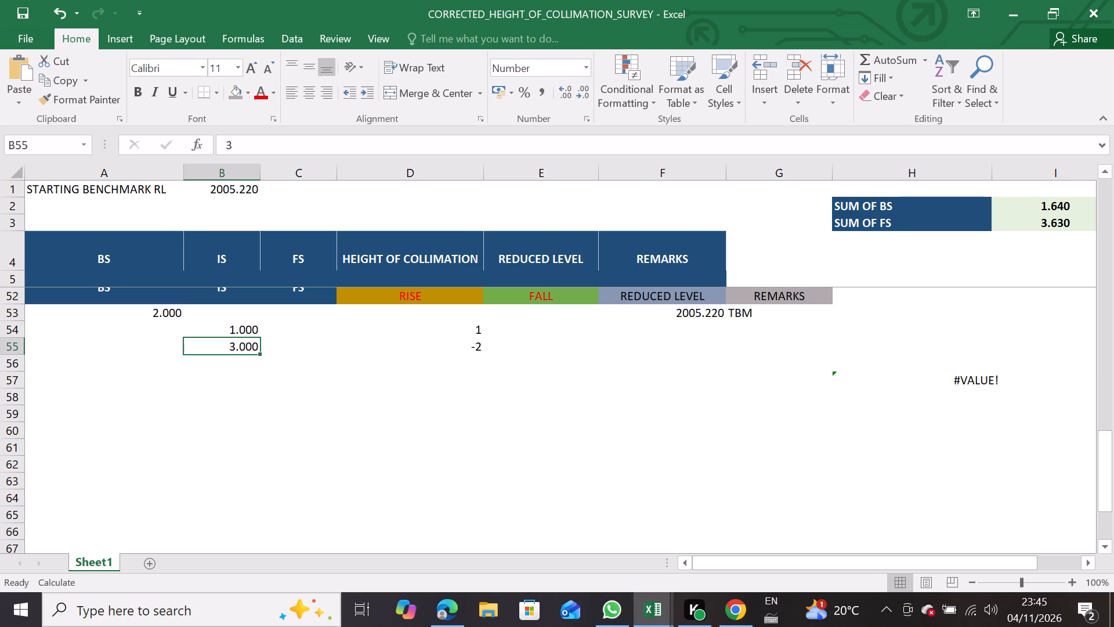
double_click(252, 349)
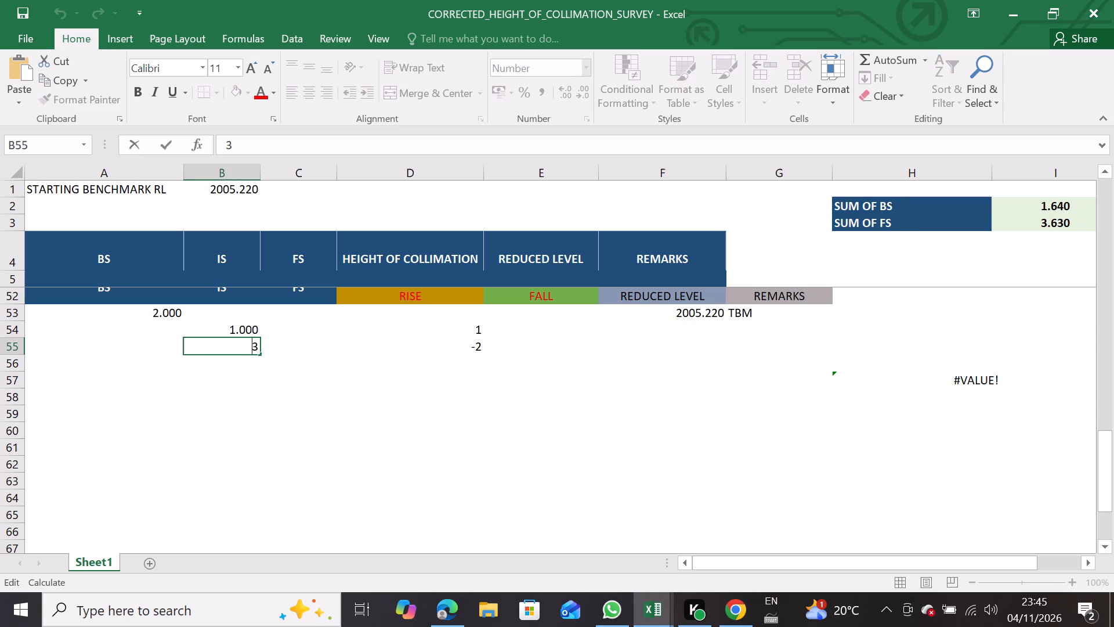
double_click(434, 343)
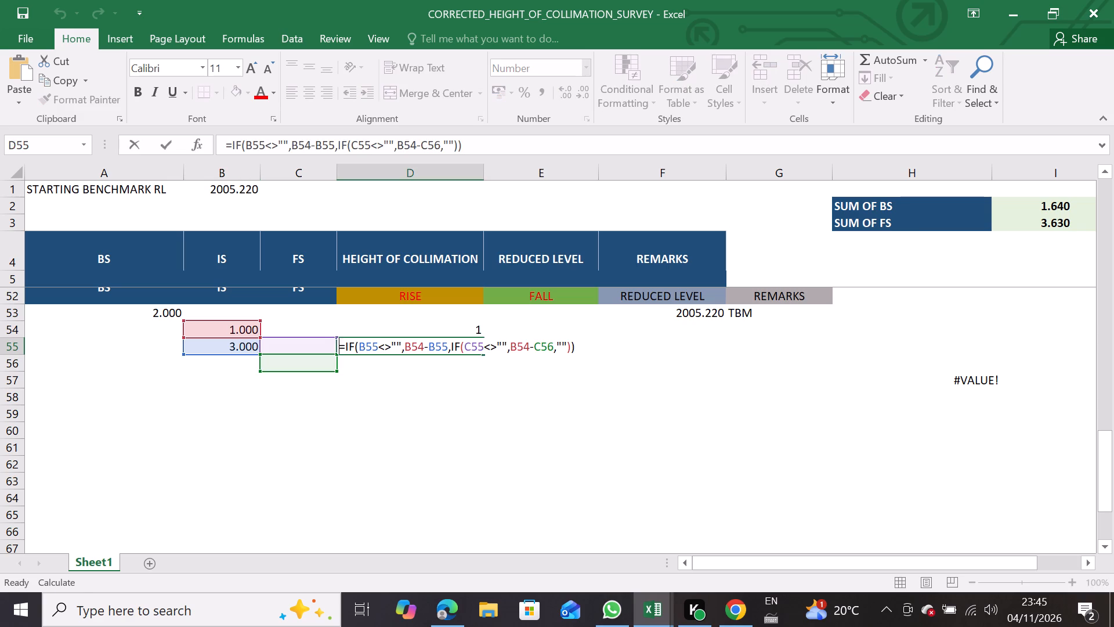
left_click_drag(577, 344, 573, 345)
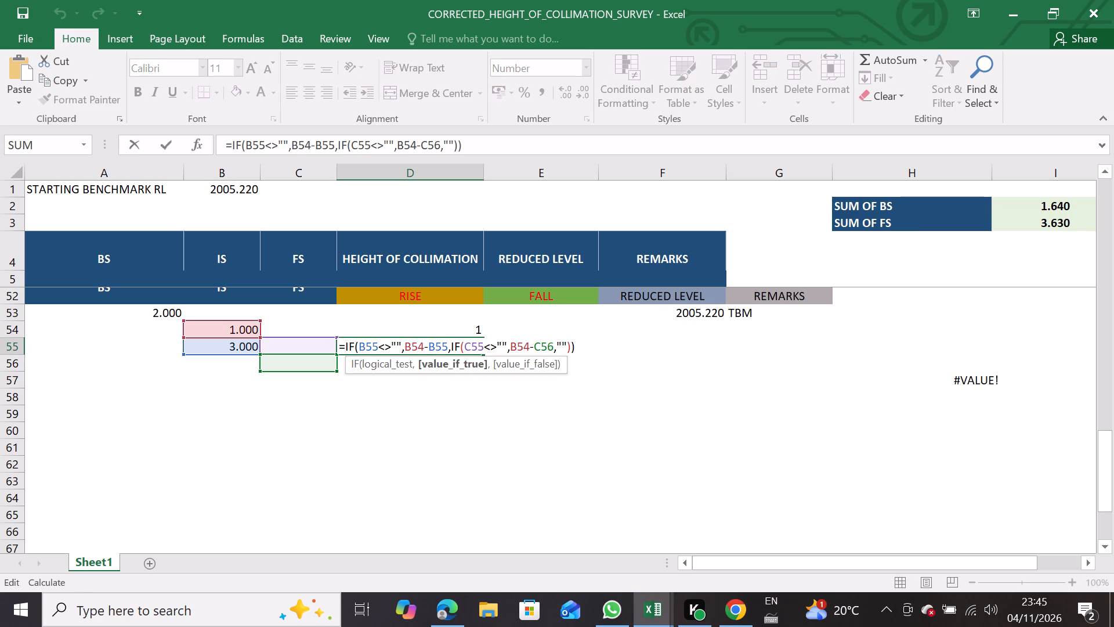
left_click_drag(573, 345, 343, 344)
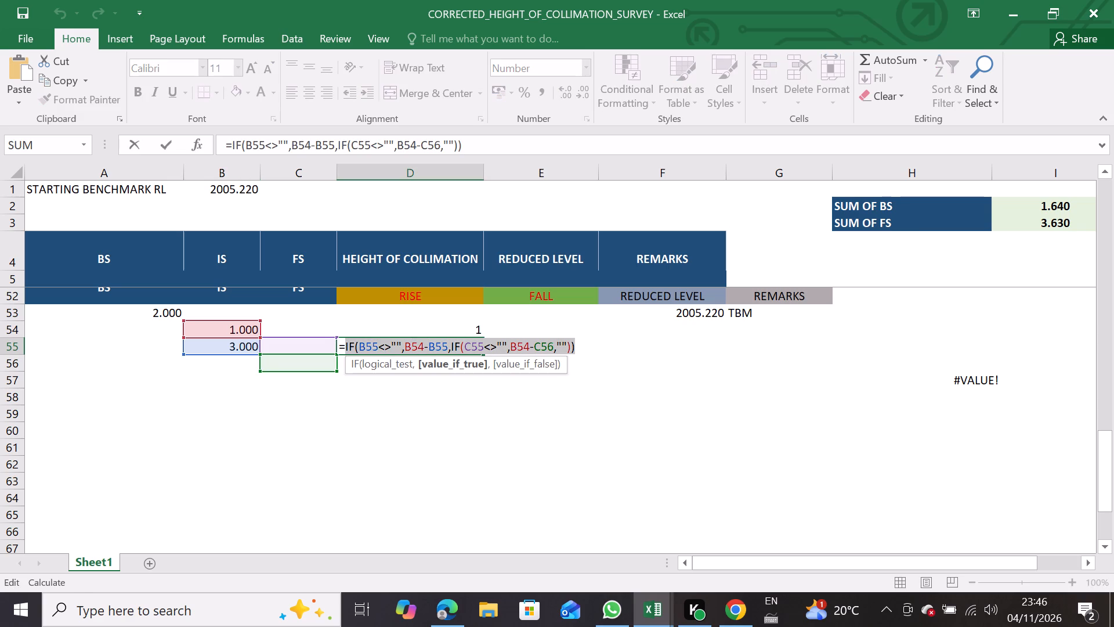
left_click_drag(343, 344, 339, 344)
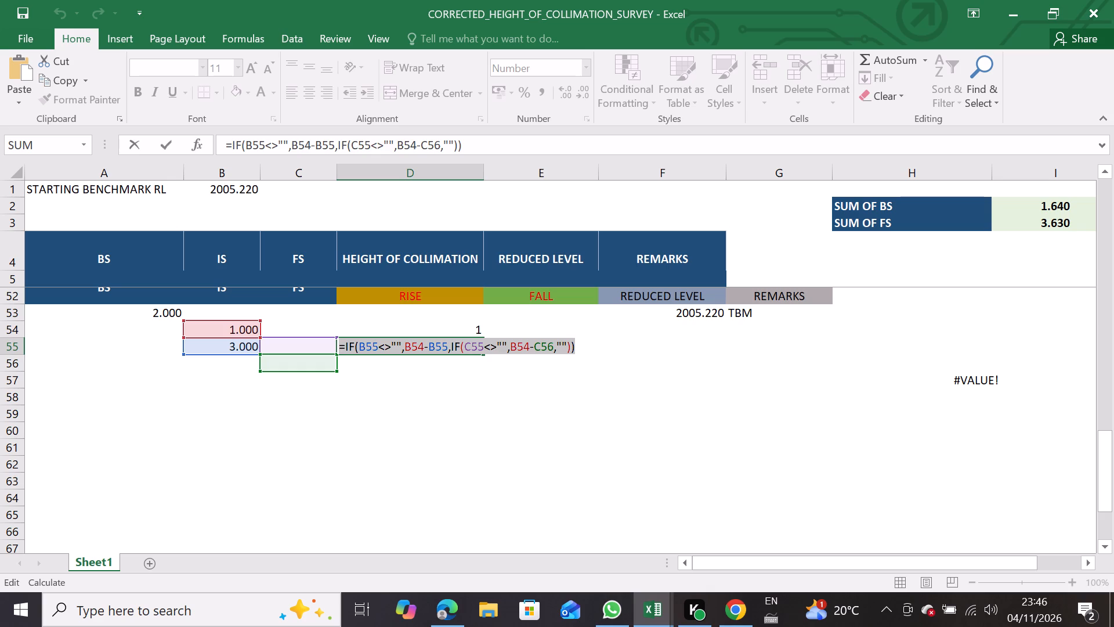
key("ctrl+c")
left_click(947, 385)
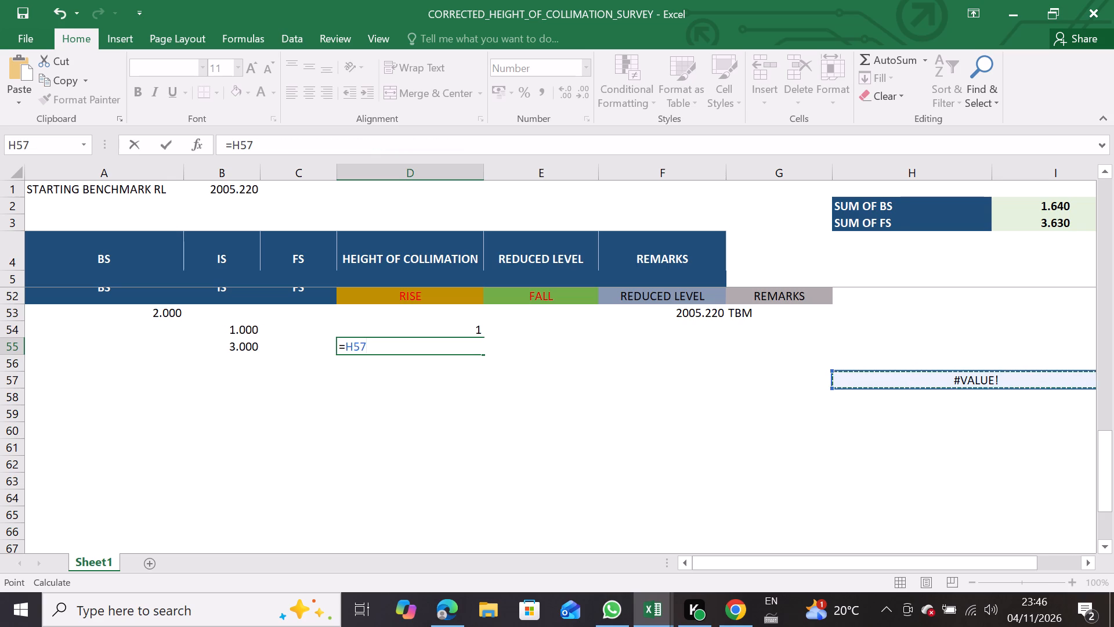
double_click(999, 385)
double_click(1001, 383)
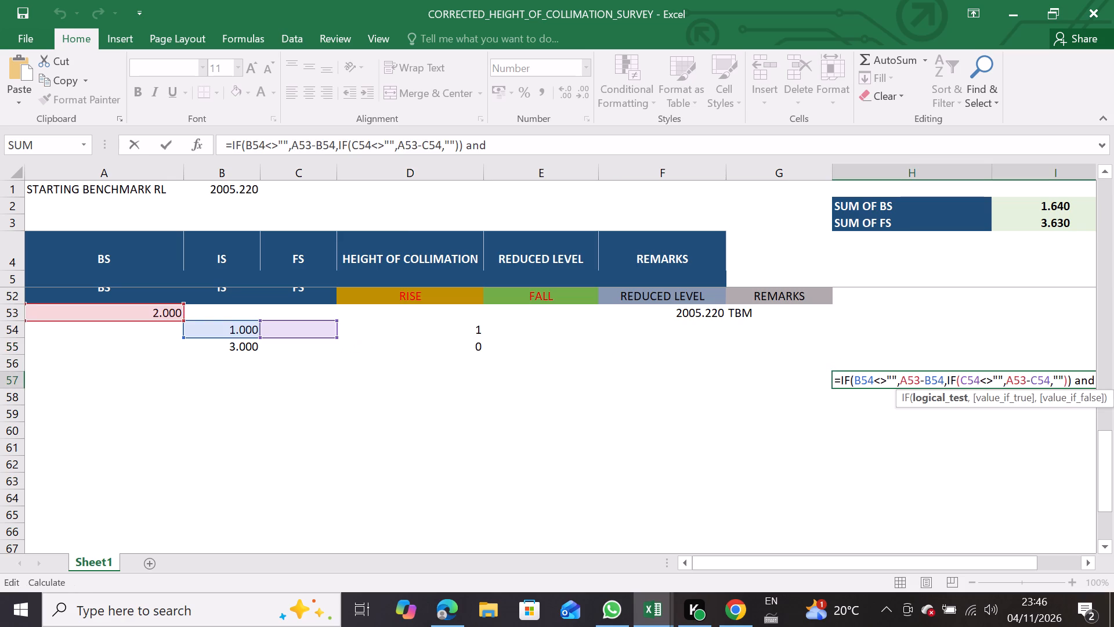
scroll(968, 469, "left", 5)
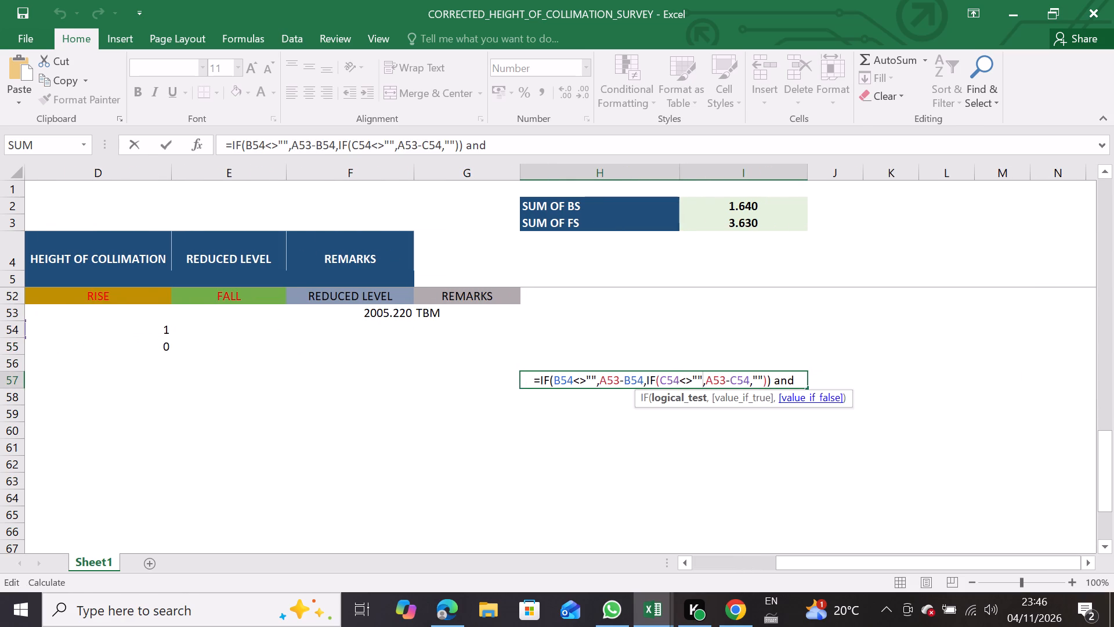
left_click(797, 380)
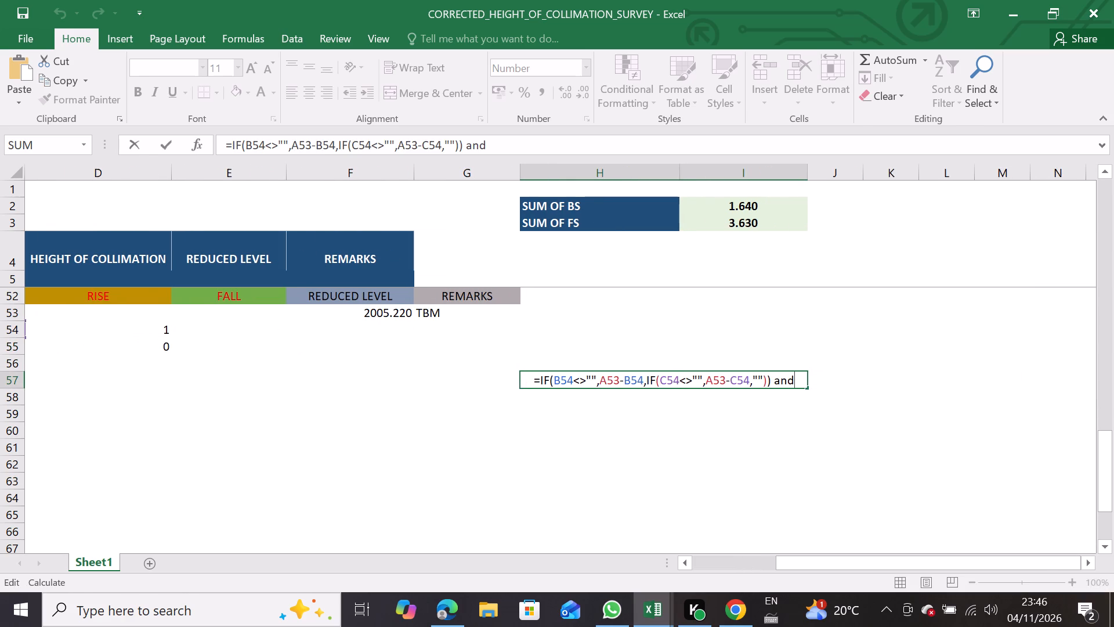
key("space")
key("ctrl+v")
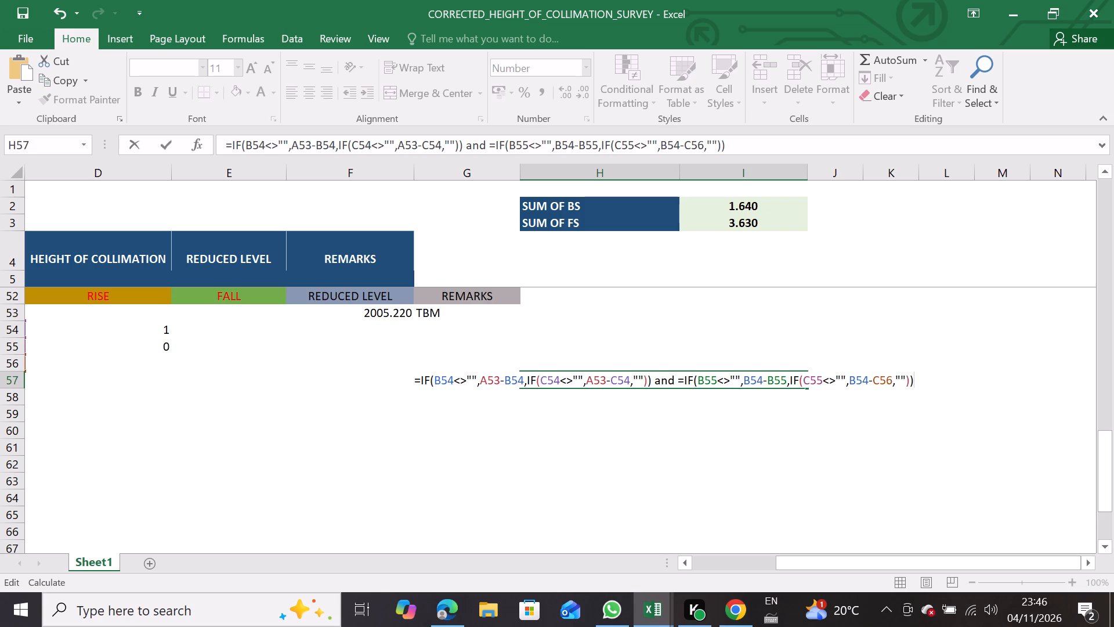
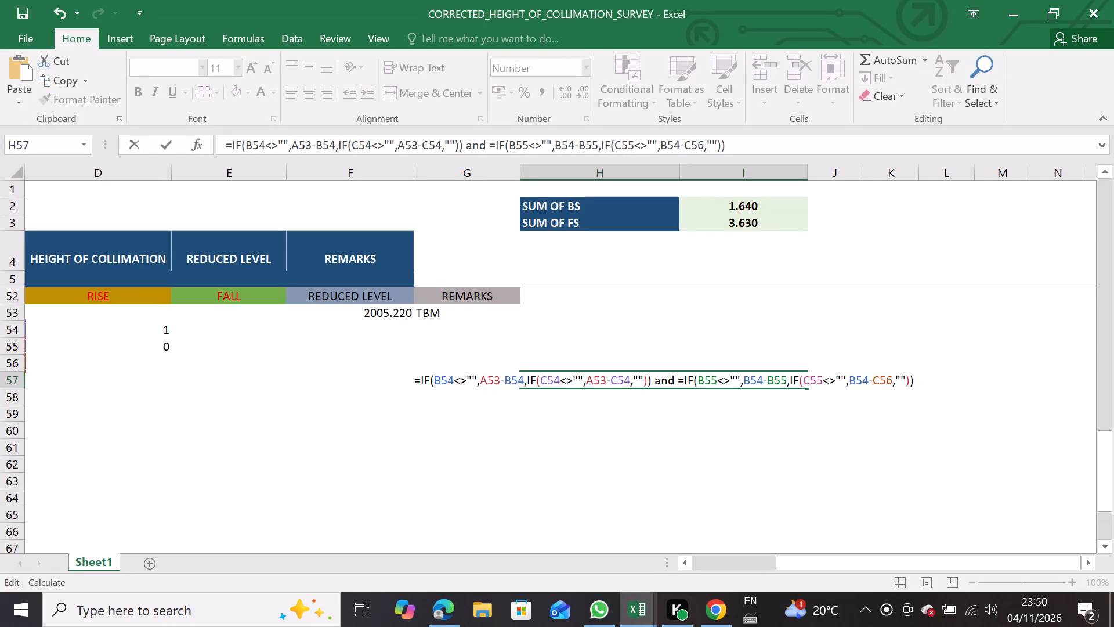
Select the combined formula text in the merged cell H57, from its end back to the nested IF of the first formula.
left_click_drag(917, 383, 533, 385)
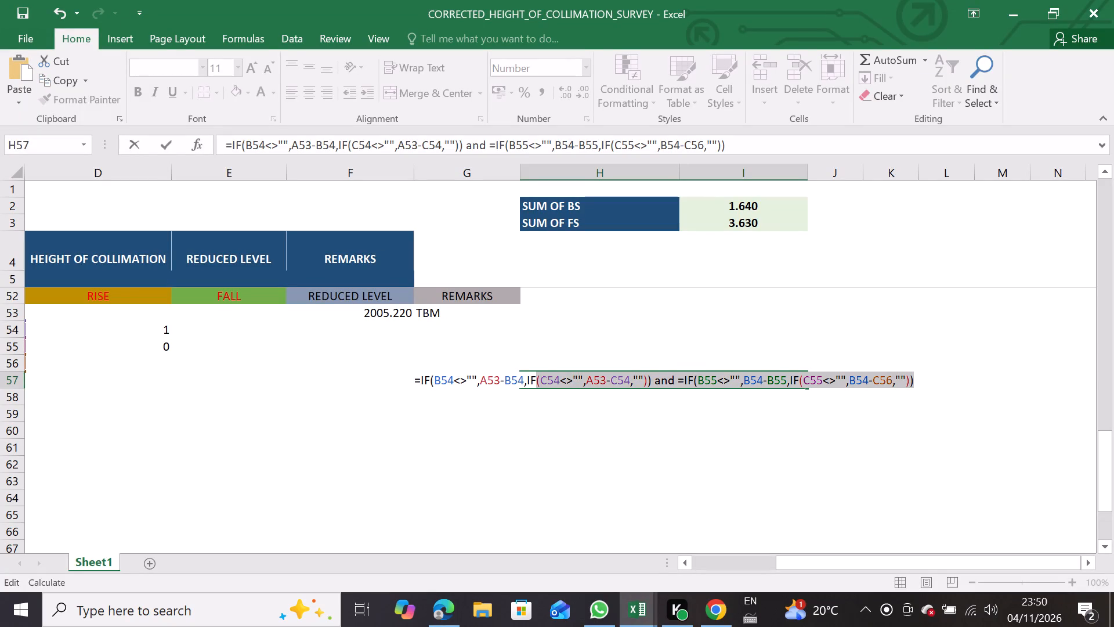
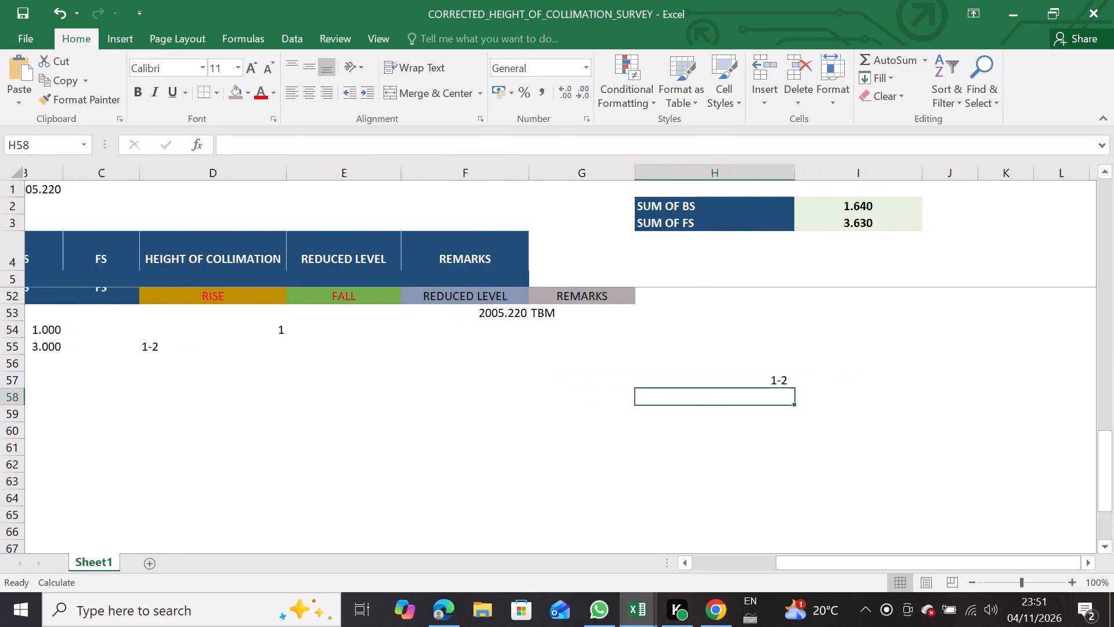
Clear the reference formula =H57 from RISE cell D55 in the rise and fall table.
scroll(688, 491, "right", 2)
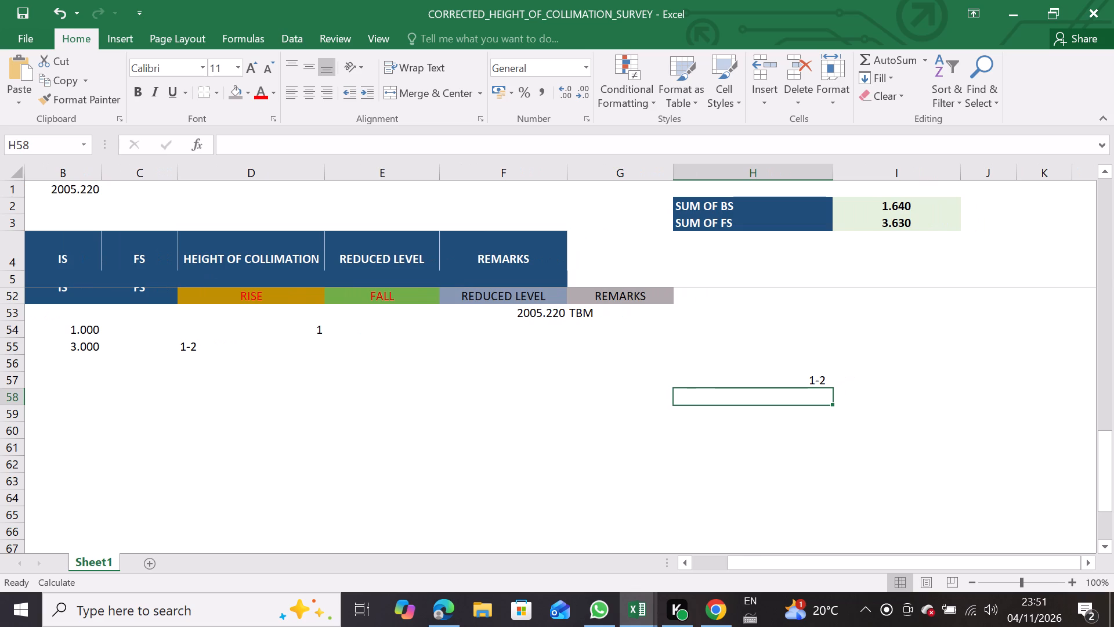
scroll(688, 491, "up", 1)
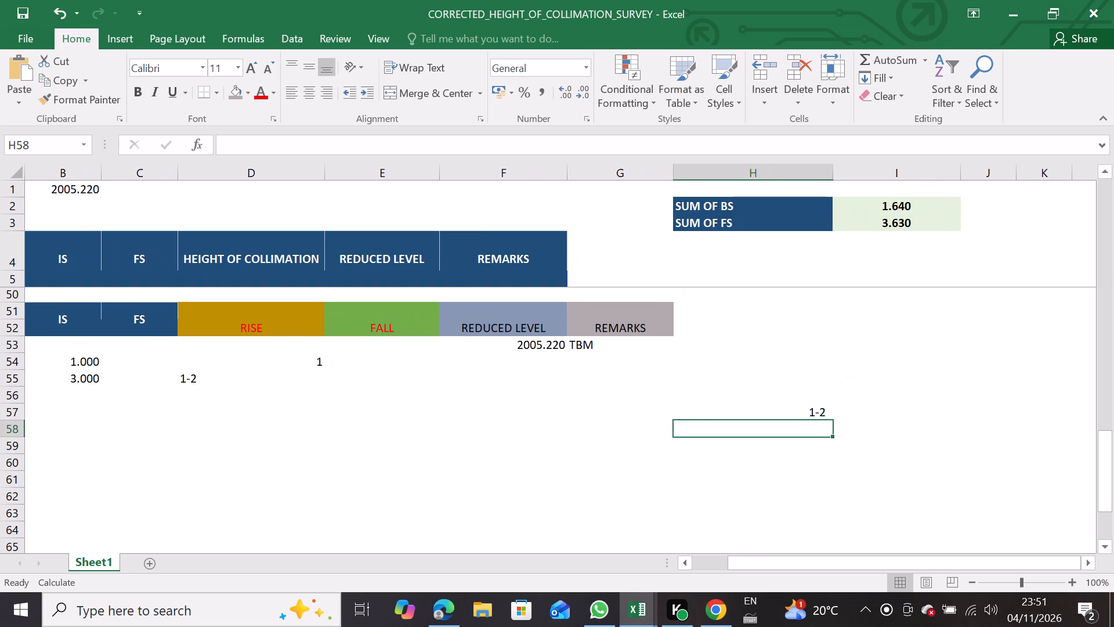
scroll(688, 491, "up", 2)
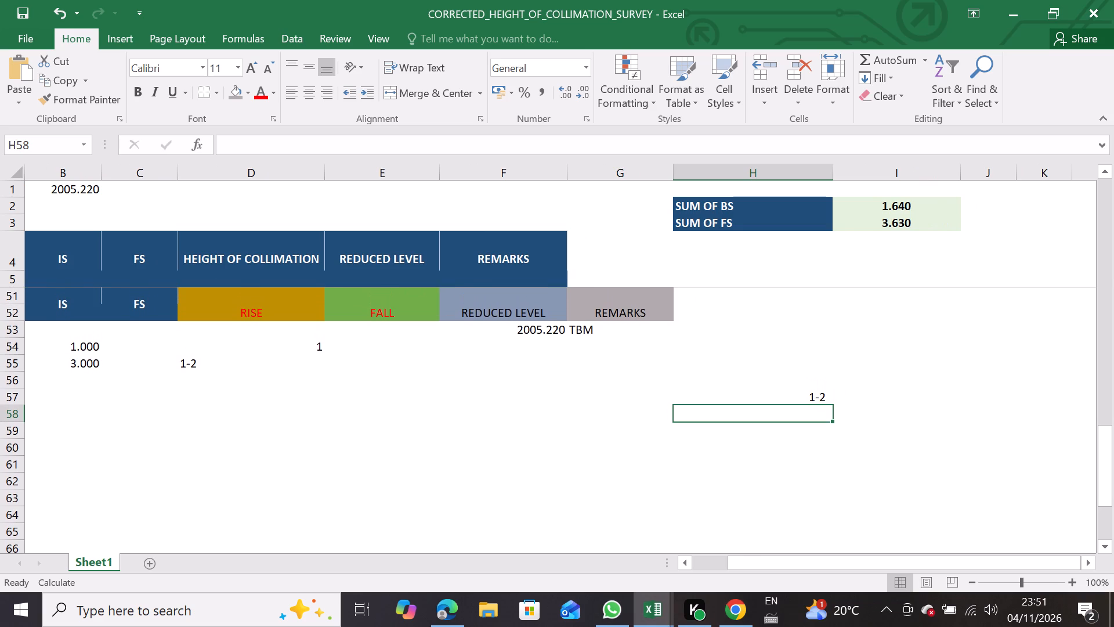
scroll(688, 491, "up", 1)
scroll(688, 491, "right", 1)
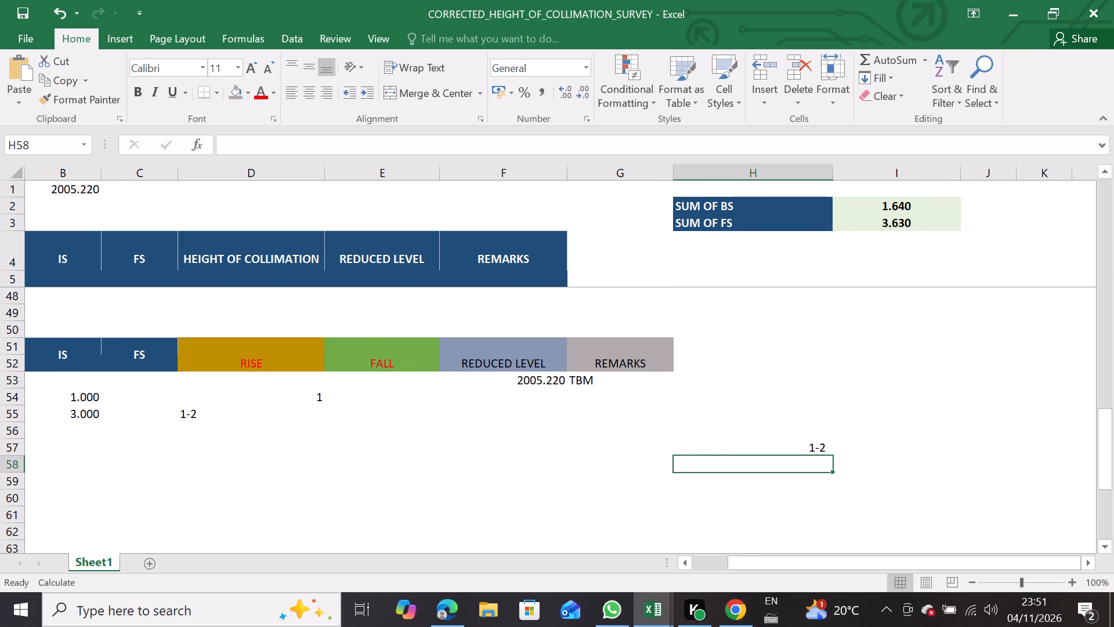
scroll(688, 491, "right", 4)
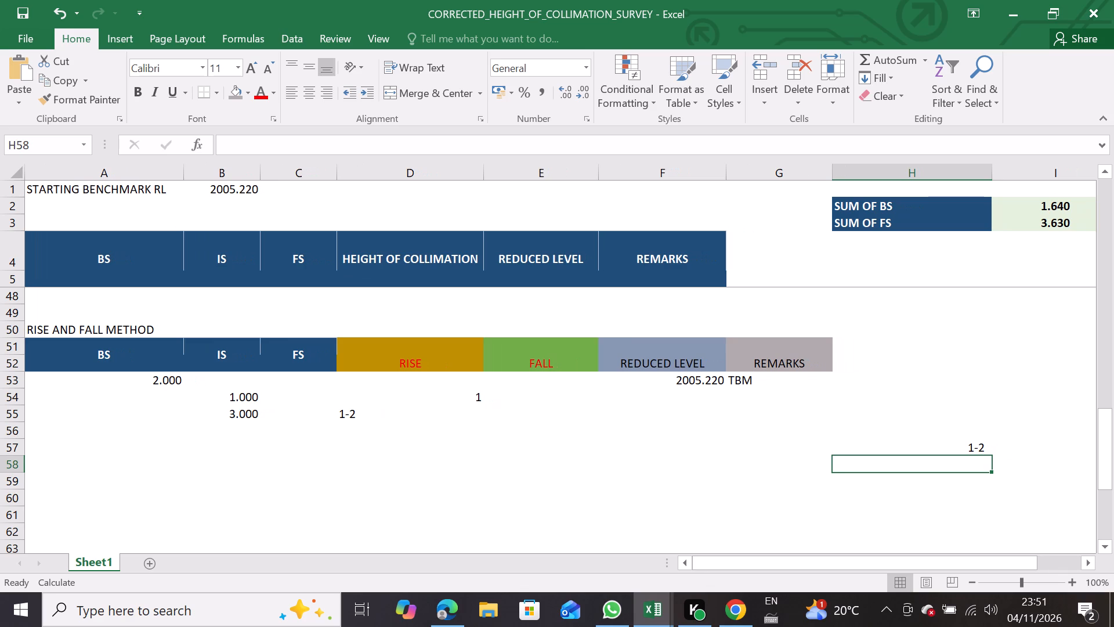
left_click(374, 422)
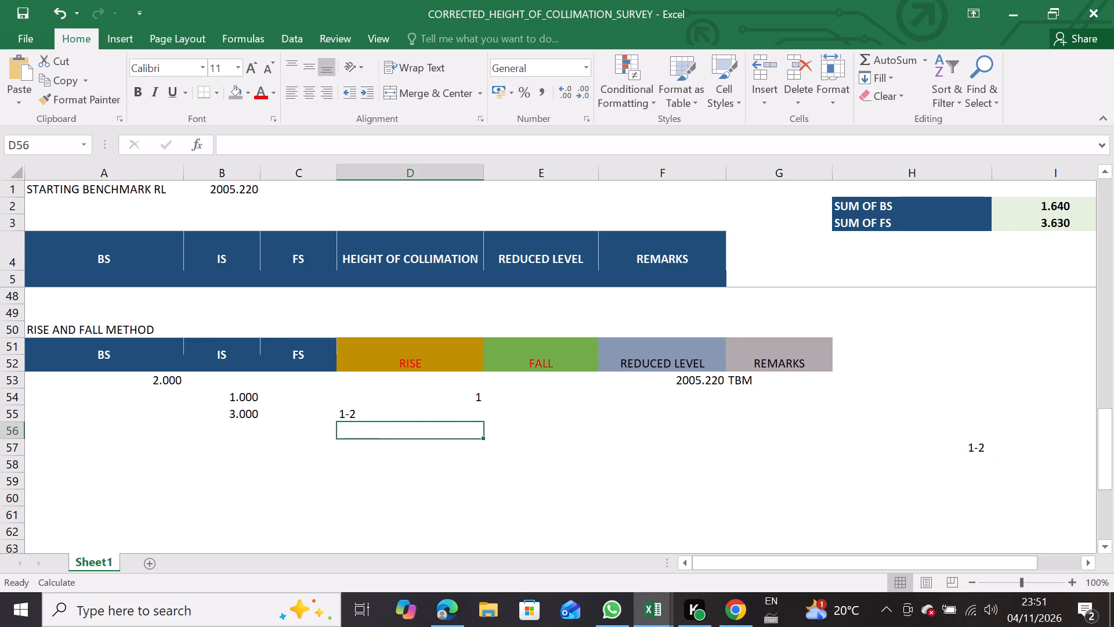
double_click(381, 416)
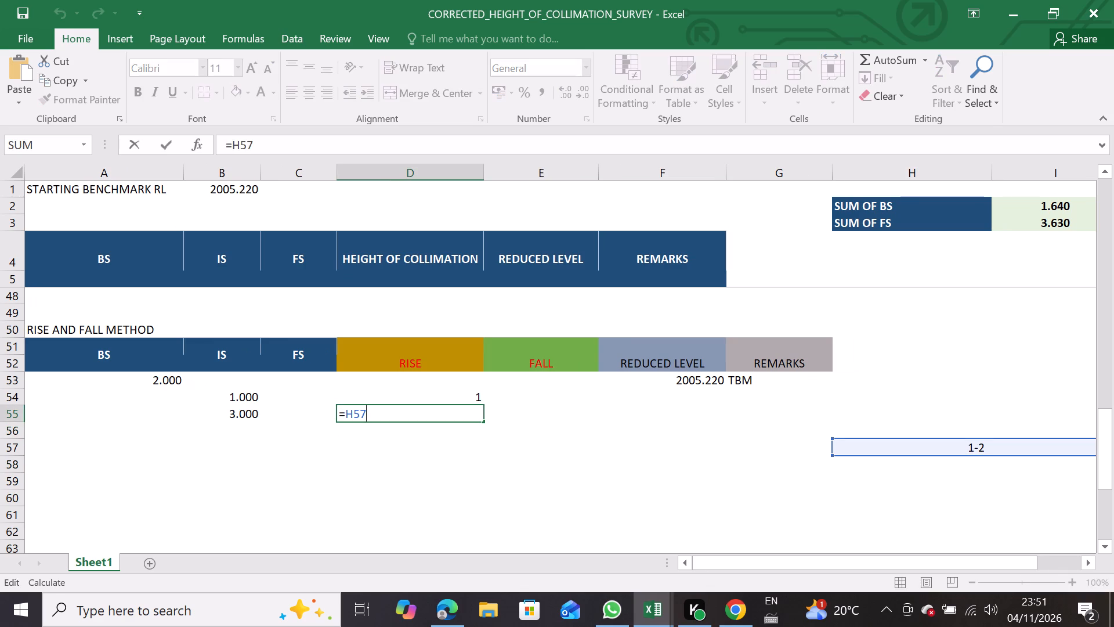
double_click(381, 416)
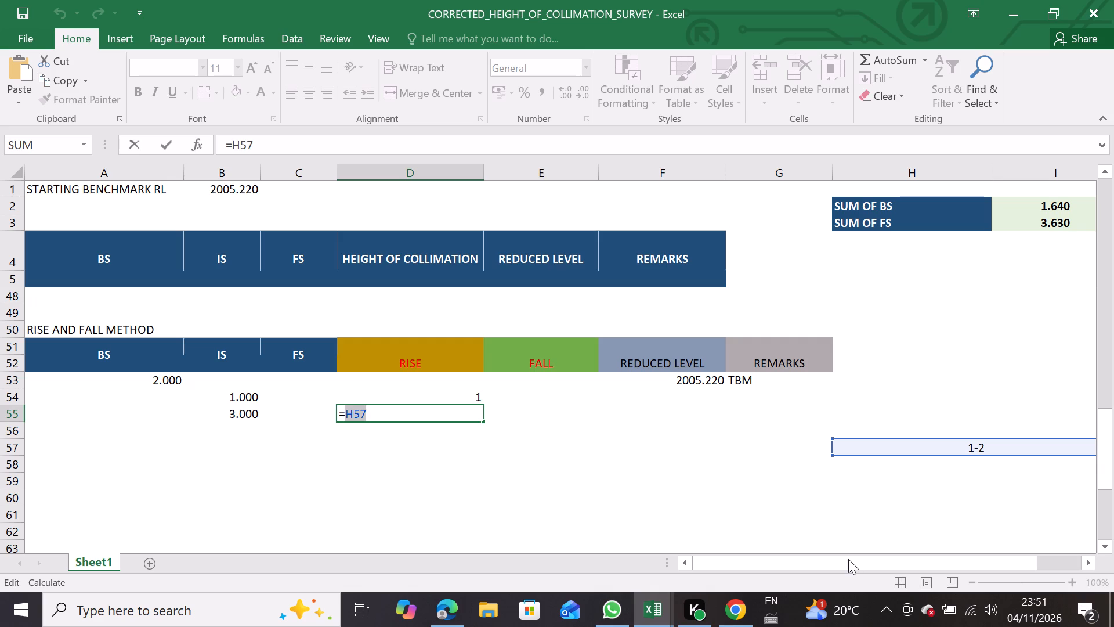
left_click(938, 456)
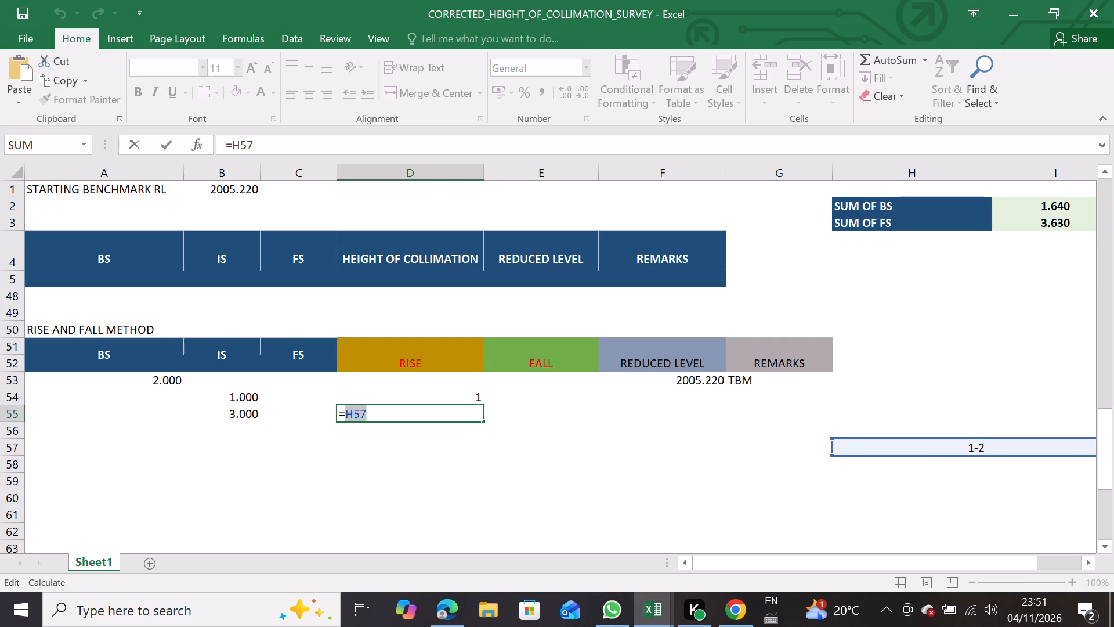
double_click(938, 456)
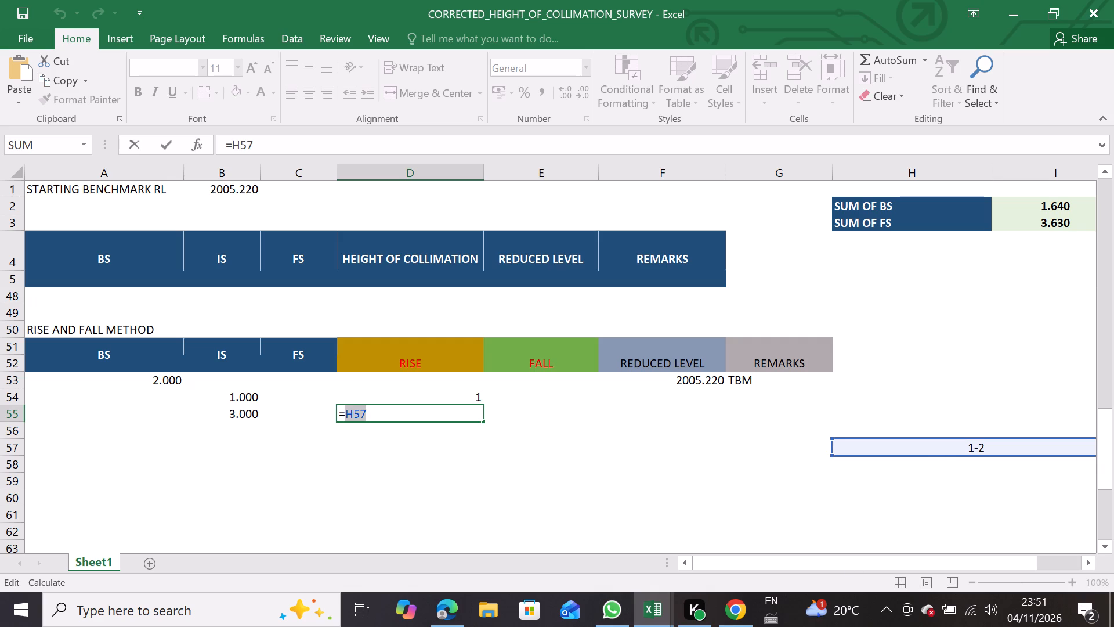
double_click(923, 456)
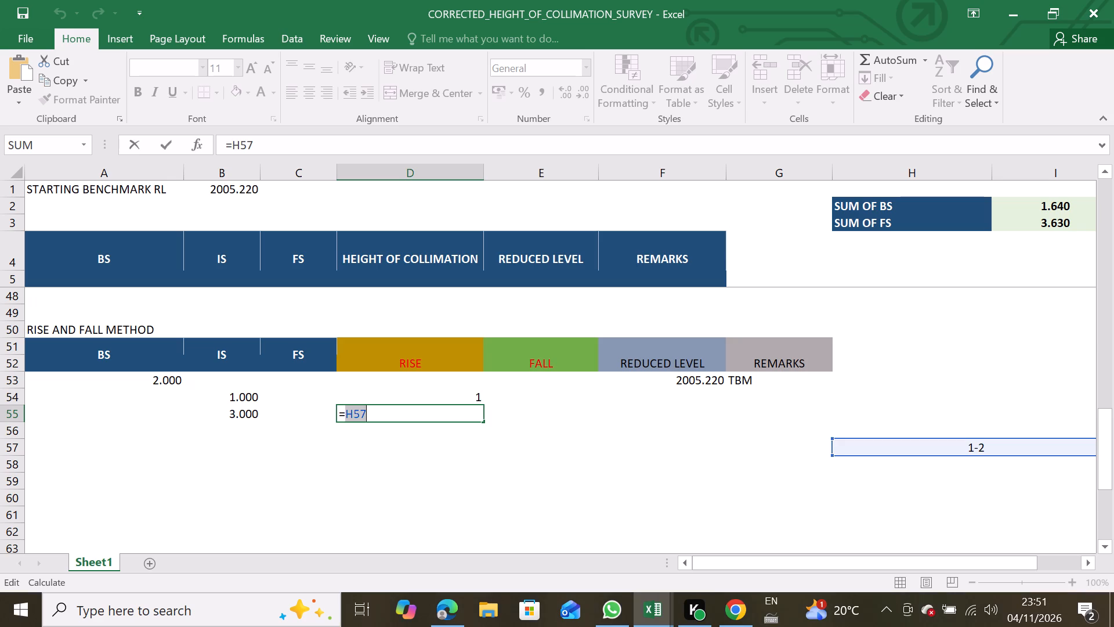
left_click(931, 446)
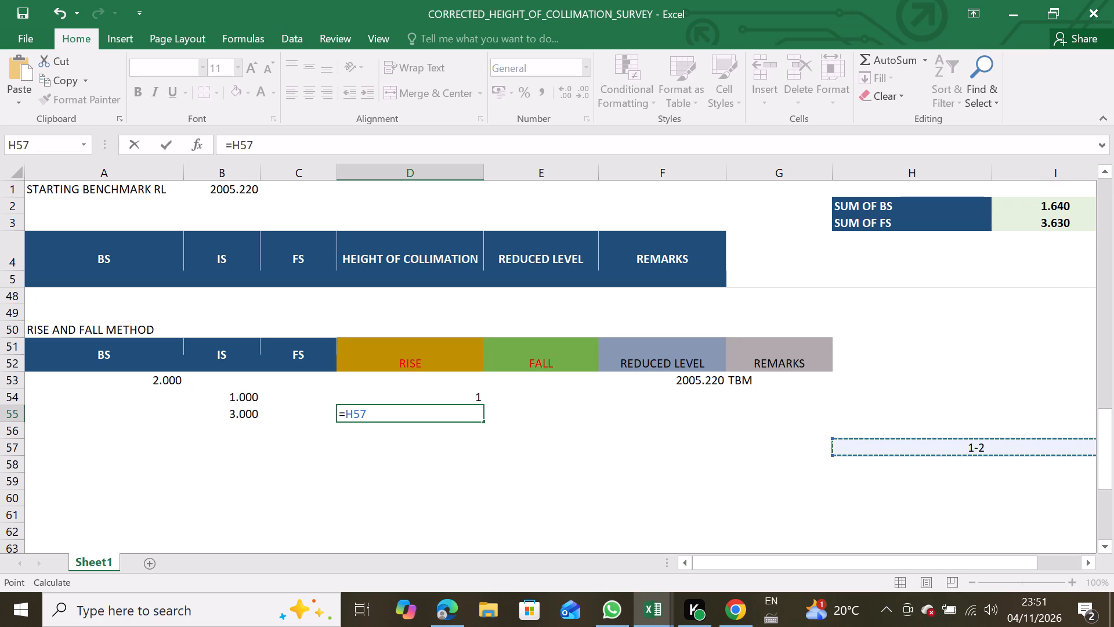
left_click(384, 420)
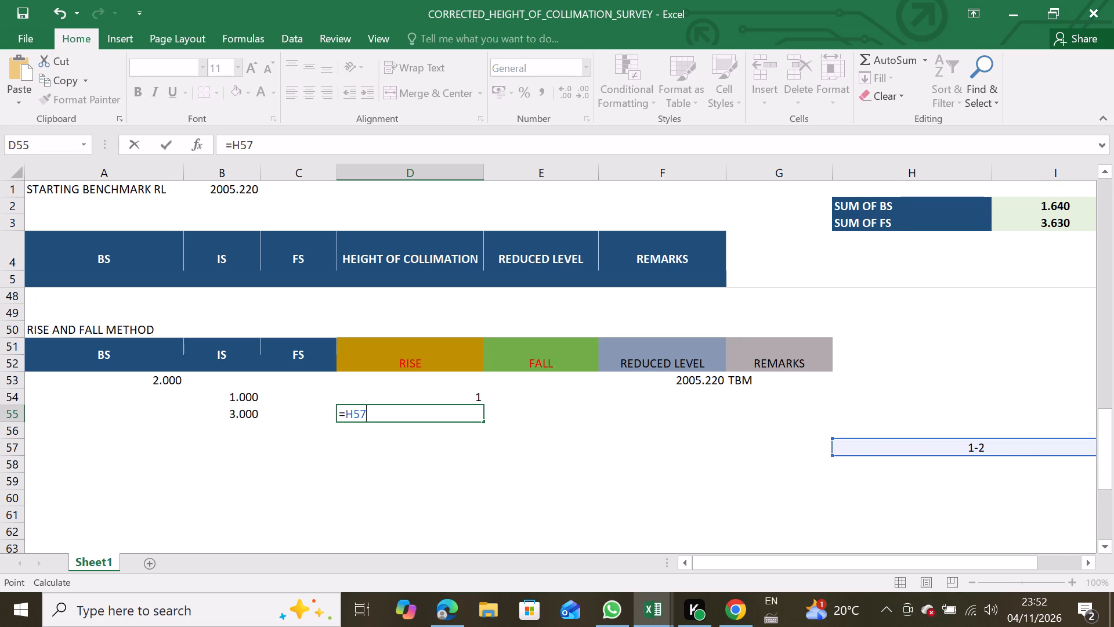
key("BackSpace")
key("BackSpace")
key("BackSpace")
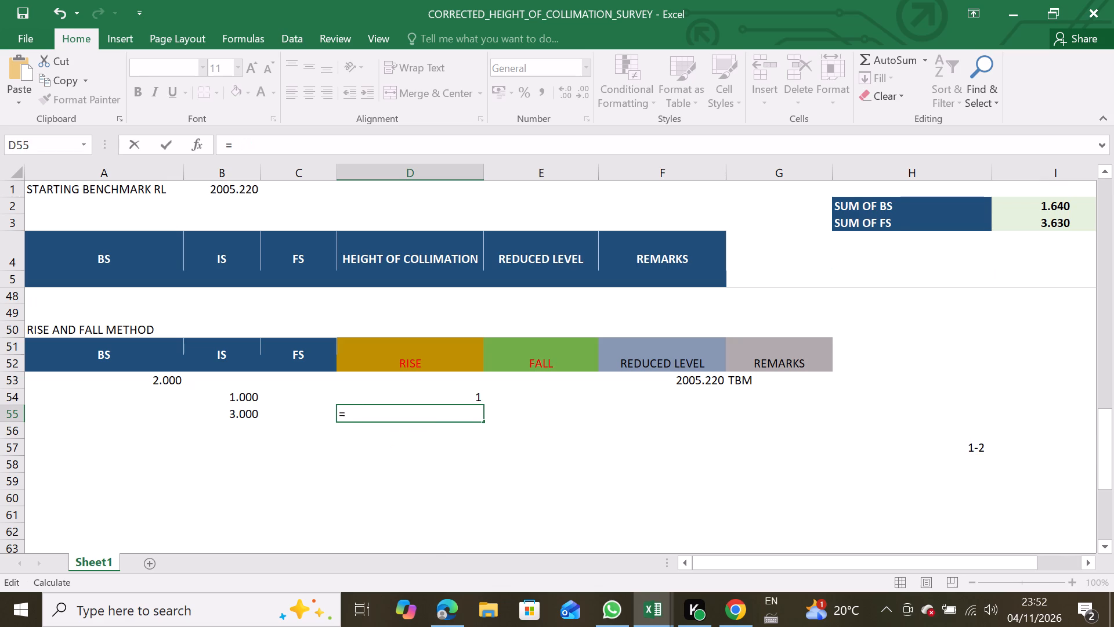
key("BackSpace")
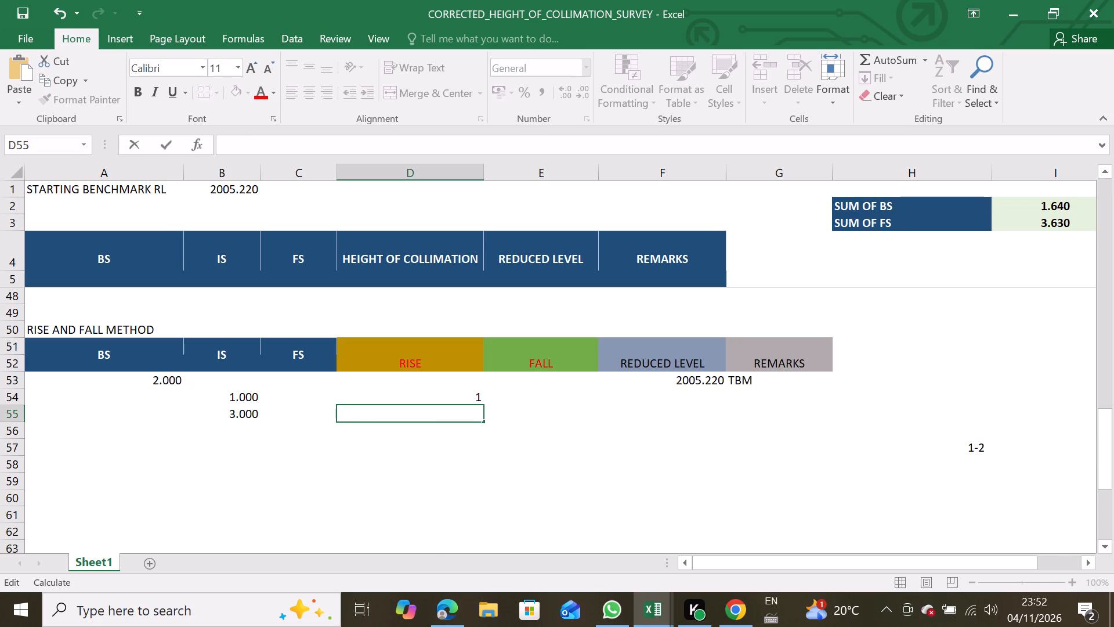
In the combined formula in merged cell H57, replace the & between the two IF formulas with =.
left_click(956, 447)
double_click(956, 447)
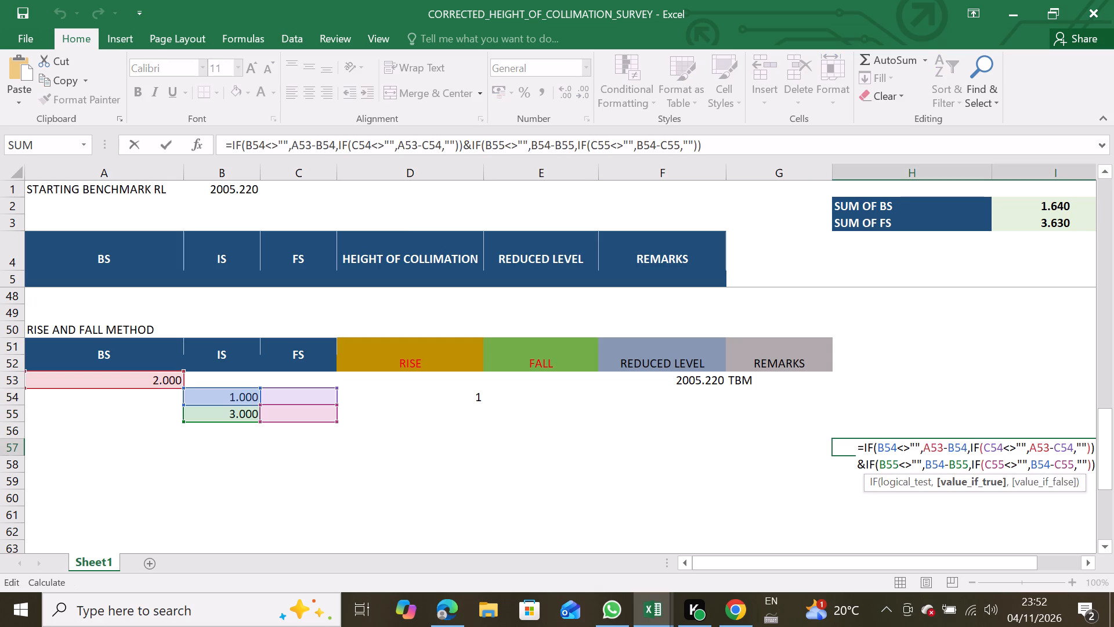
scroll(956, 447, "left", 1)
scroll(1047, 457, "left", 2)
scroll(1047, 457, "down", 1)
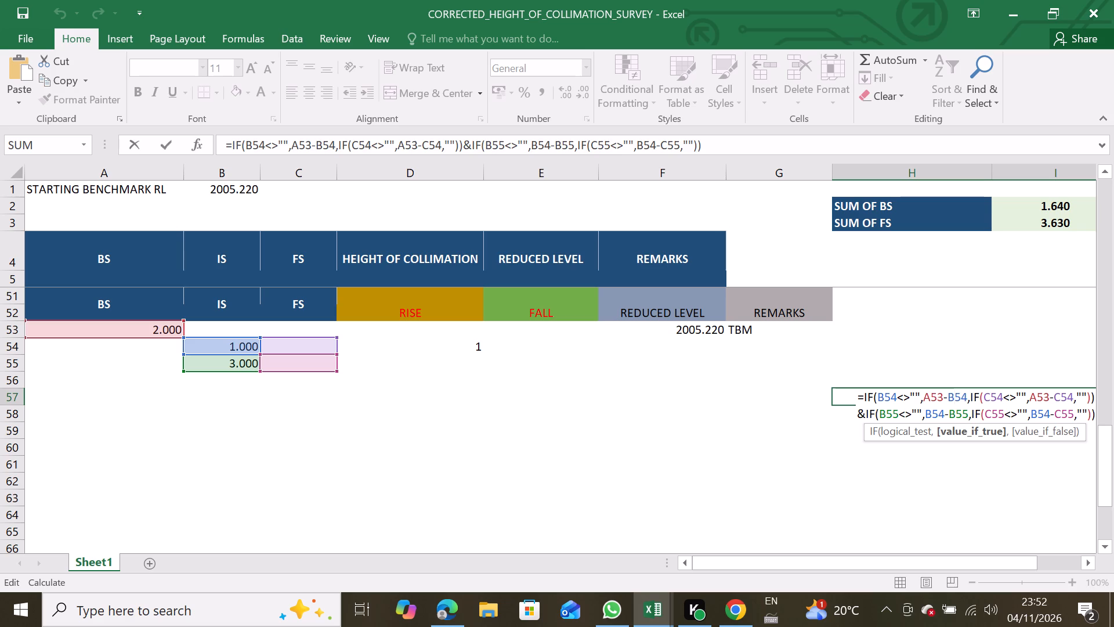
scroll(982, 416, "left", 2)
scroll(1043, 412, "left", 2)
scroll(902, 546, "left", 3)
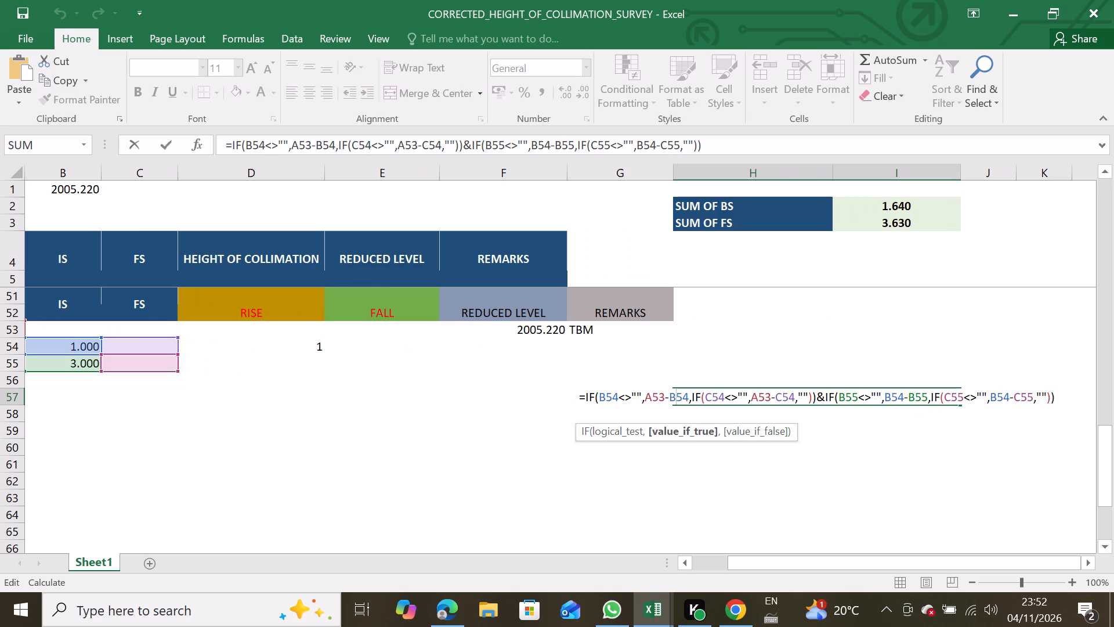
scroll(885, 466, "left", 2)
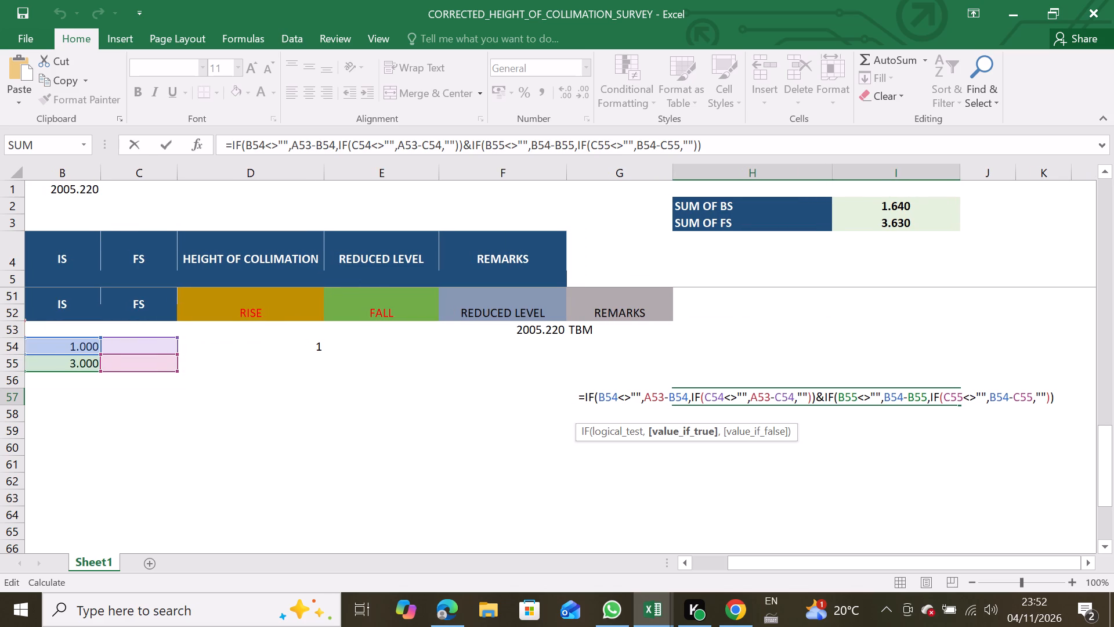
scroll(885, 466, "left", 1)
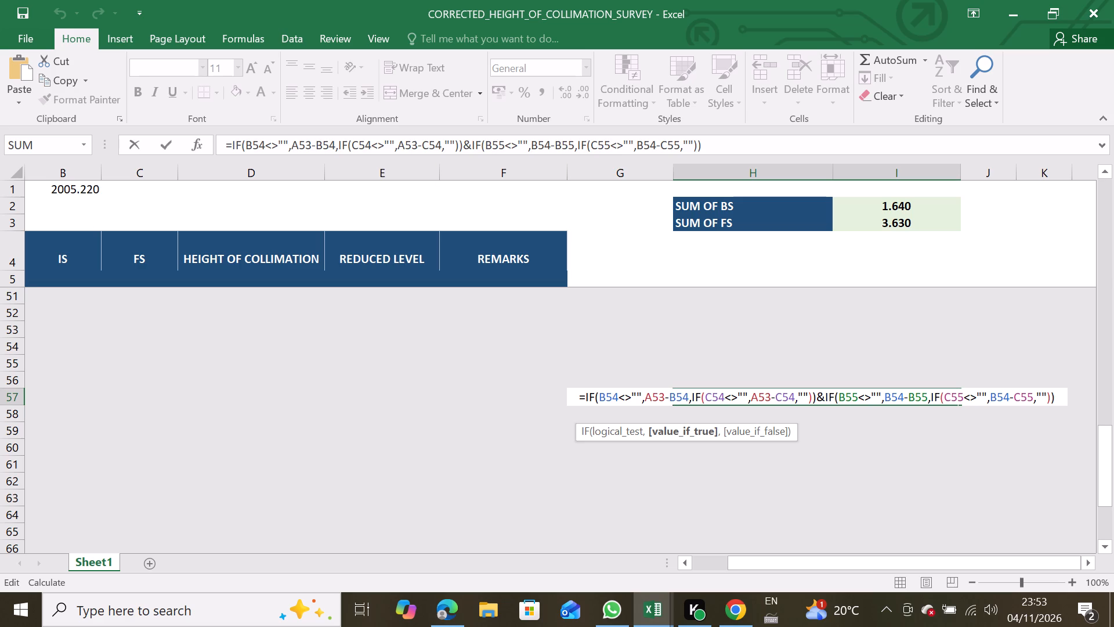
key("ctrl+z")
key("ctrl+z")
left_click(824, 401)
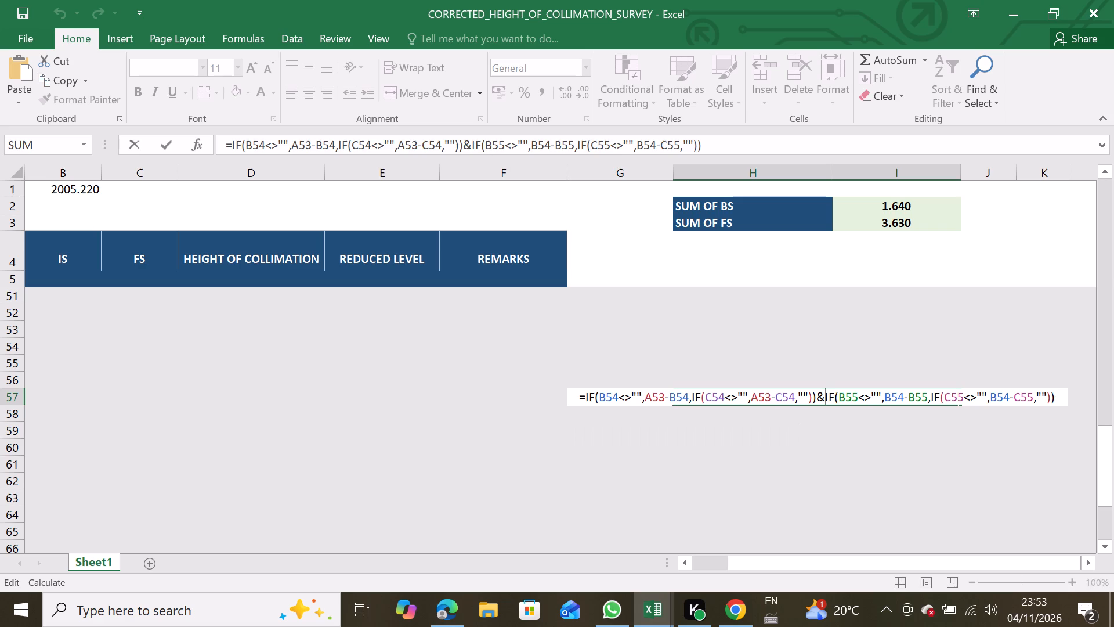
key("BackSpace")
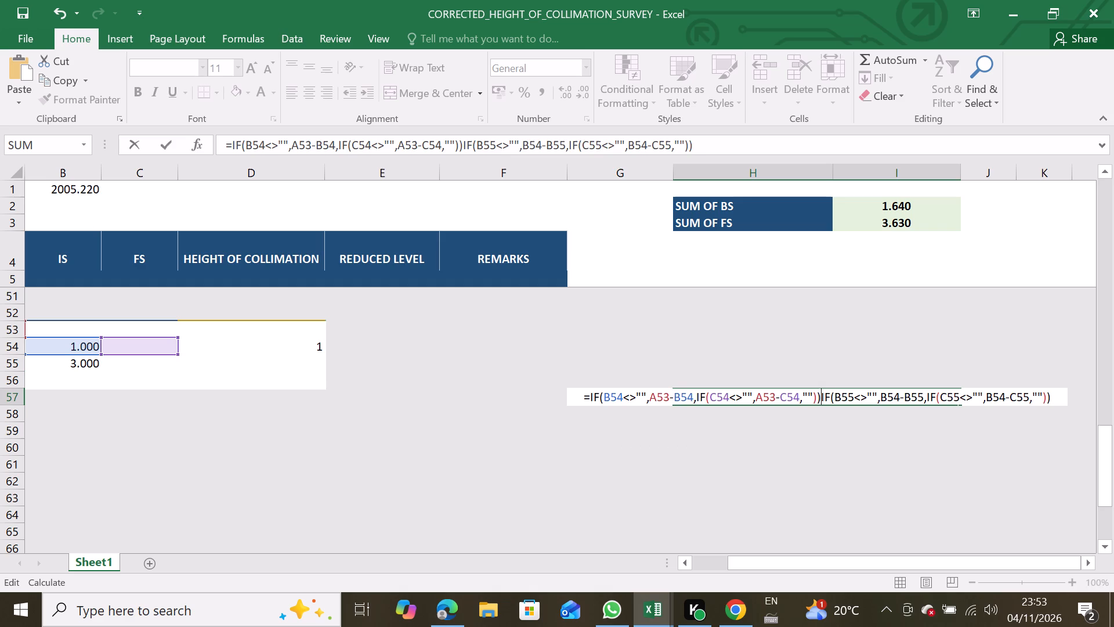
key("equal")
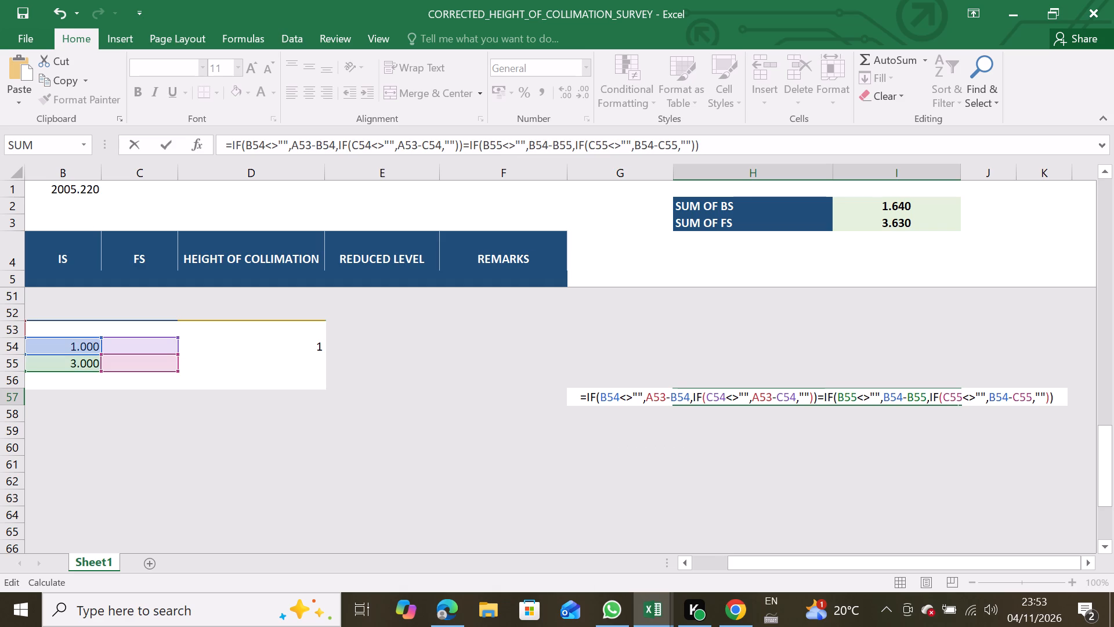
Cut the second formula, =IF(B55<>"",B54-B55,IF(C55<>"",B54-C55,"")), out of cell H57, keeping only the first IF formula there.
left_click_drag(818, 398, 840, 397)
left_click_drag(840, 397, 1057, 397)
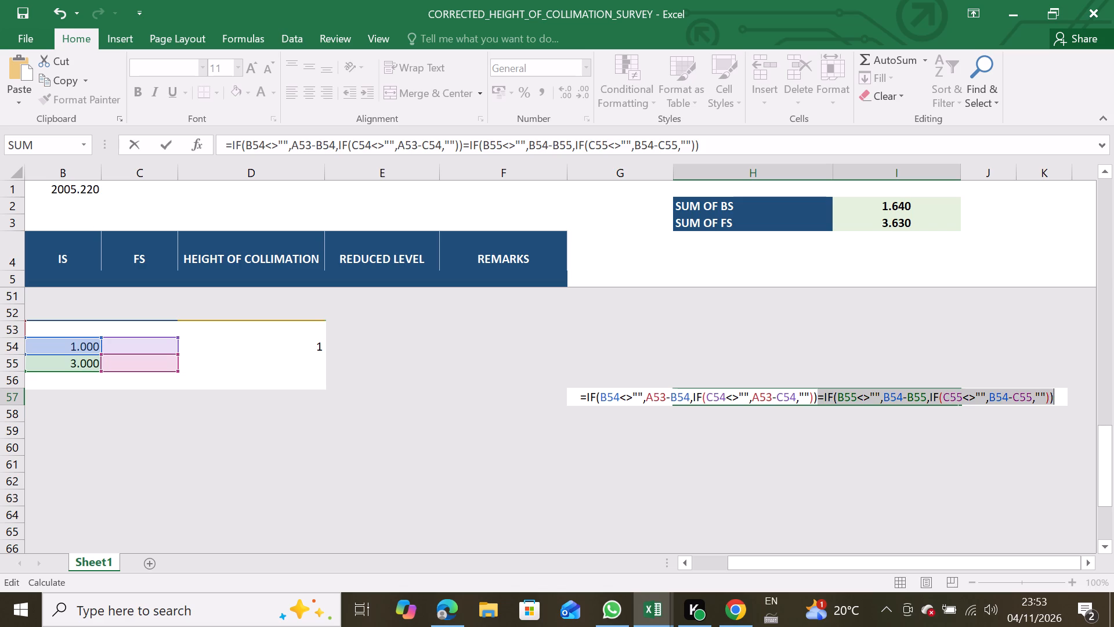
key("ctrl+x")
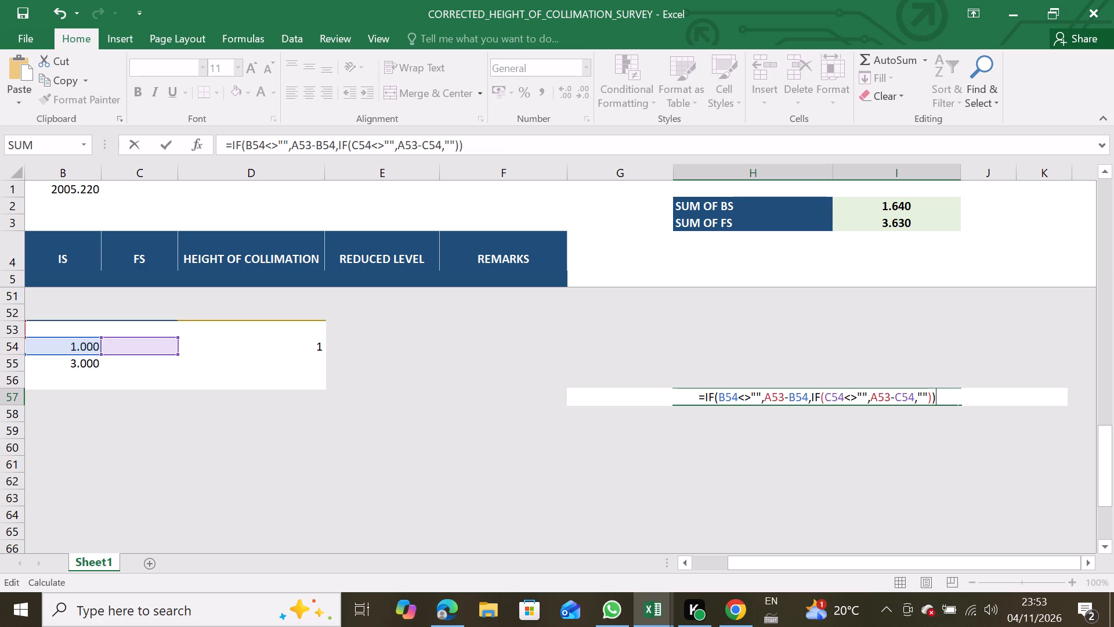
left_click(361, 347)
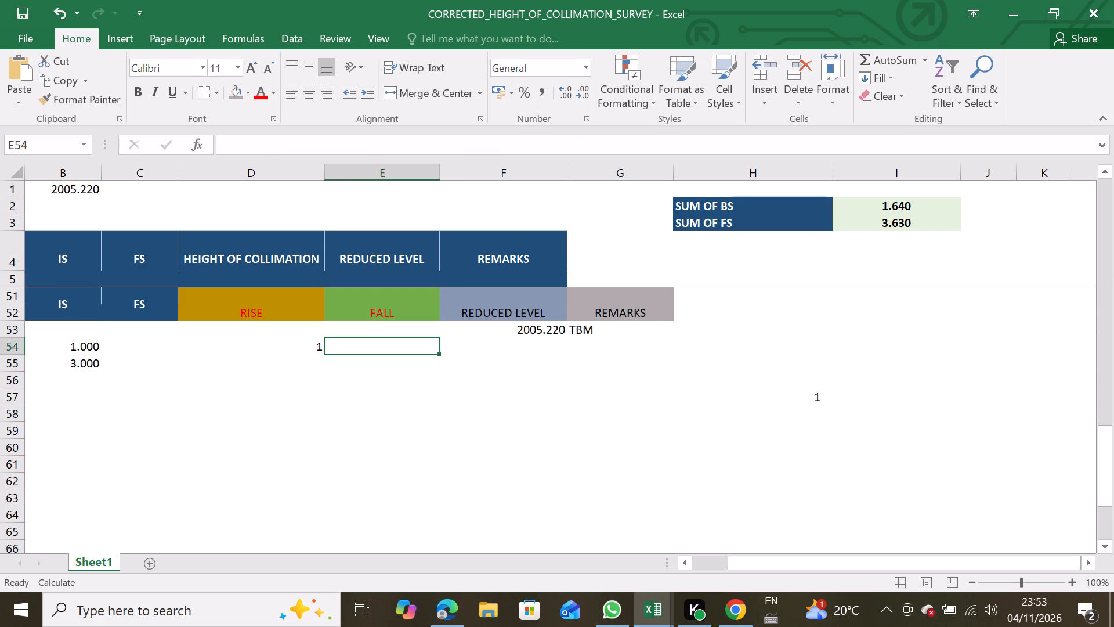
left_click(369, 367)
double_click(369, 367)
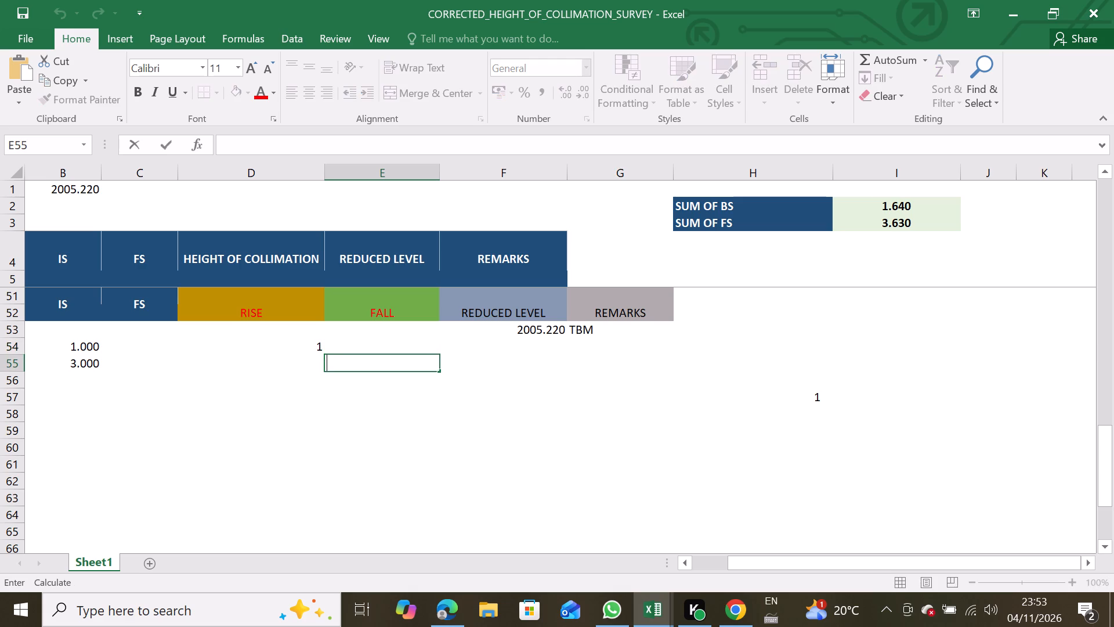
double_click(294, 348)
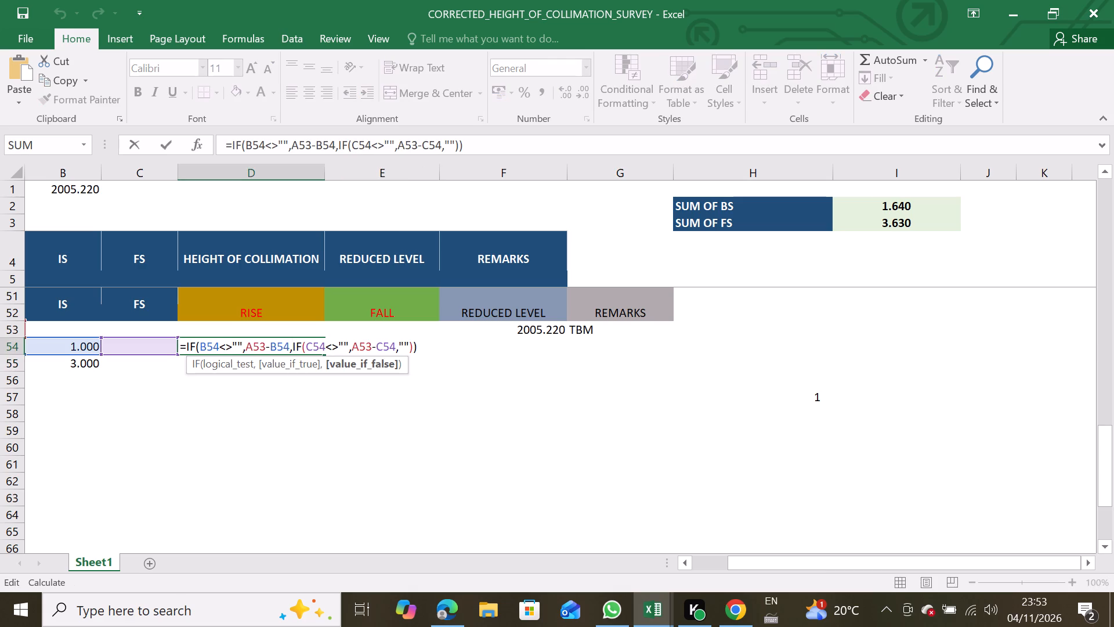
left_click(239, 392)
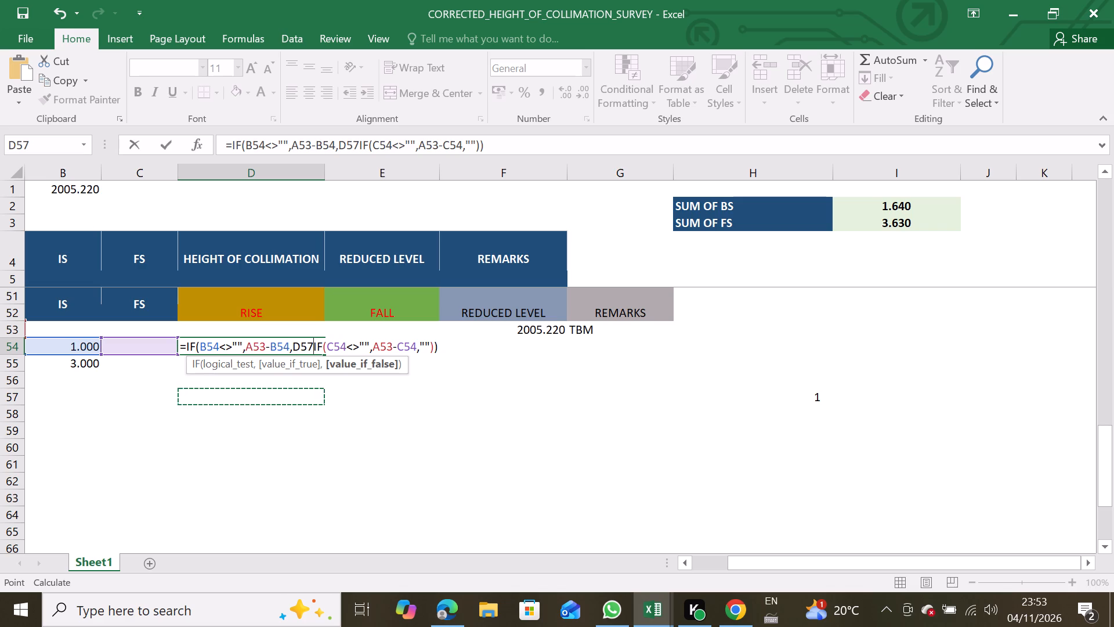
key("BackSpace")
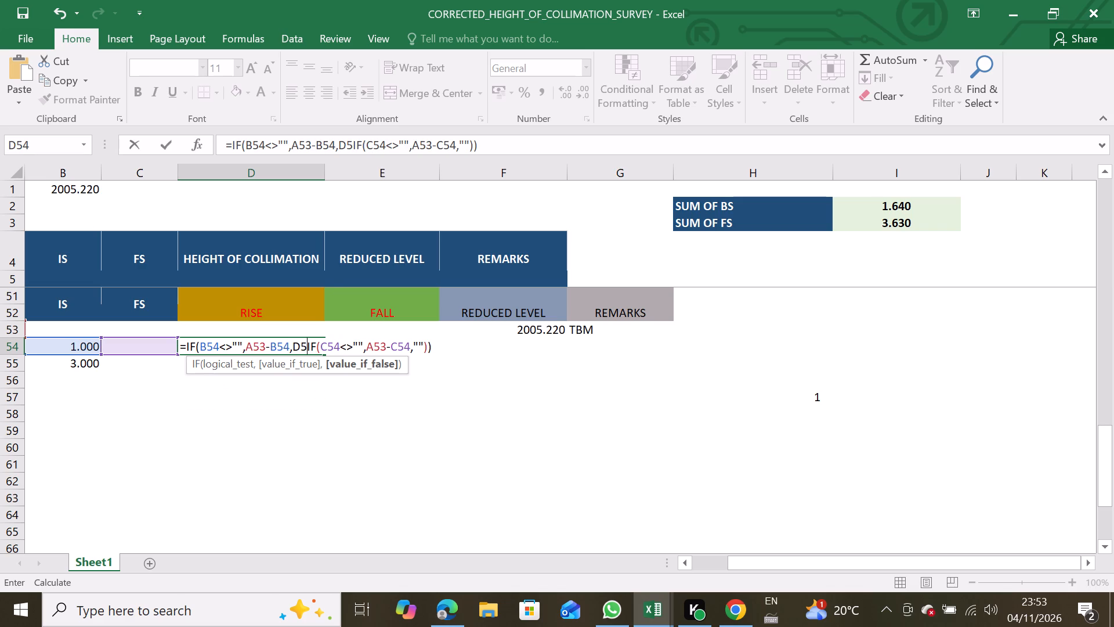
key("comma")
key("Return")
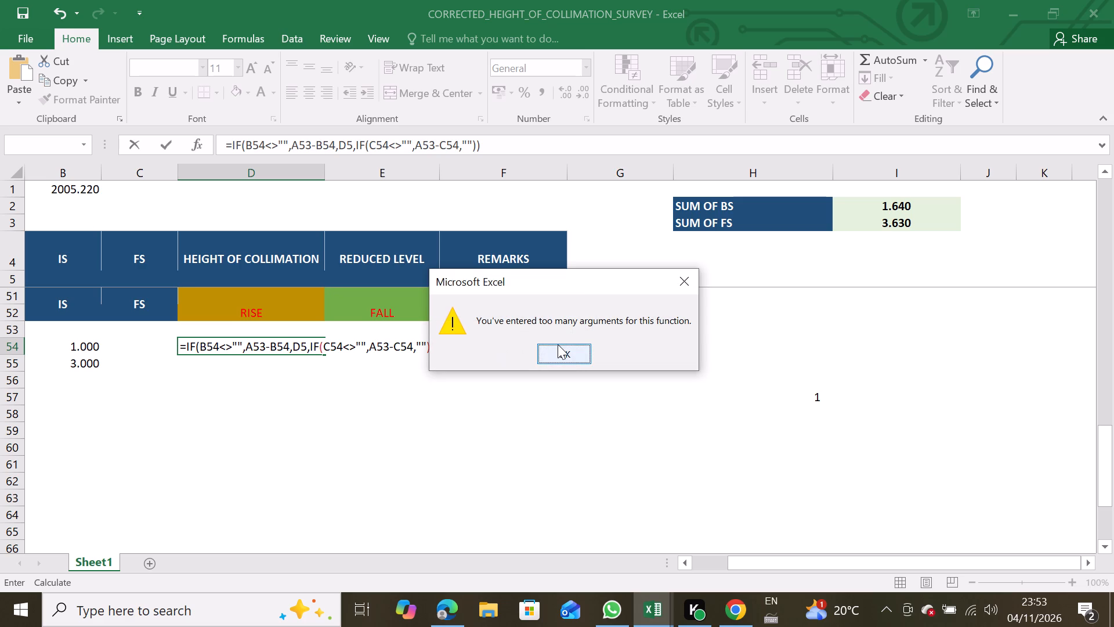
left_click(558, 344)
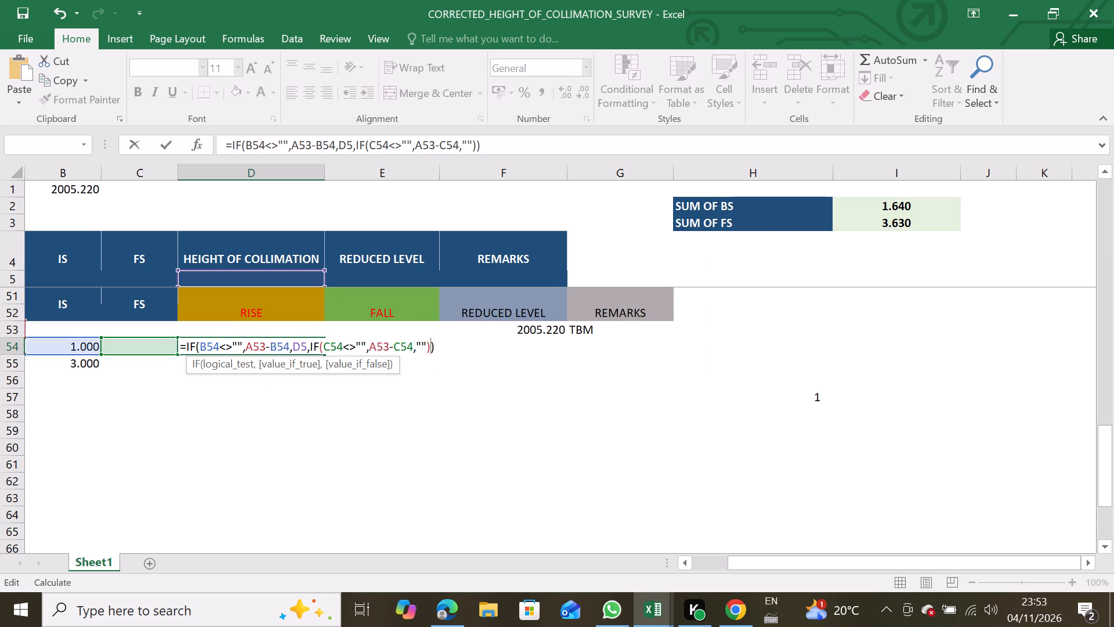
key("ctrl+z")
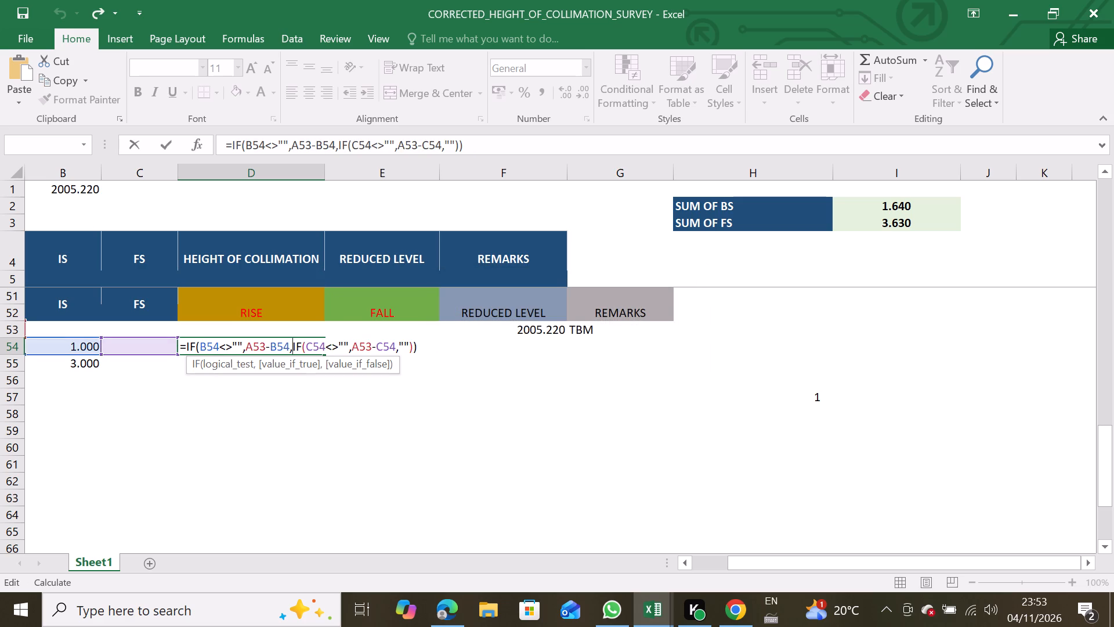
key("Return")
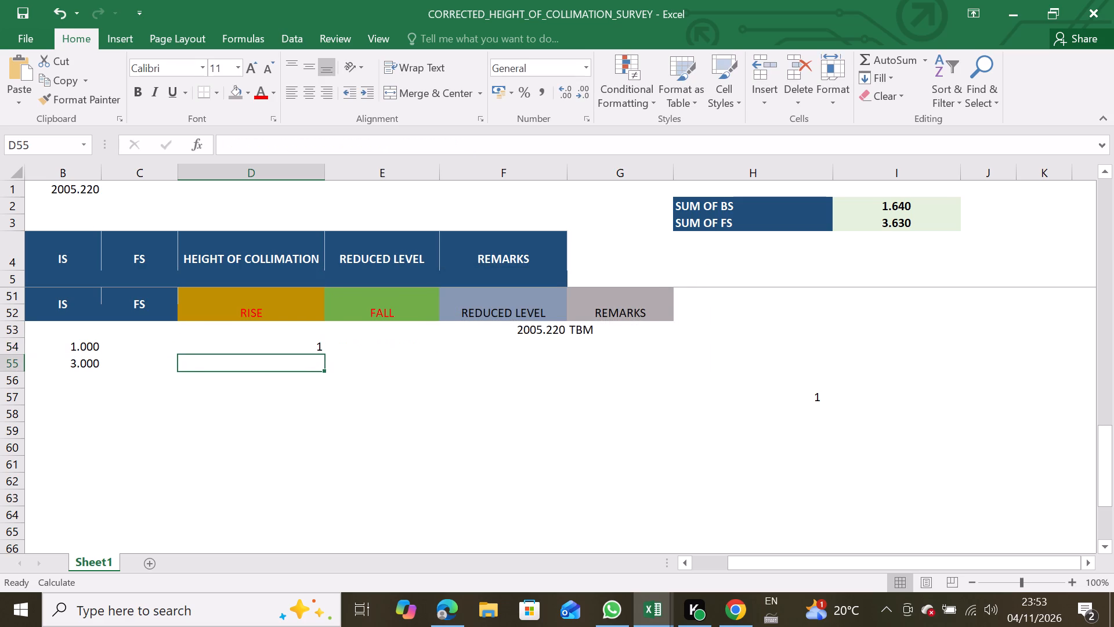
Paste the cut formula =IF(B55<>"",B54-B55,IF(C55<>"",B54-C55,"")) into RISE cell D55 of the rise and fall table.
scroll(509, 357, "right", 3)
left_click(449, 361)
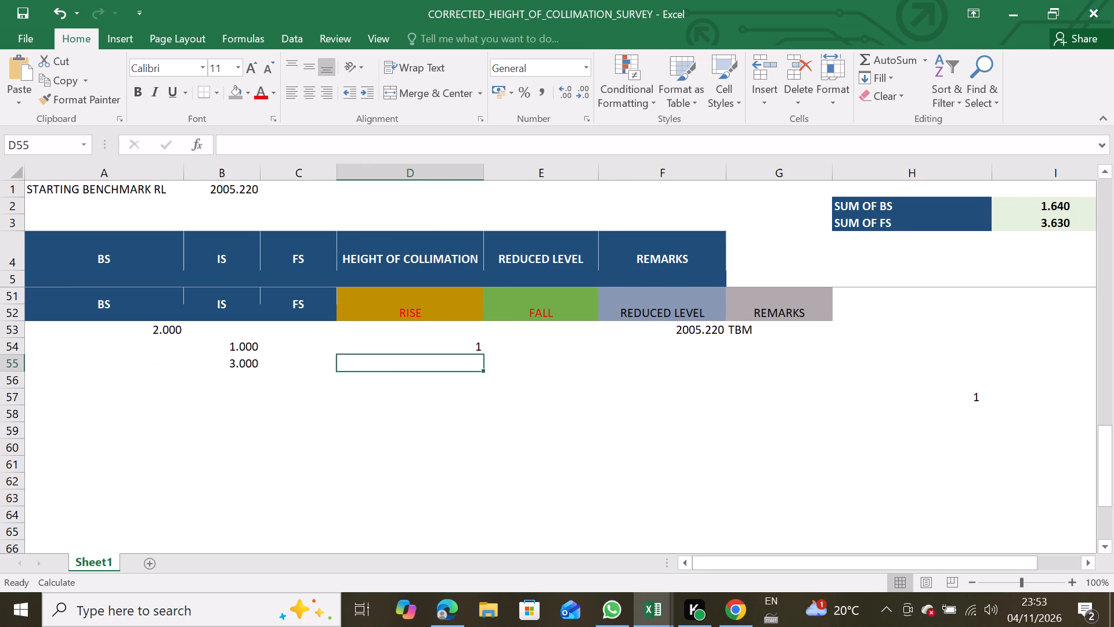
double_click(449, 361)
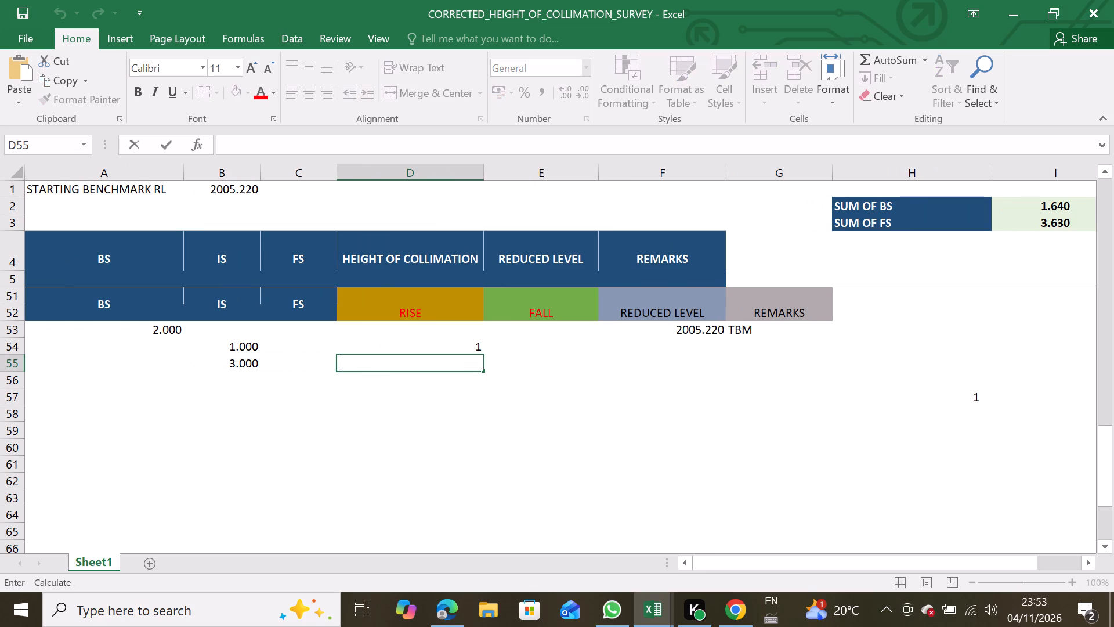
key("ctrl+v")
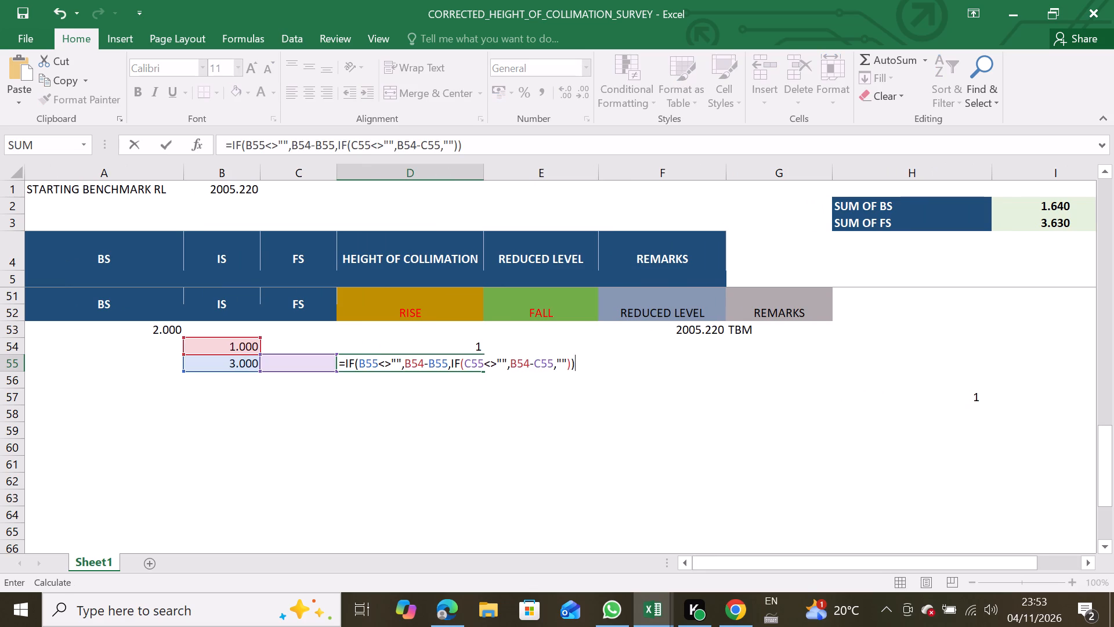
key("Return")
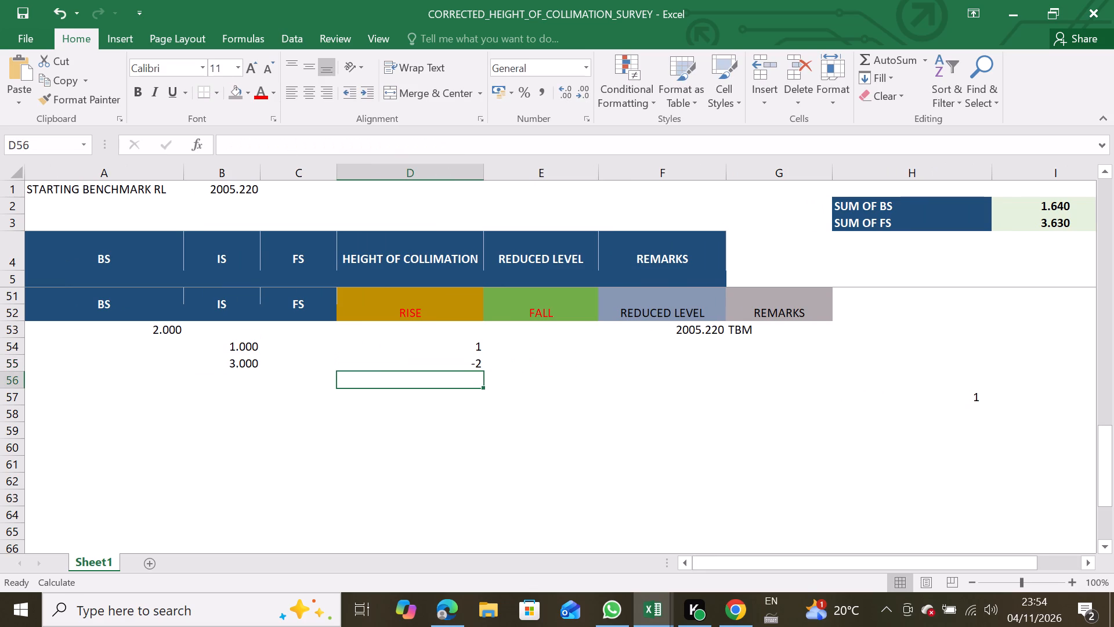
Fill the RISE formula in D55 down to row 65 and check the copied formula in D57.
left_click(428, 365)
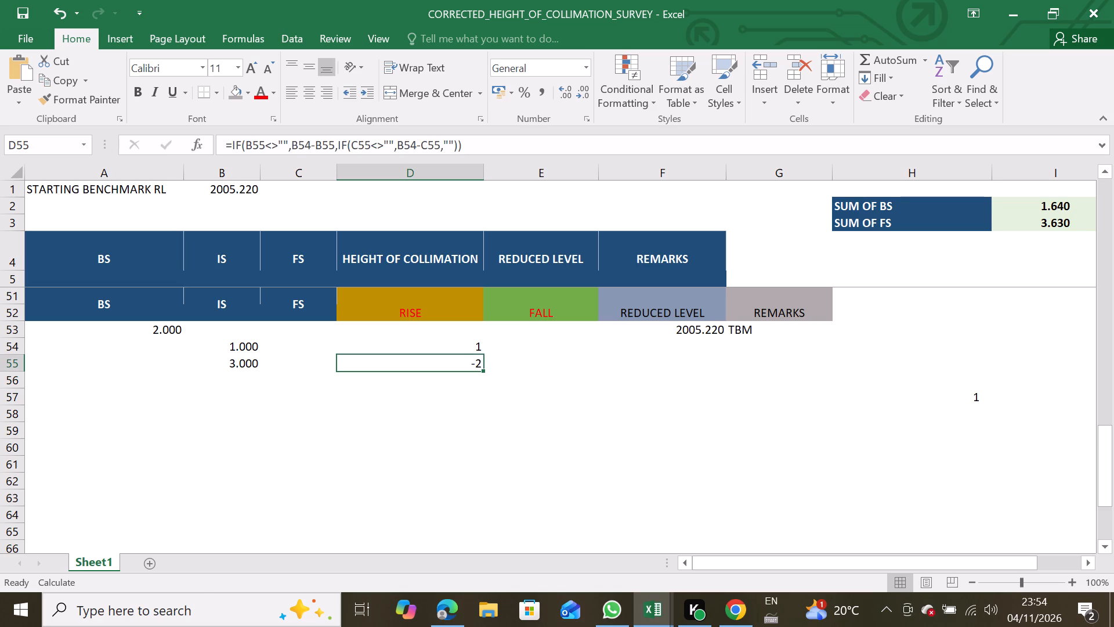
left_click_drag(482, 373, 477, 538)
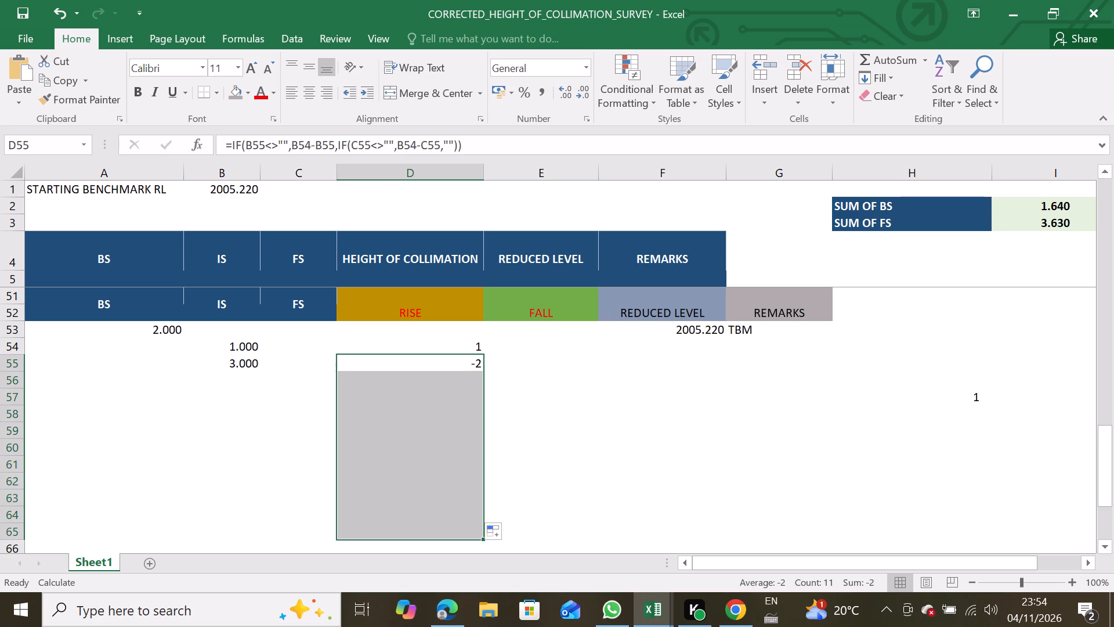
left_click(444, 391)
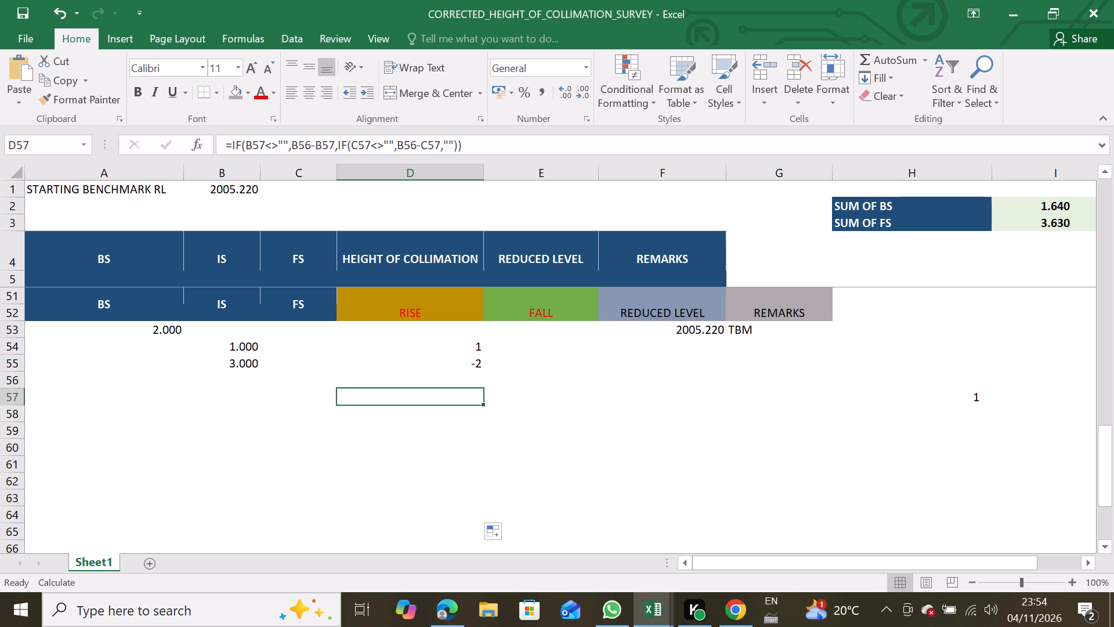
Enter the change point readings in row 56: an FS of 4 in C56 and a BS of 2 in A56.
left_click(306, 369)
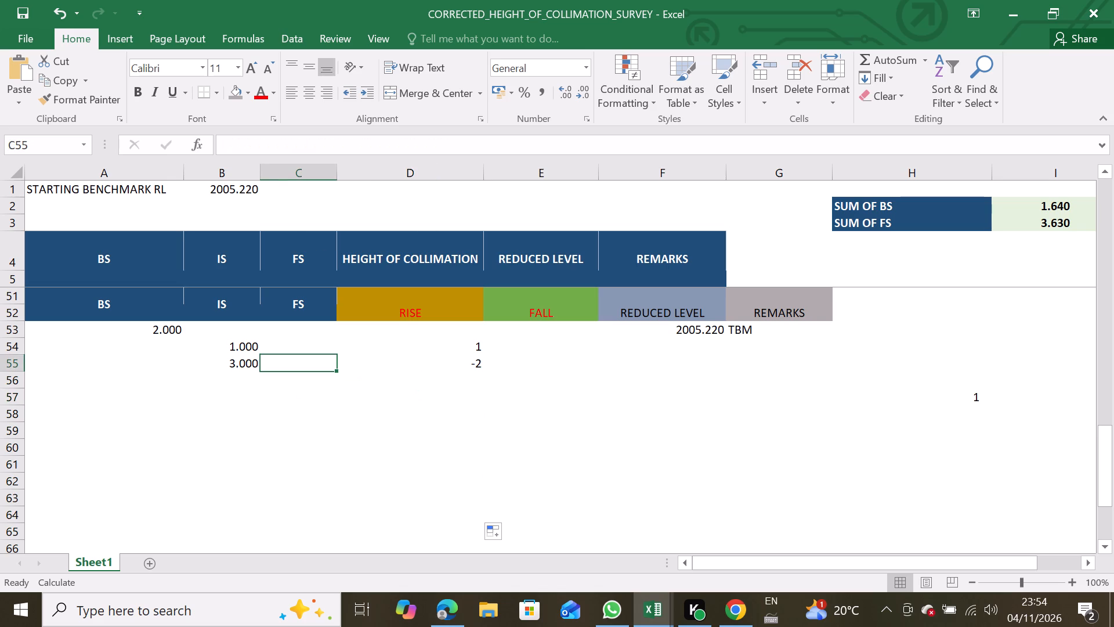
double_click(308, 384)
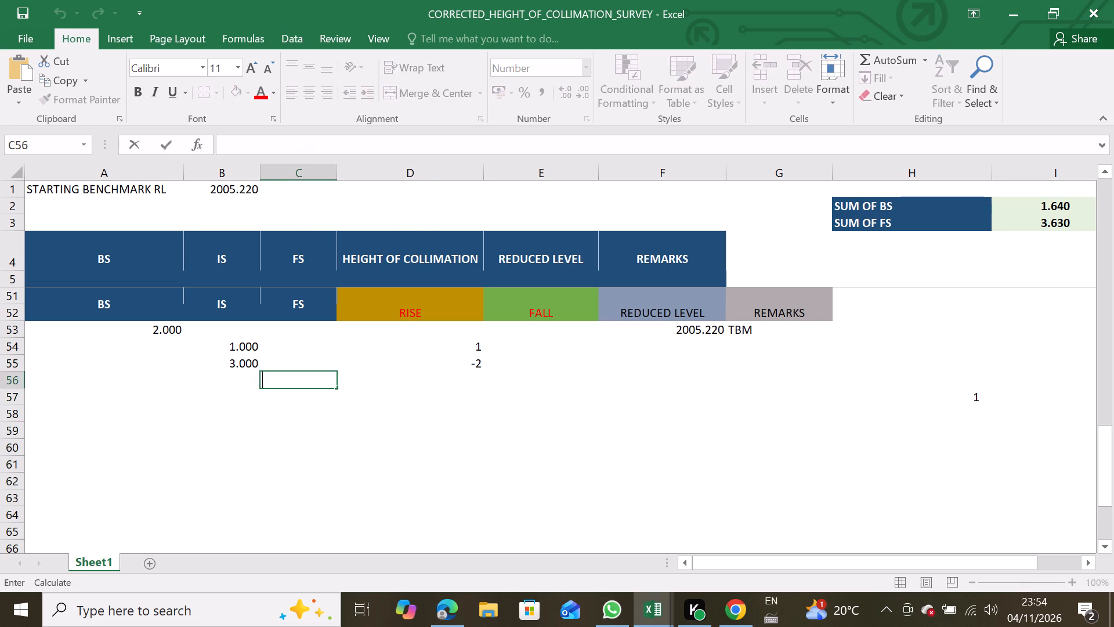
key("4")
key("Return")
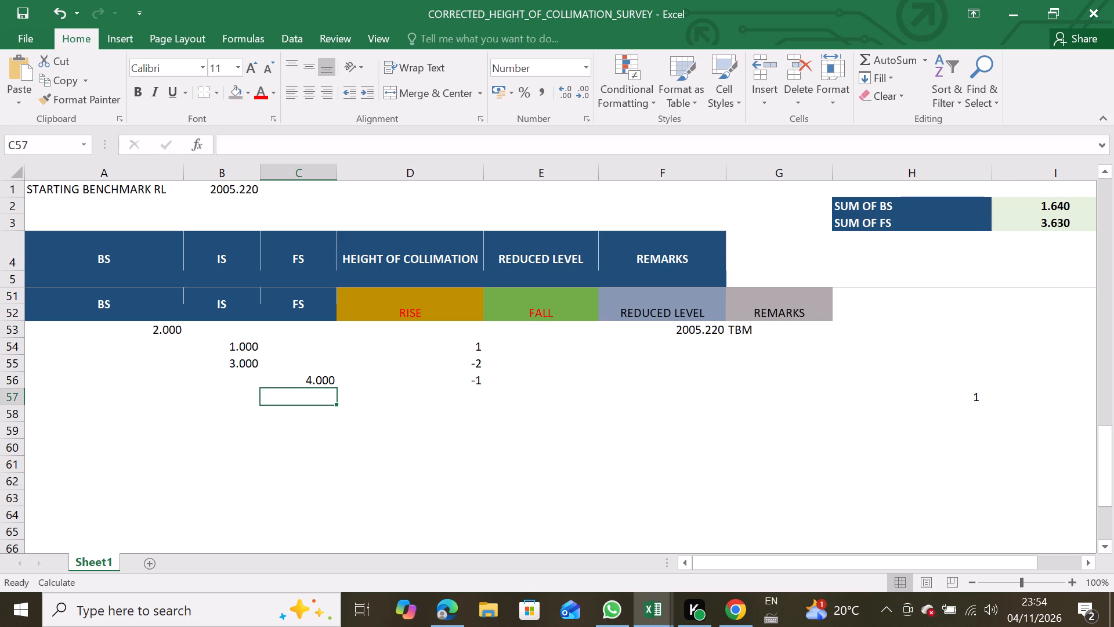
left_click(149, 384)
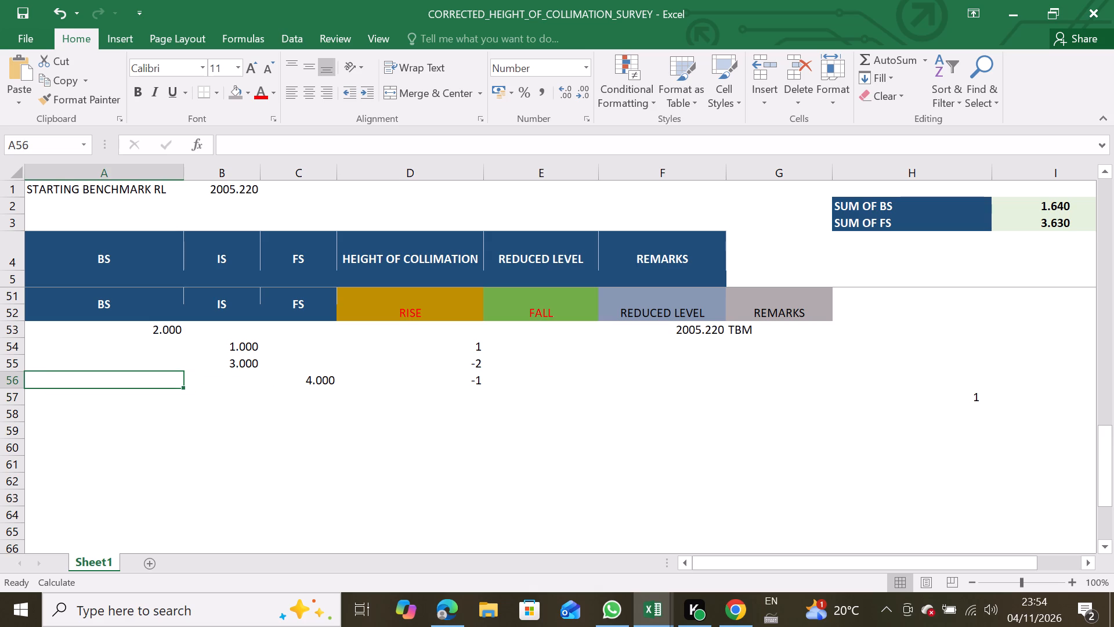
key("2")
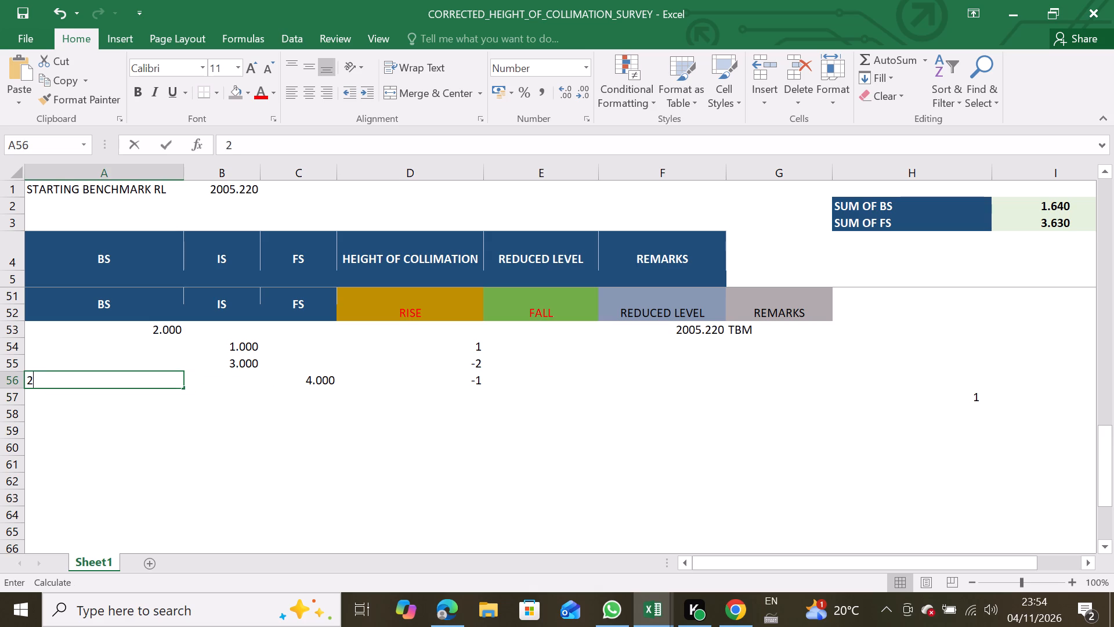
key("Down")
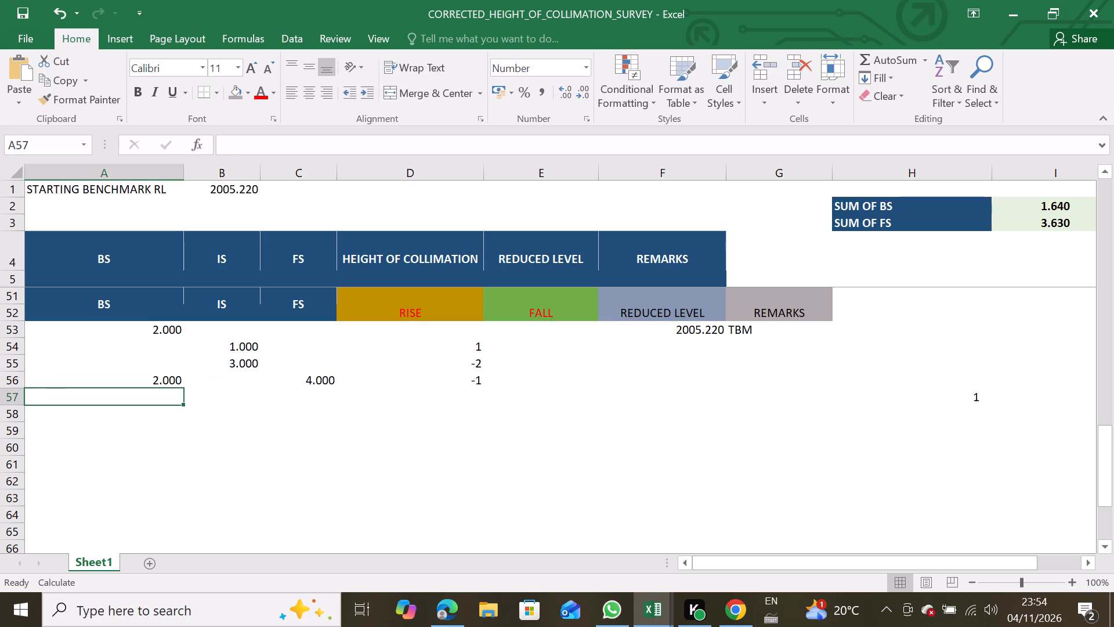
Enter an IS reading of 3 in B57 of the rise and fall table.
key("Right")
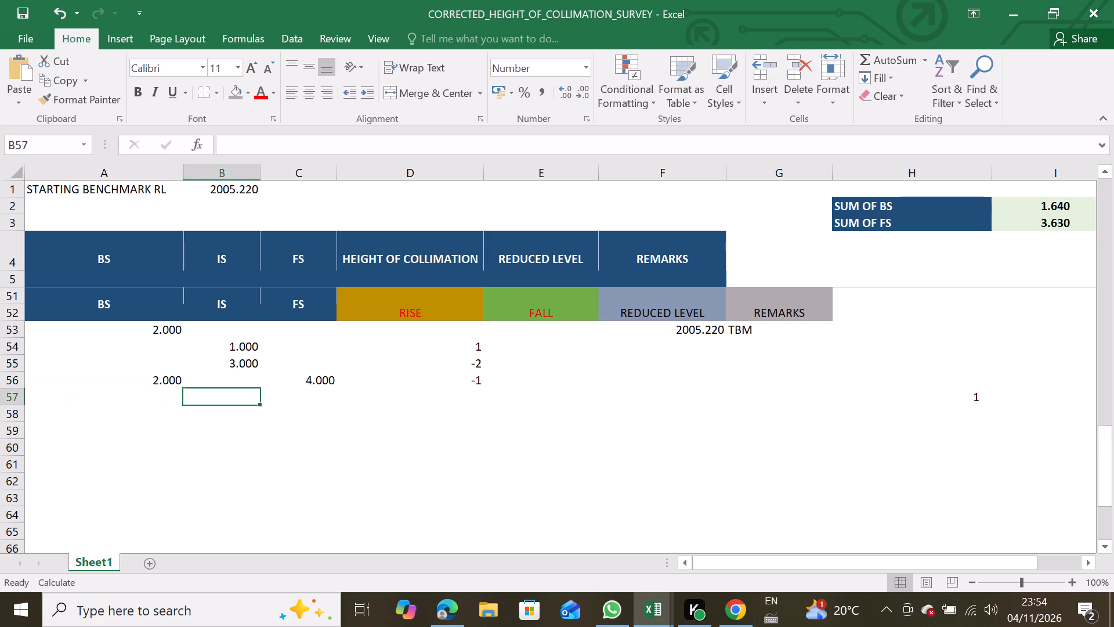
key("3")
key("Return")
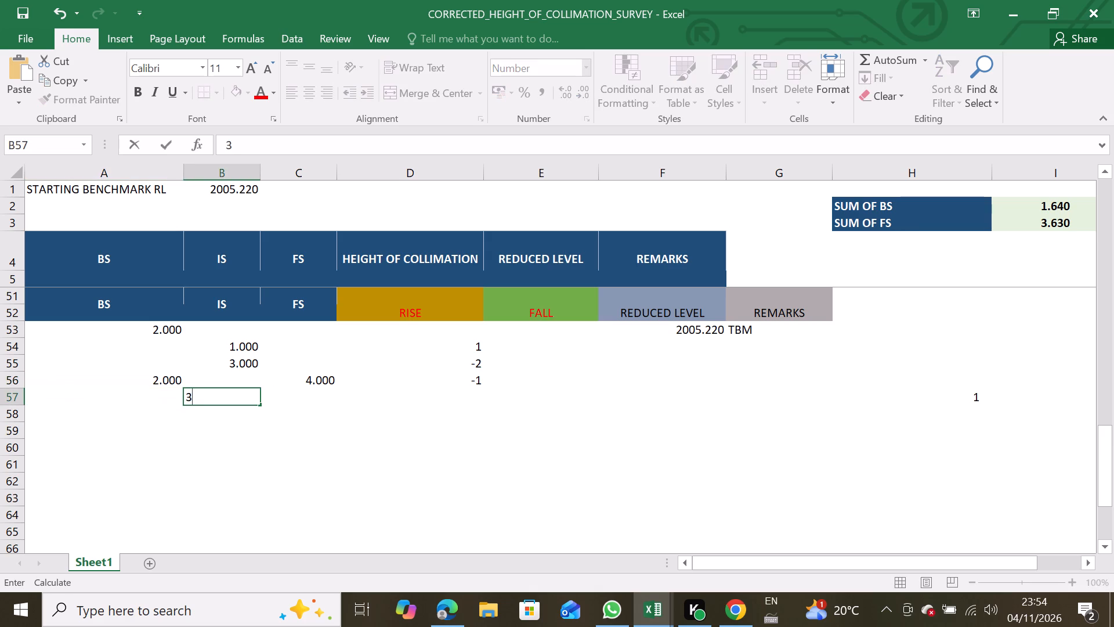